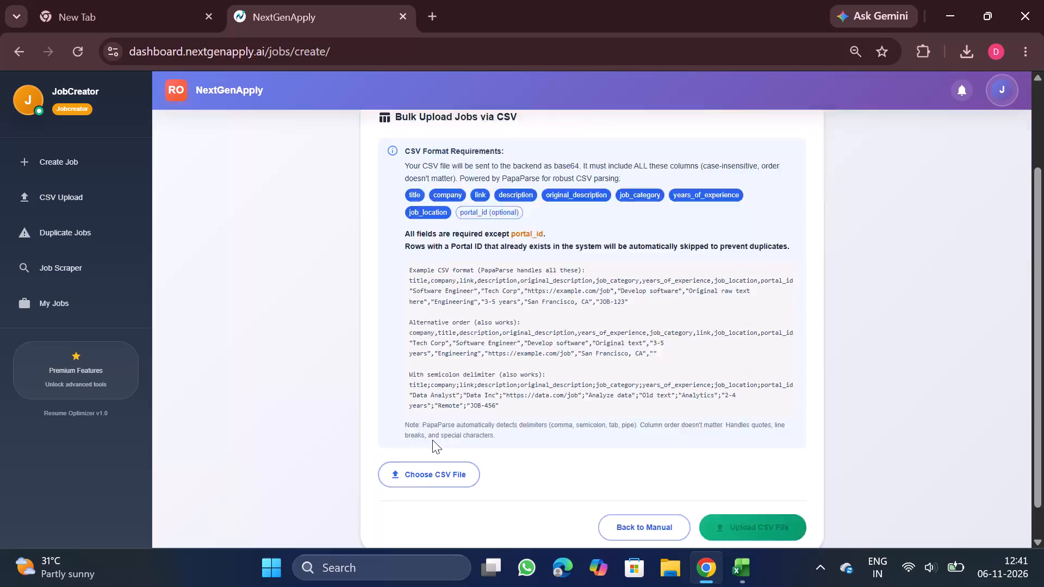
Bulk-upload the DE_11_06 CSV file from the Create Job page after reviewing its data preview.
{"action": "left_click", "coordinate": [75, 161]}
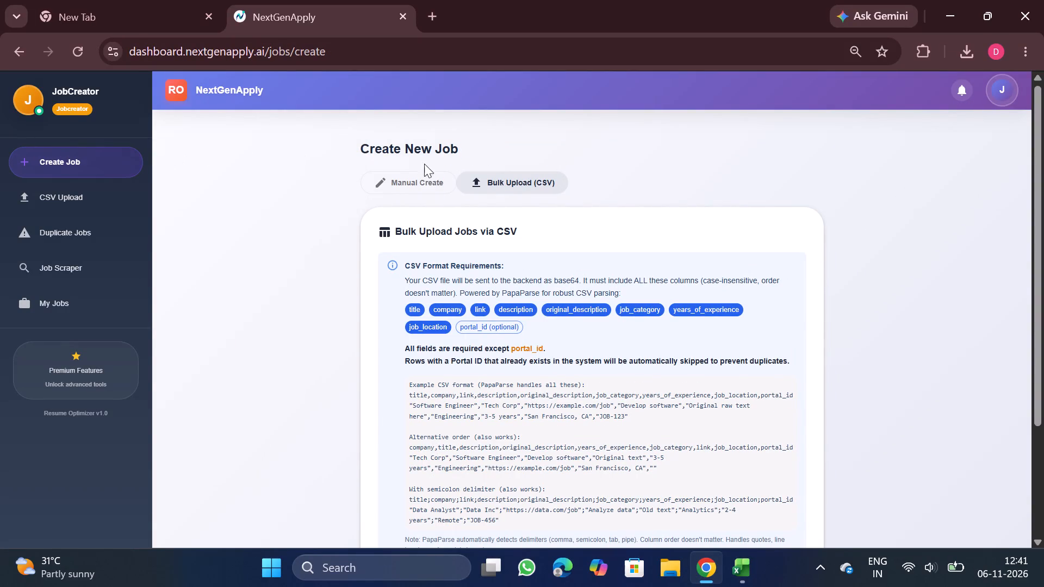
{"action": "scroll", "coordinate": [484, 321], "scroll_direction": "down", "scroll_amount": 5}
{"action": "left_click", "coordinate": [457, 445]}
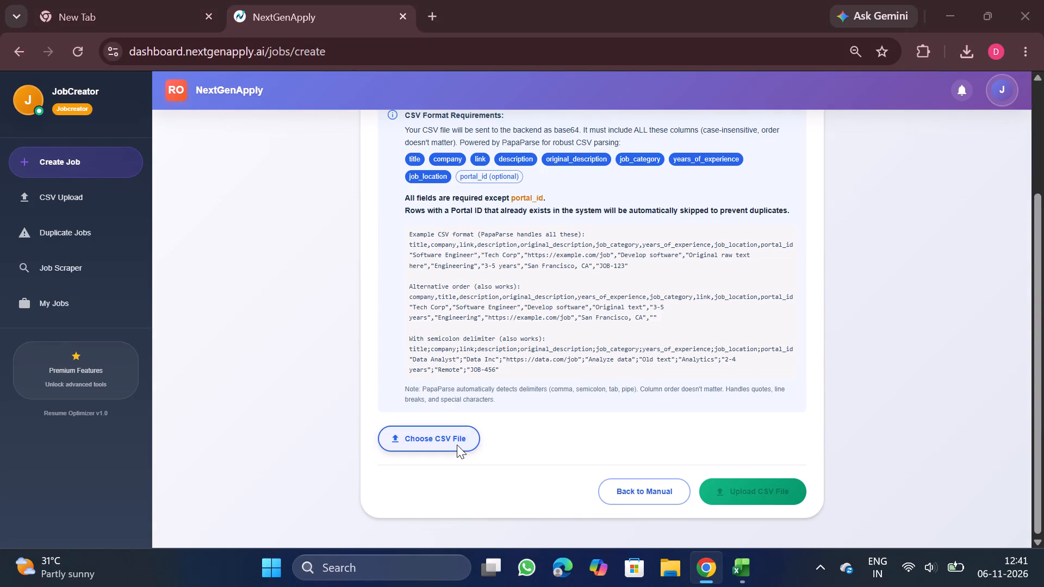
{"action": "double_click", "coordinate": [240, 111]}
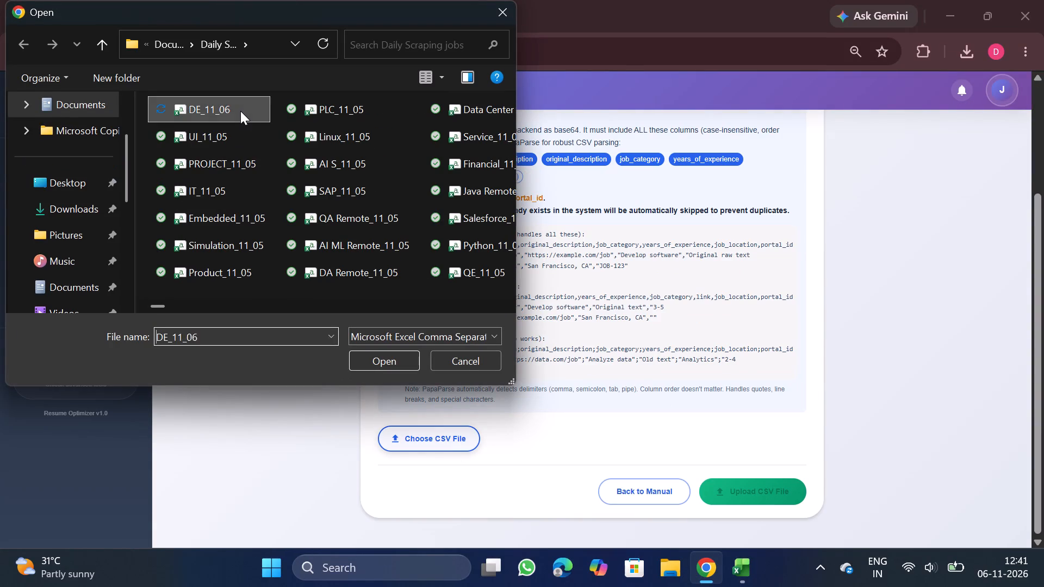
{"action": "scroll", "coordinate": [561, 354], "scroll_direction": "down", "scroll_amount": 2}
{"action": "scroll", "coordinate": [601, 374], "scroll_direction": "down", "scroll_amount": 1}
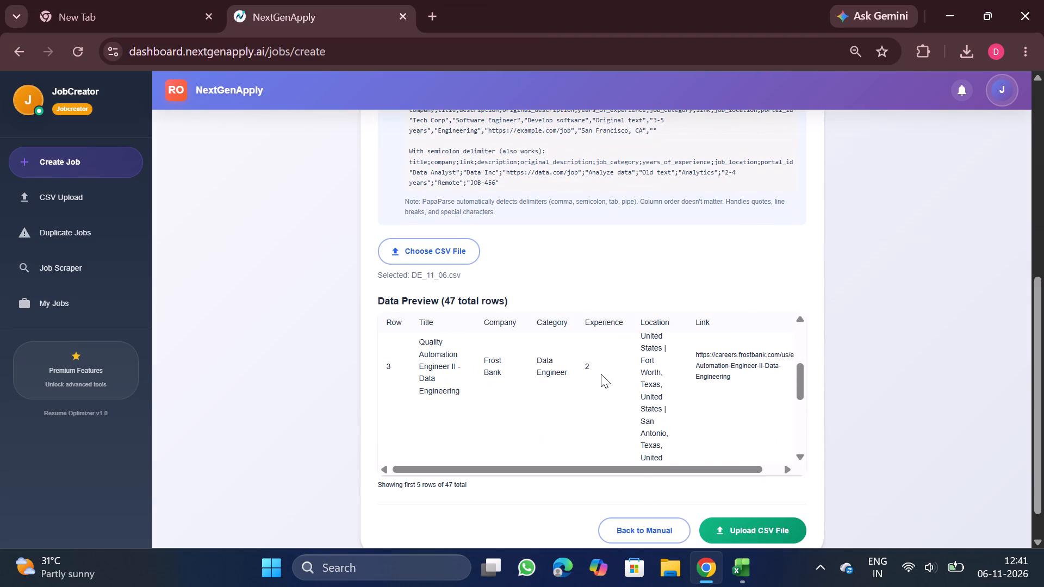
{"action": "scroll", "coordinate": [601, 374], "scroll_direction": "down", "scroll_amount": 3}
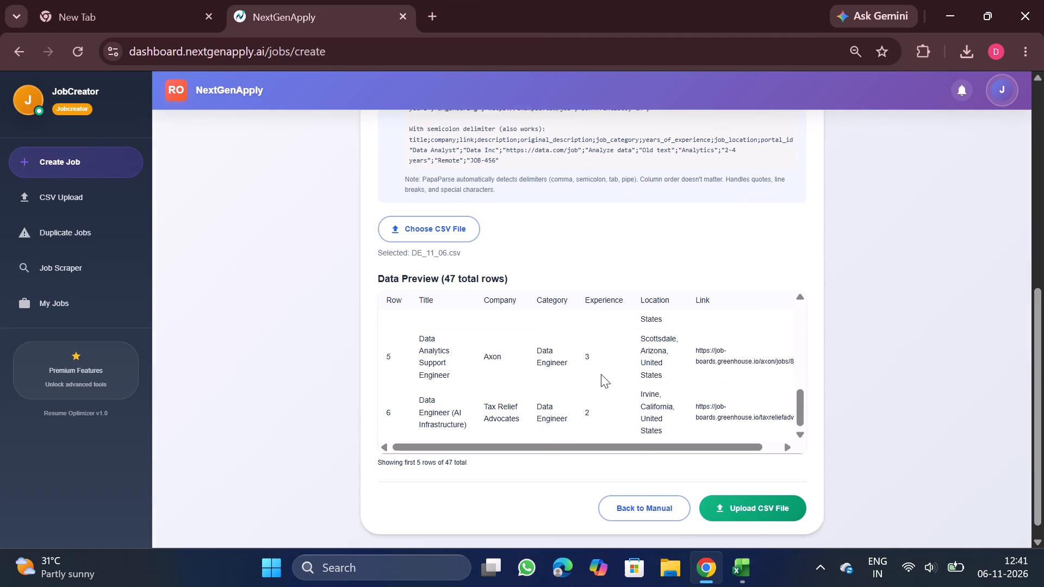
{"action": "scroll", "coordinate": [601, 374], "scroll_direction": "down", "scroll_amount": 1}
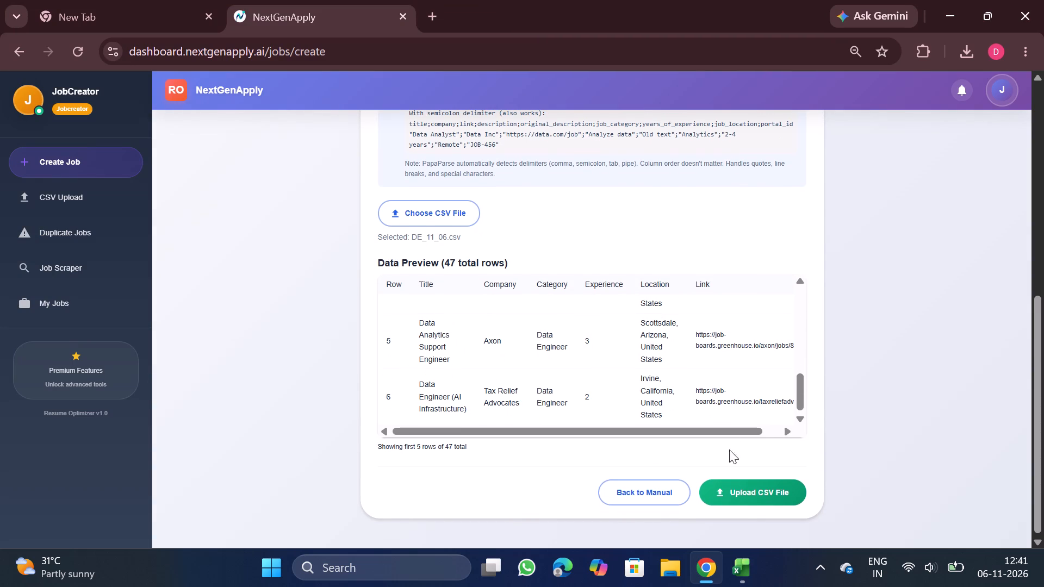
{"action": "left_click", "coordinate": [749, 495]}
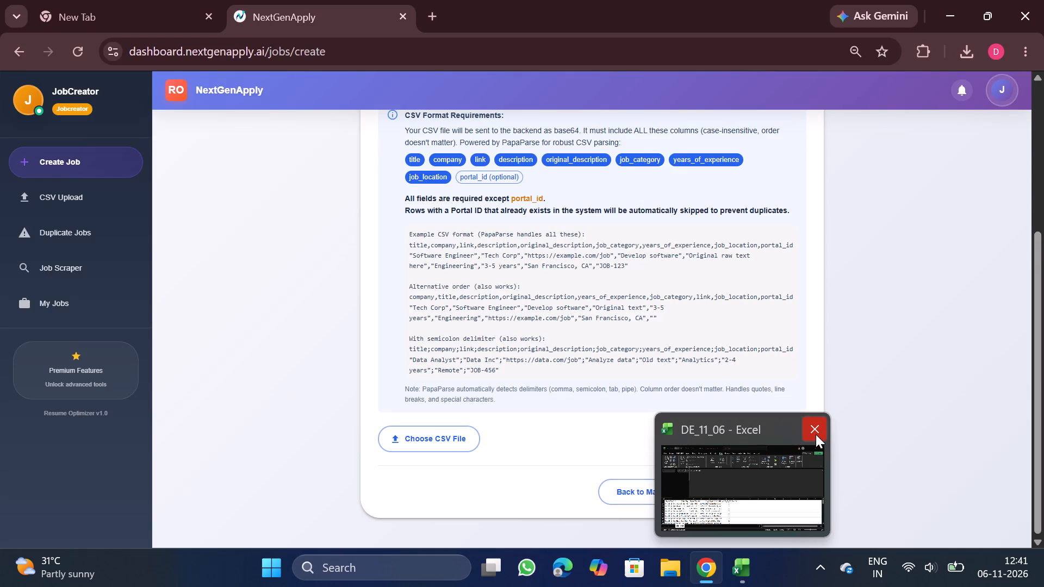
Close the open DE_11_06 workbook in Excel and check the upload result on the job page.
{"action": "left_click", "coordinate": [816, 434]}
{"action": "scroll", "coordinate": [604, 348], "scroll_direction": "up", "scroll_amount": 5}
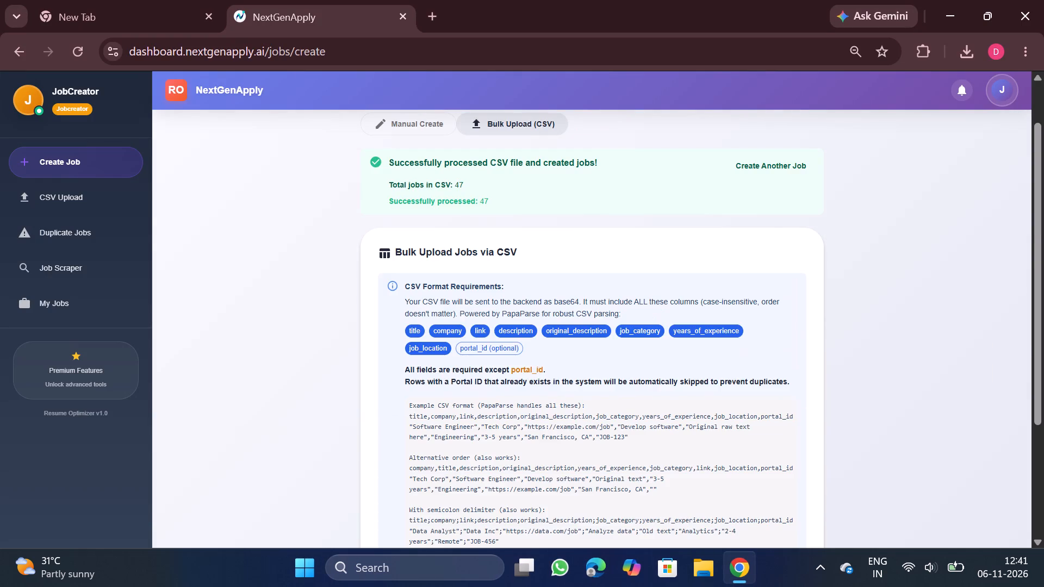
Switch to File Explorer and open DE_11_06 from the Daily Scraping jobs folder in Documents.
{"action": "left_click", "coordinate": [688, 578]}
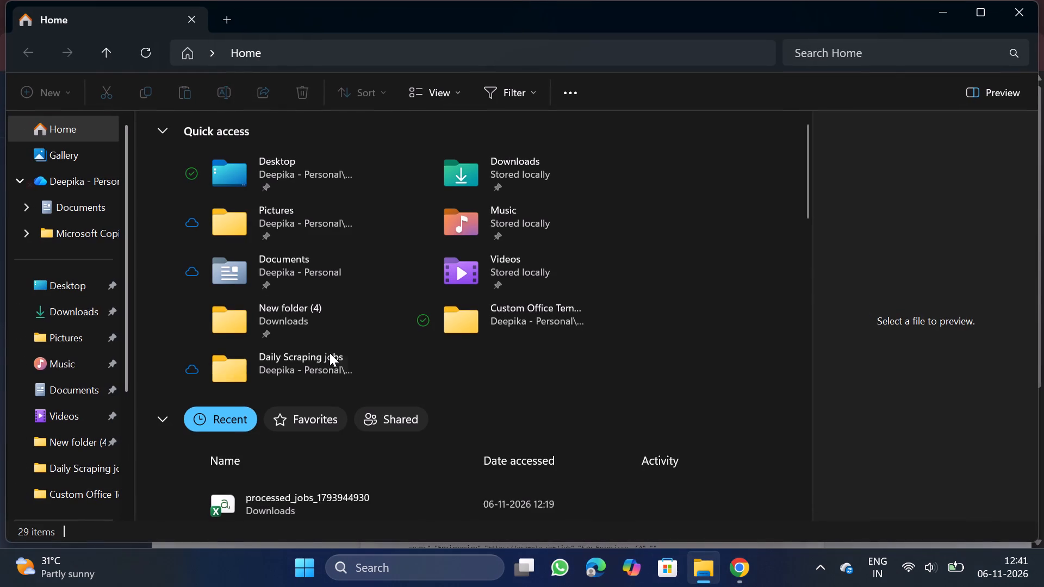
{"action": "double_click", "coordinate": [84, 310]}
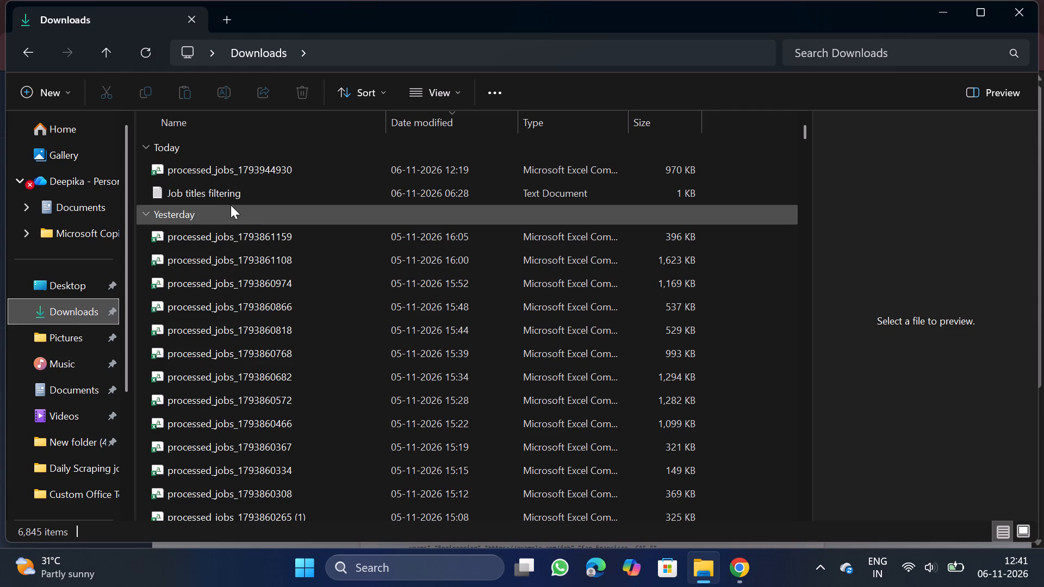
{"action": "double_click", "coordinate": [86, 377]}
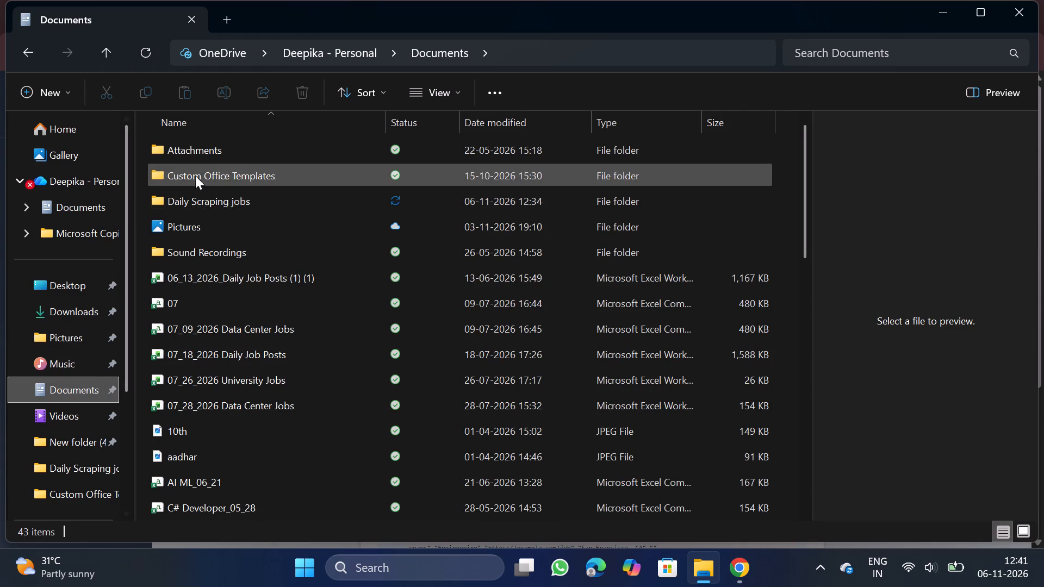
{"action": "double_click", "coordinate": [223, 199]}
{"action": "double_click", "coordinate": [249, 141]}
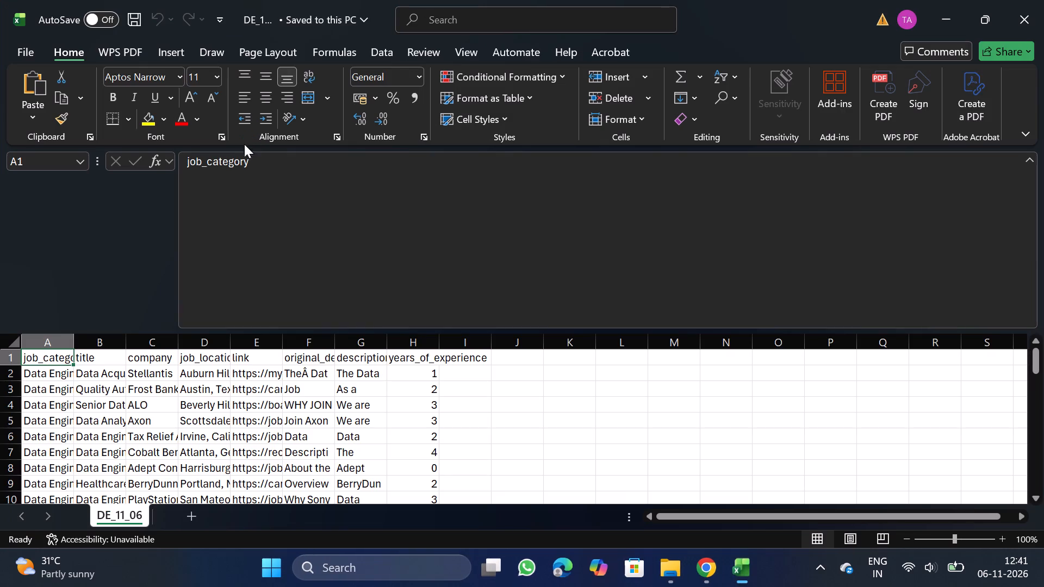
With header filters turned on, examine the job titles in the title column's filter list, and close DE_11_06 without saving.
{"action": "left_click", "coordinate": [104, 356]}
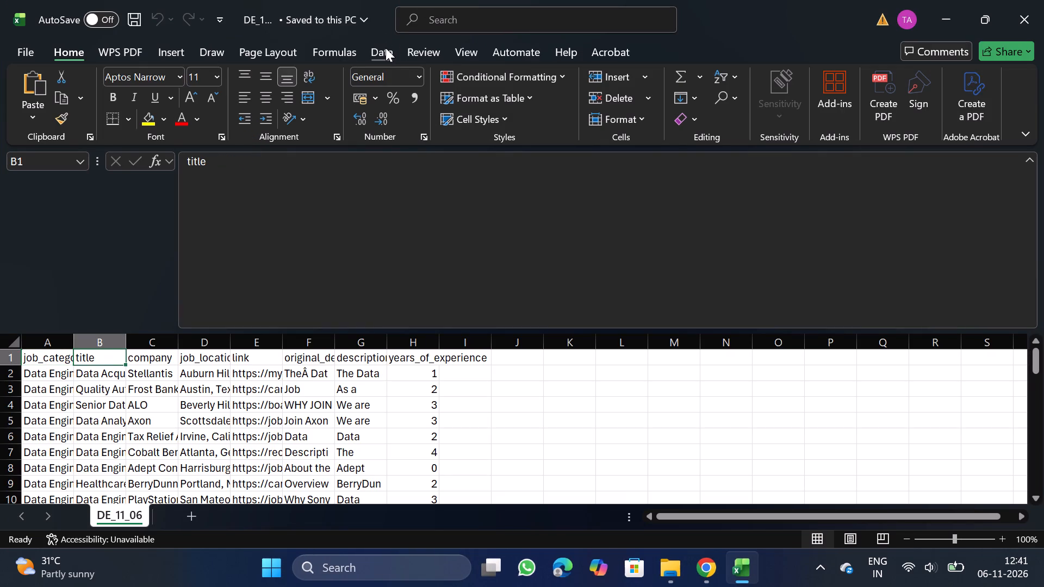
{"action": "left_click", "coordinate": [386, 48]}
{"action": "left_click", "coordinate": [541, 90]}
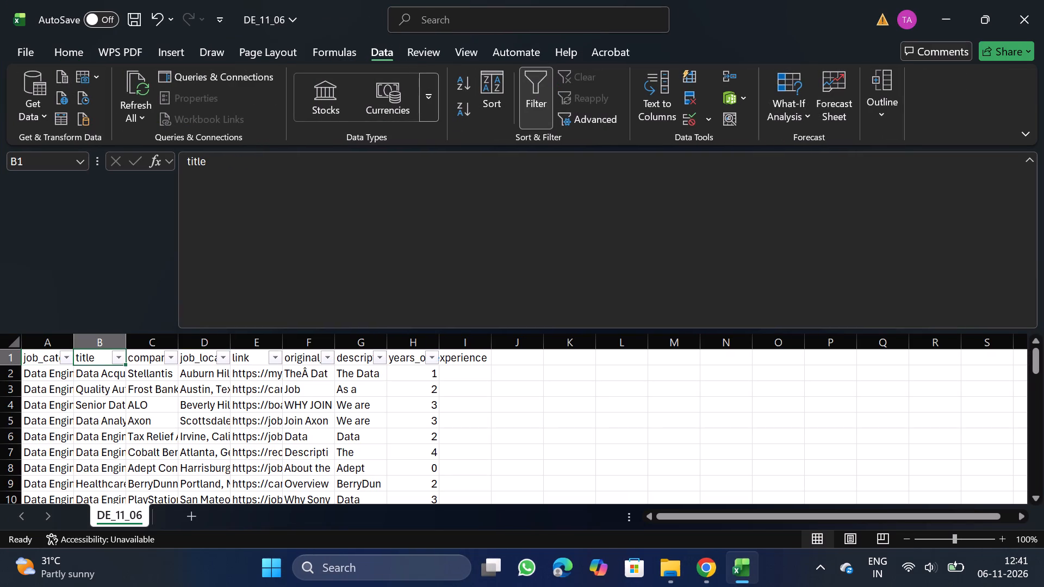
{"action": "left_click", "coordinate": [125, 357]}
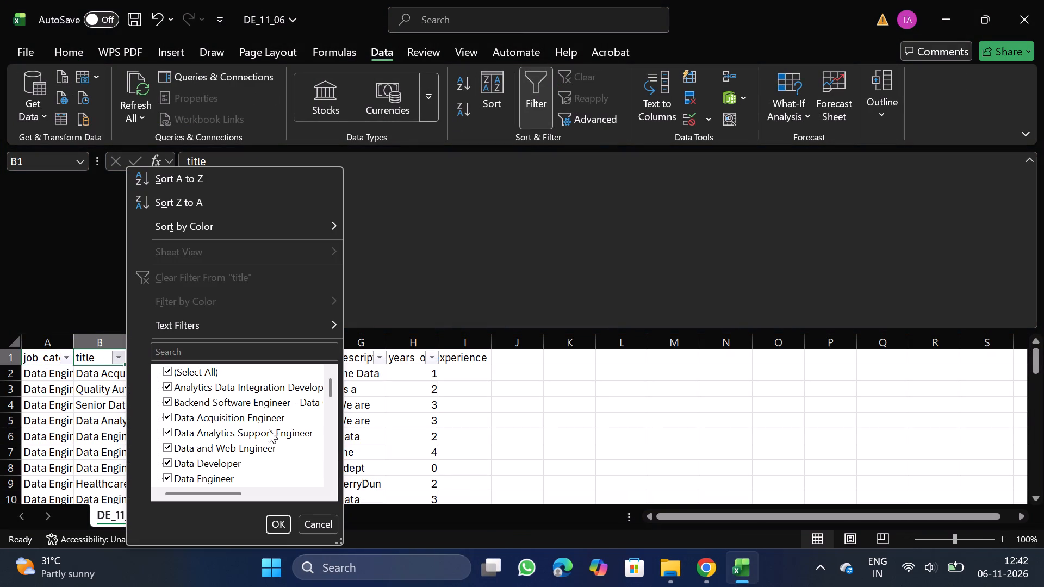
{"action": "scroll", "coordinate": [246, 460], "scroll_direction": "down", "scroll_amount": 2}
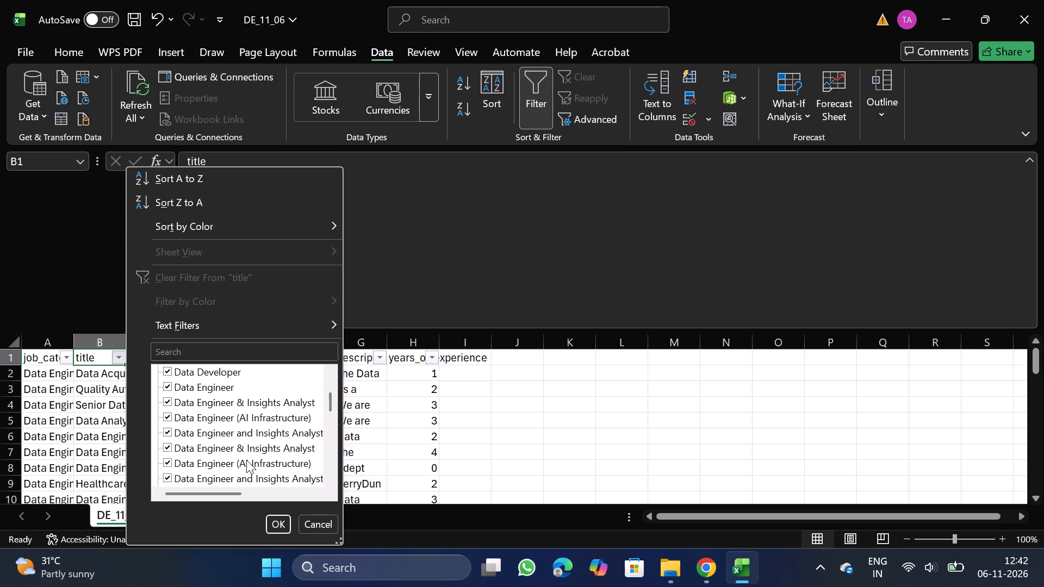
{"action": "scroll", "coordinate": [246, 460], "scroll_direction": "down", "scroll_amount": 2}
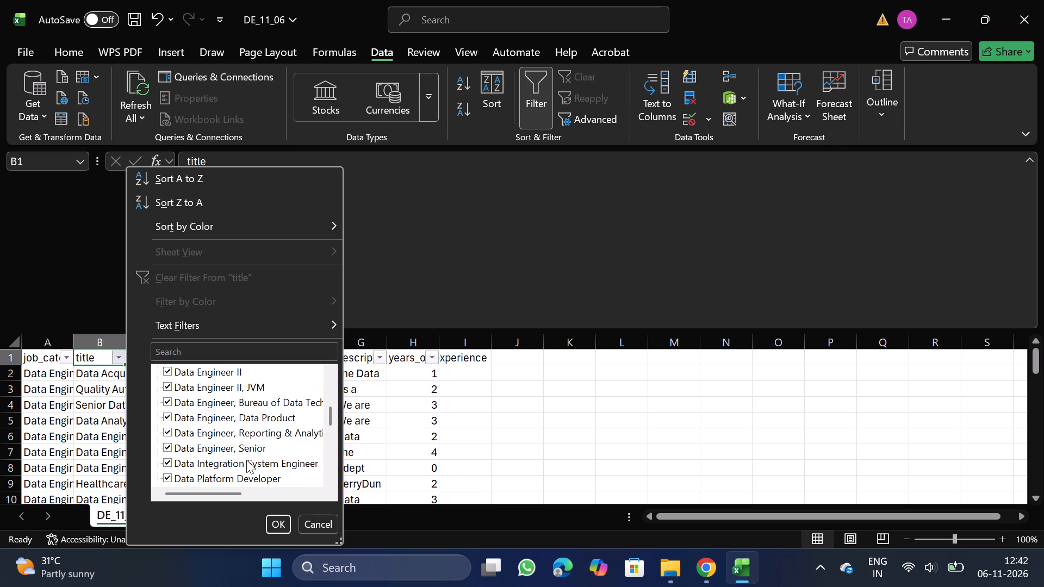
{"action": "scroll", "coordinate": [246, 460], "scroll_direction": "down", "scroll_amount": 2}
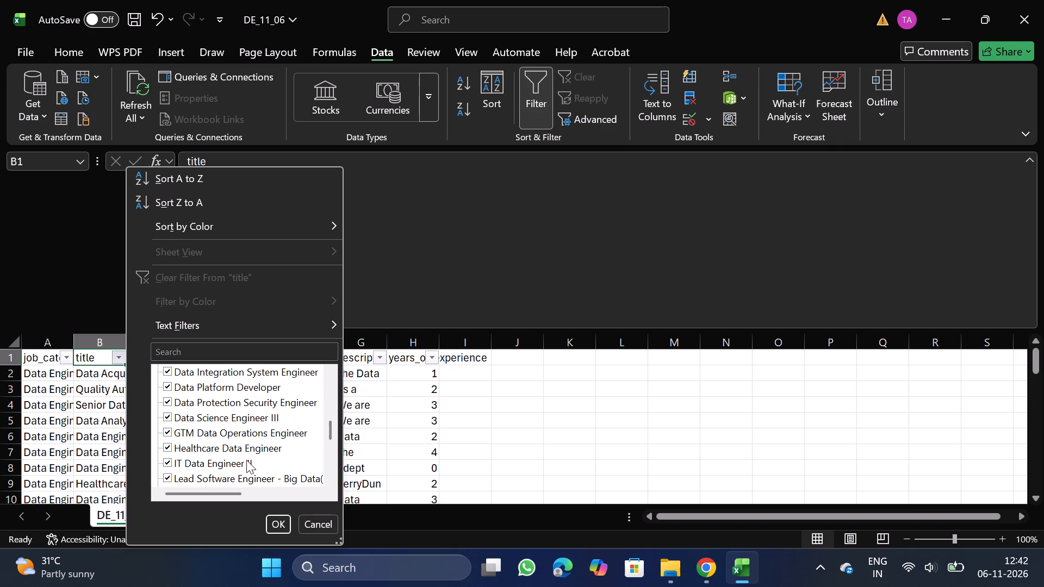
{"action": "scroll", "coordinate": [246, 460], "scroll_direction": "down", "scroll_amount": 2}
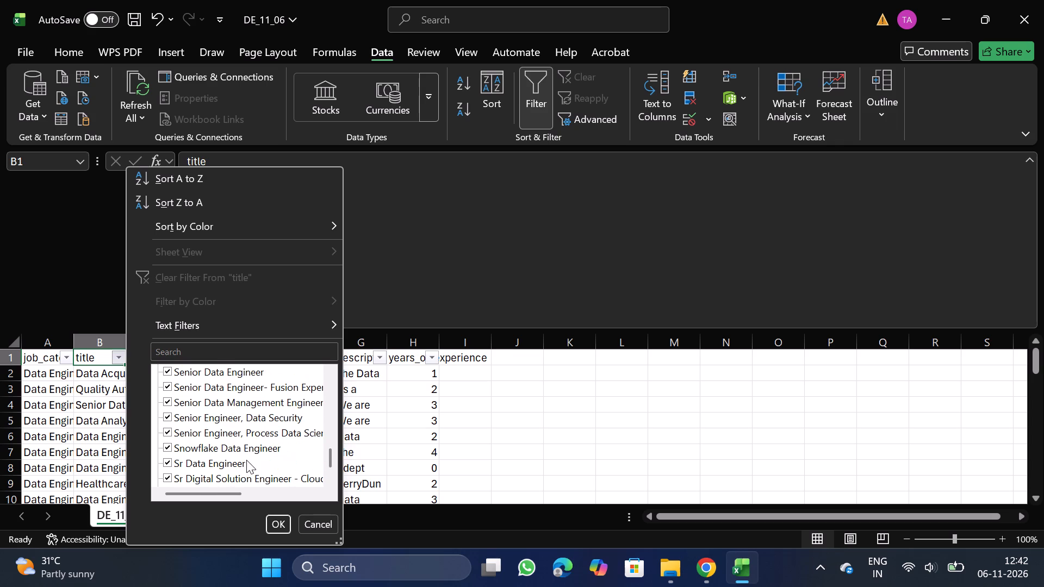
{"action": "scroll", "coordinate": [246, 460], "scroll_direction": "up", "scroll_amount": 1}
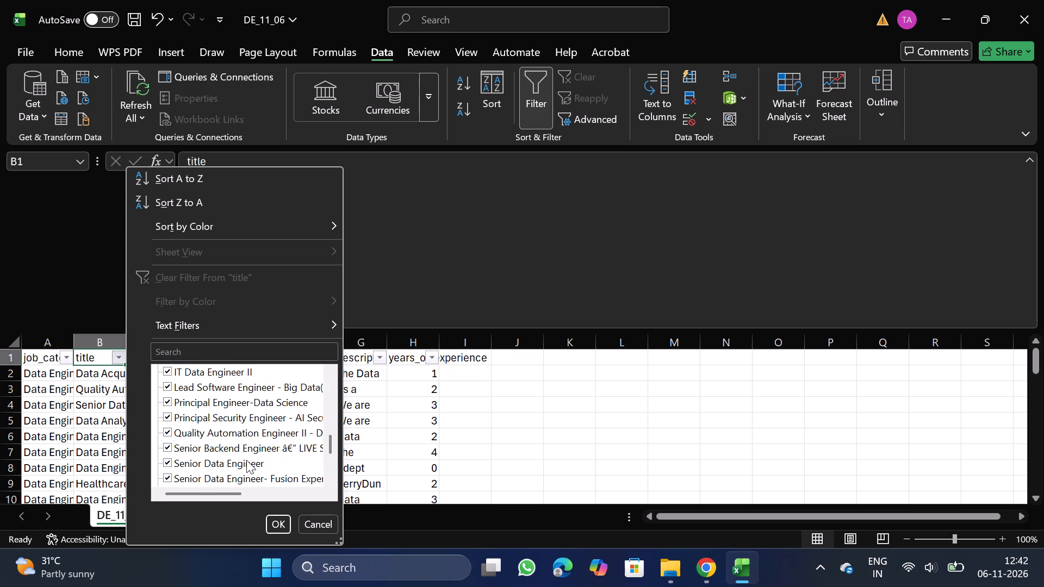
{"action": "scroll", "coordinate": [246, 460], "scroll_direction": "down", "scroll_amount": 1}
{"action": "scroll", "coordinate": [259, 438], "scroll_direction": "left", "scroll_amount": 1}
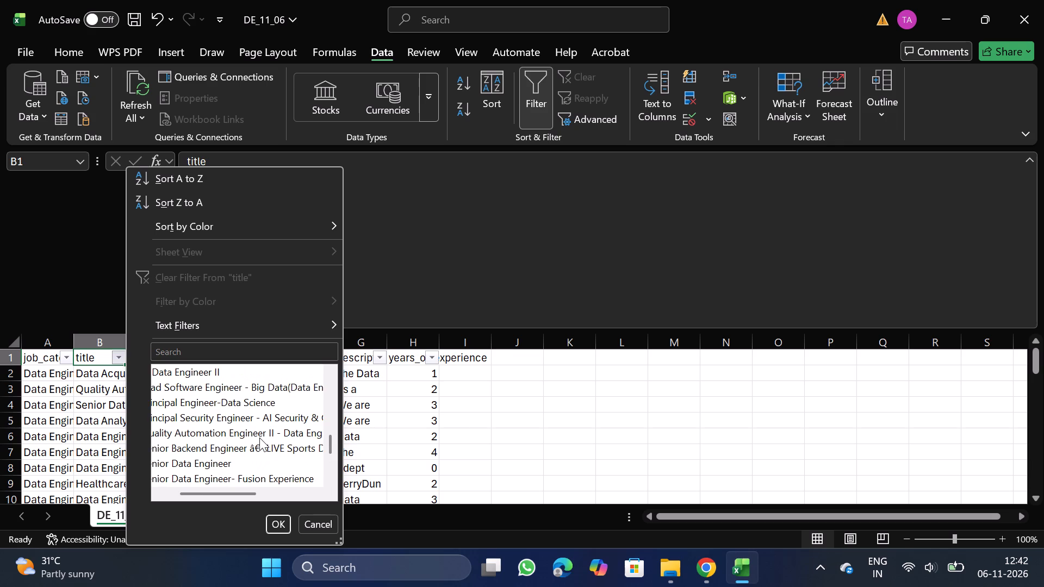
{"action": "scroll", "coordinate": [259, 438], "scroll_direction": "left", "scroll_amount": 1}
{"action": "scroll", "coordinate": [259, 438], "scroll_direction": "down", "scroll_amount": 2}
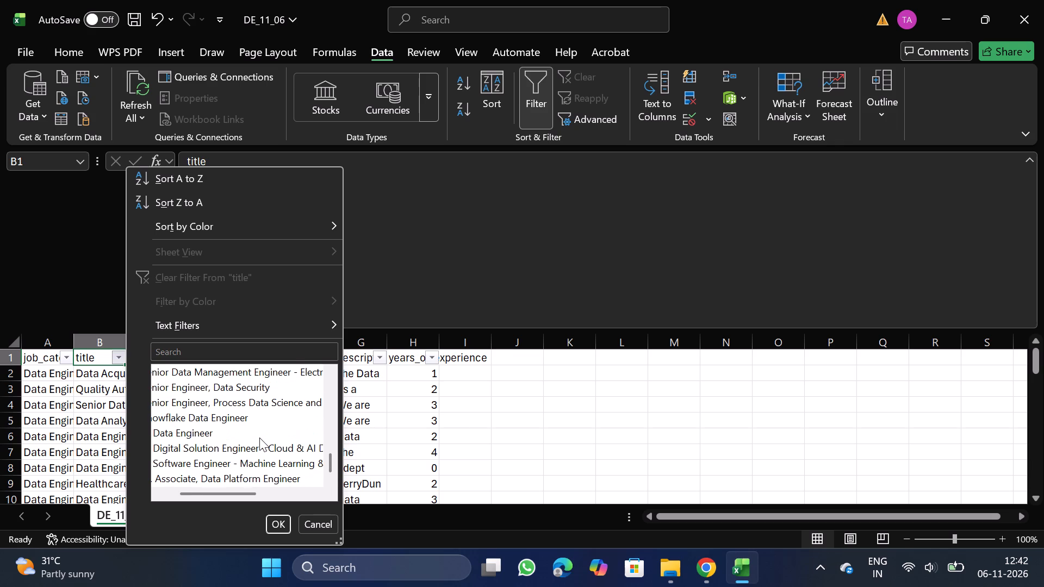
{"action": "scroll", "coordinate": [271, 440], "scroll_direction": "down", "scroll_amount": 1}
{"action": "left_click", "coordinate": [416, 449]}
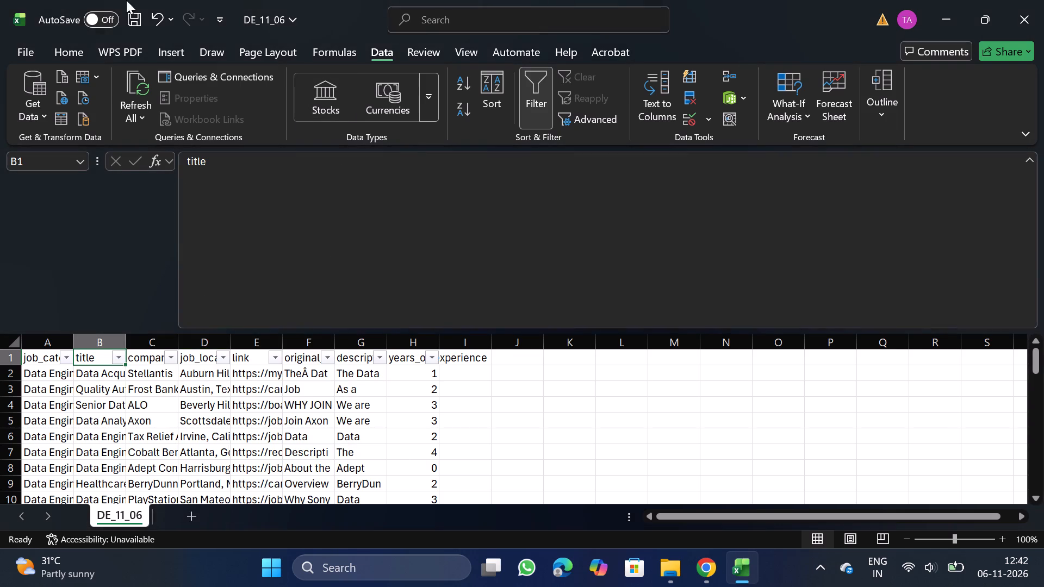
{"action": "left_click", "coordinate": [1039, 8]}
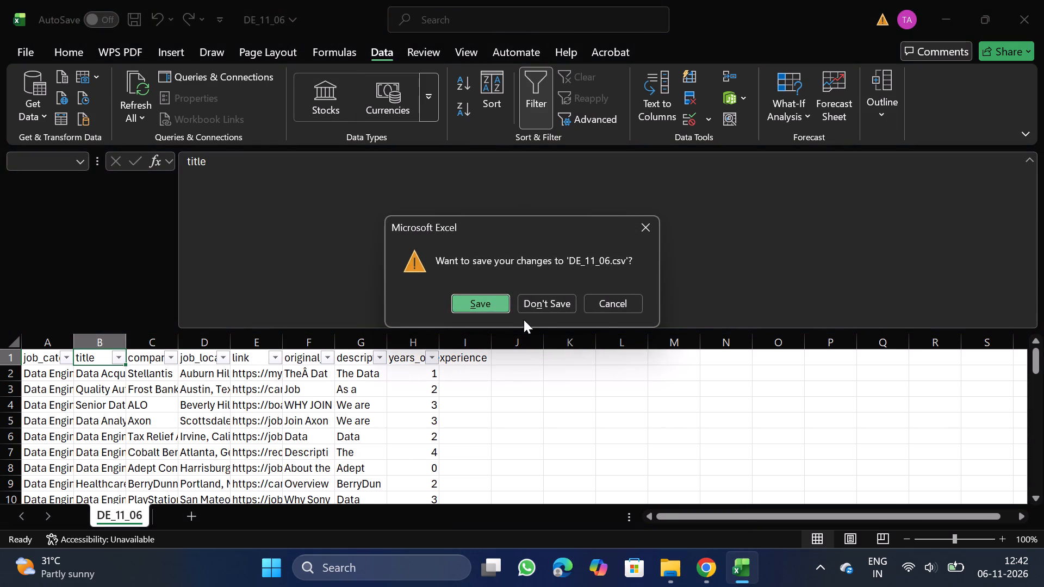
{"action": "left_click", "coordinate": [535, 309]}
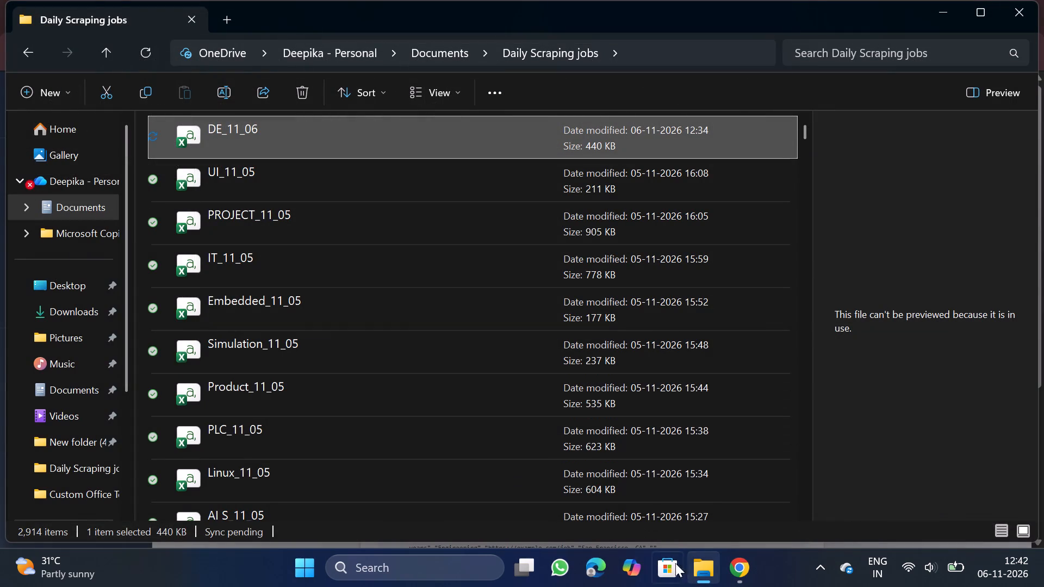
Switch to Chrome, download the processed CSV for Java Full Stack Developer (#4881) from the CSV upload history, and open it in Excel.
{"action": "left_click", "coordinate": [730, 569]}
{"action": "left_click", "coordinate": [70, 196]}
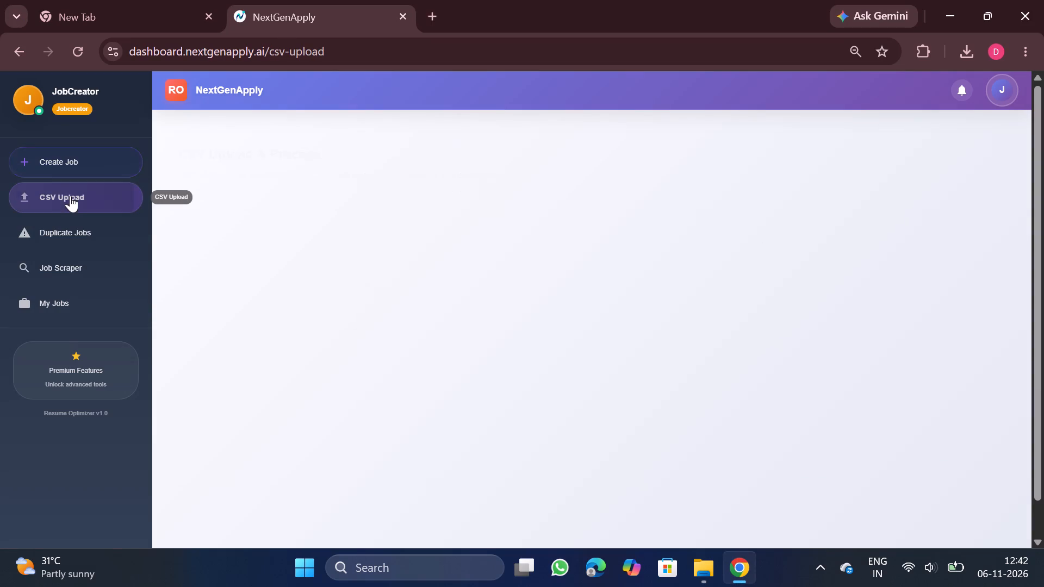
{"action": "scroll", "coordinate": [569, 429], "scroll_direction": "up", "scroll_amount": 1}
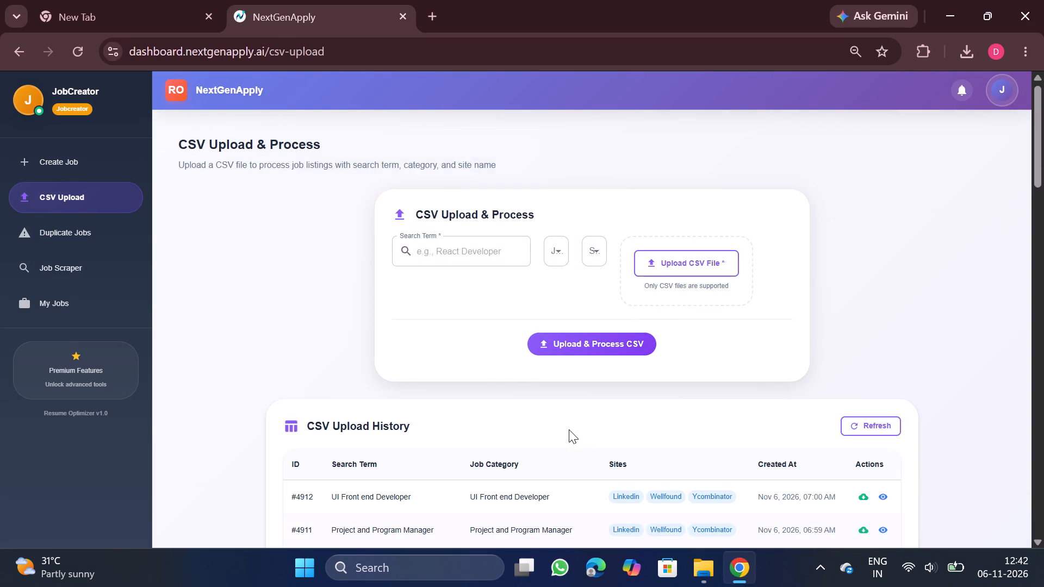
{"action": "scroll", "coordinate": [569, 429], "scroll_direction": "down", "scroll_amount": 7}
{"action": "scroll", "coordinate": [716, 469], "scroll_direction": "down", "scroll_amount": 1}
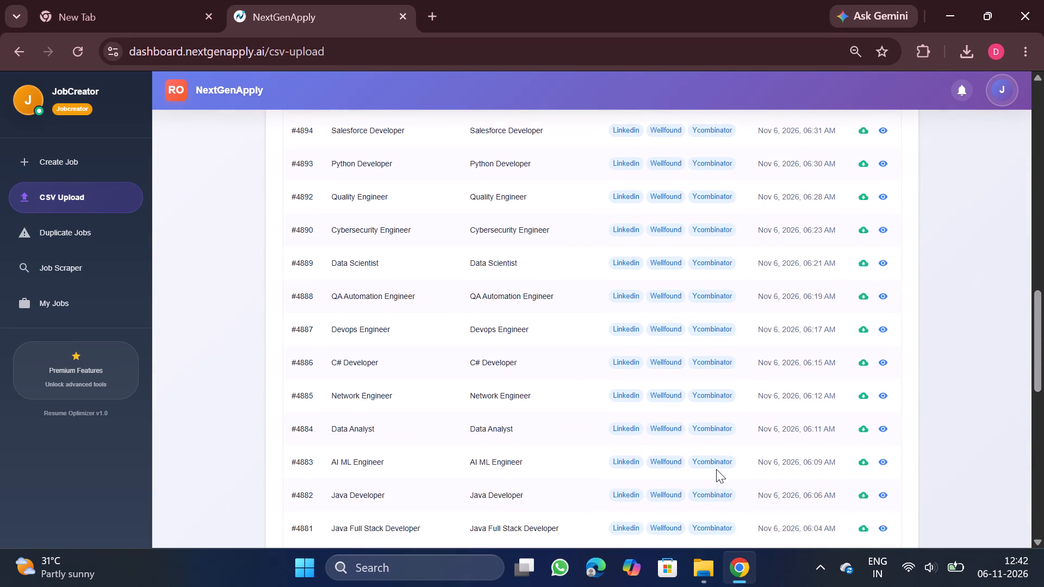
{"action": "scroll", "coordinate": [716, 469], "scroll_direction": "down", "scroll_amount": 1}
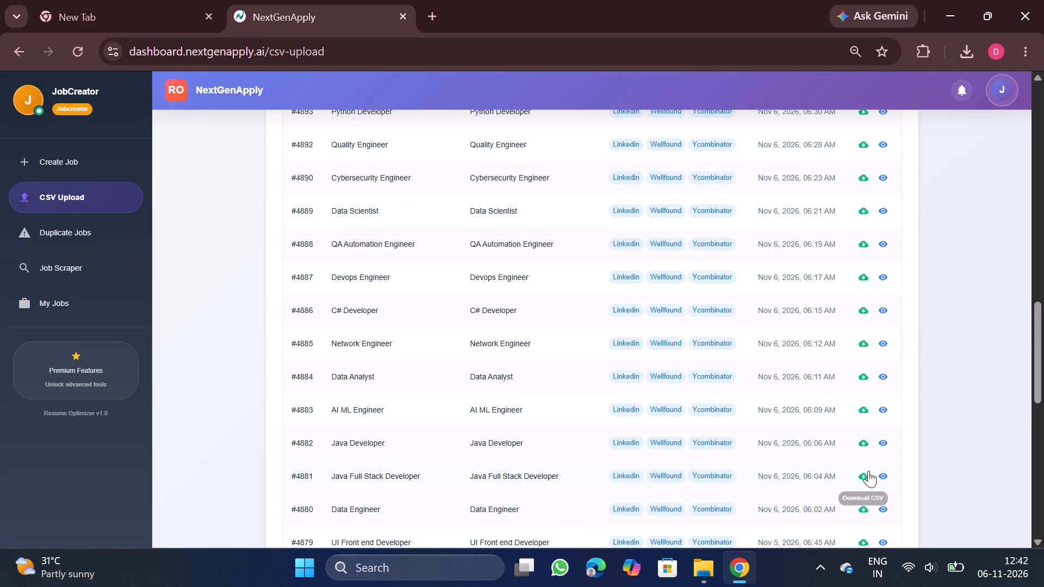
{"action": "left_click", "coordinate": [866, 474]}
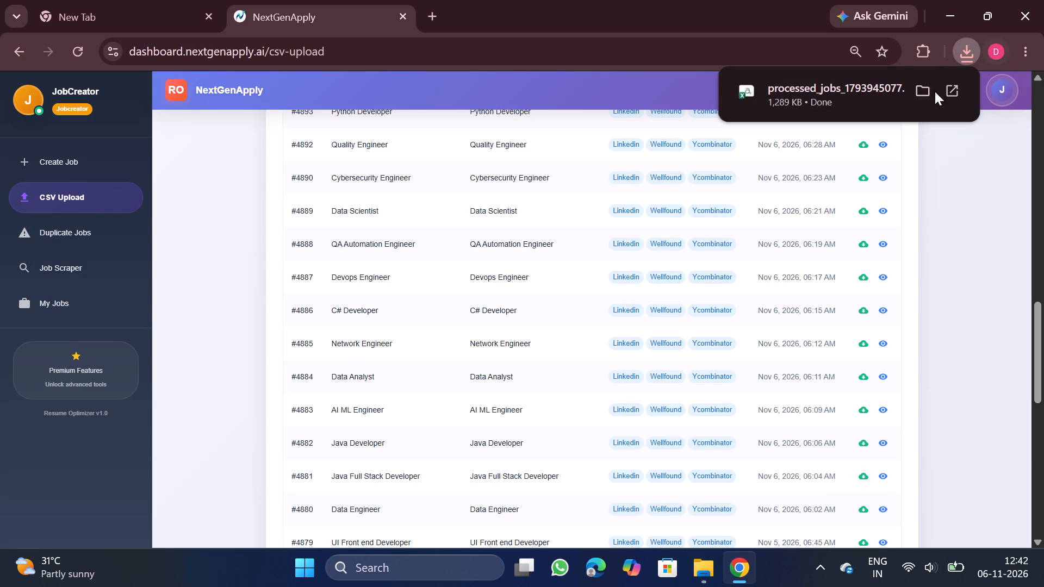
{"action": "left_click", "coordinate": [874, 89]}
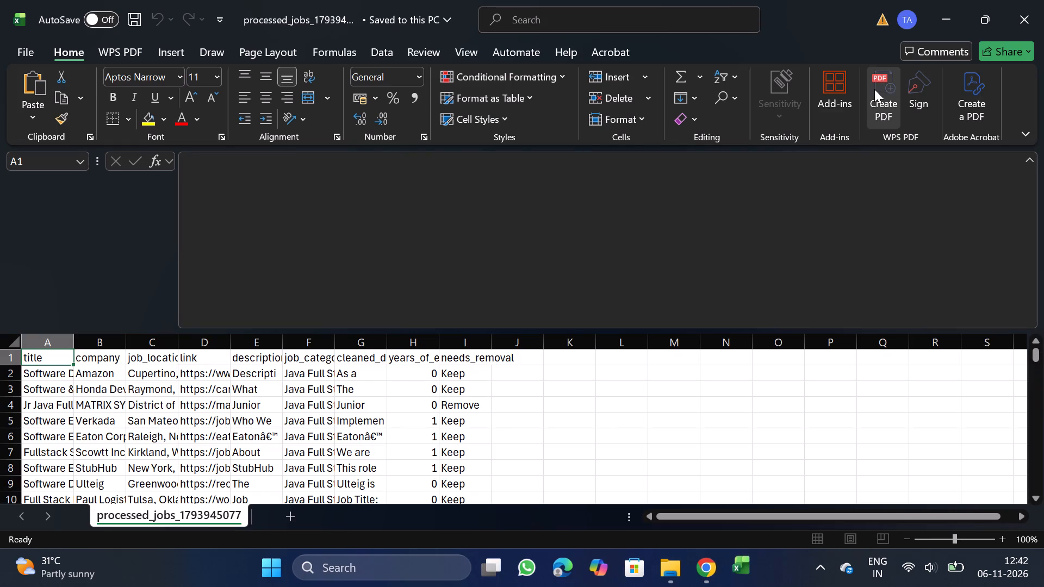
Remove duplicate rows from the whole data range, comparing only the company column.
{"action": "left_click", "coordinate": [236, 398]}
{"action": "key", "text": "ctrl+a"}
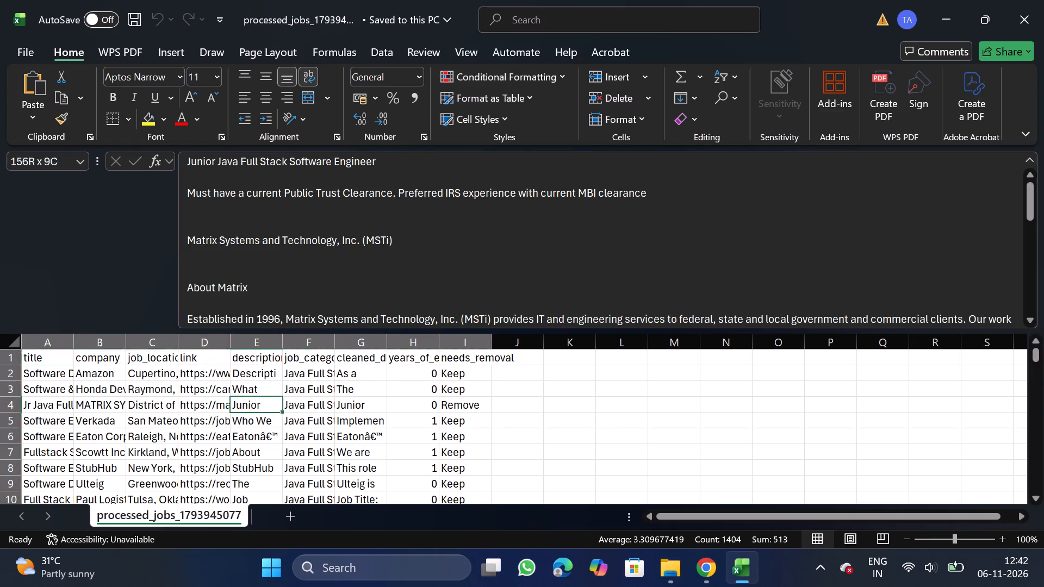
{"action": "left_click", "coordinate": [378, 53]}
{"action": "left_click", "coordinate": [697, 101]}
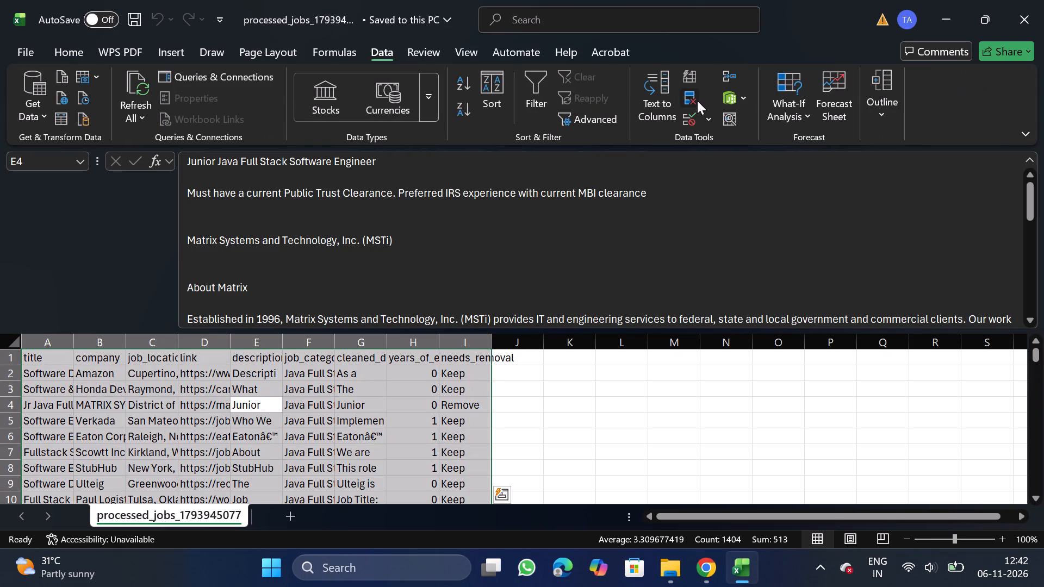
{"action": "left_click", "coordinate": [223, 254]}
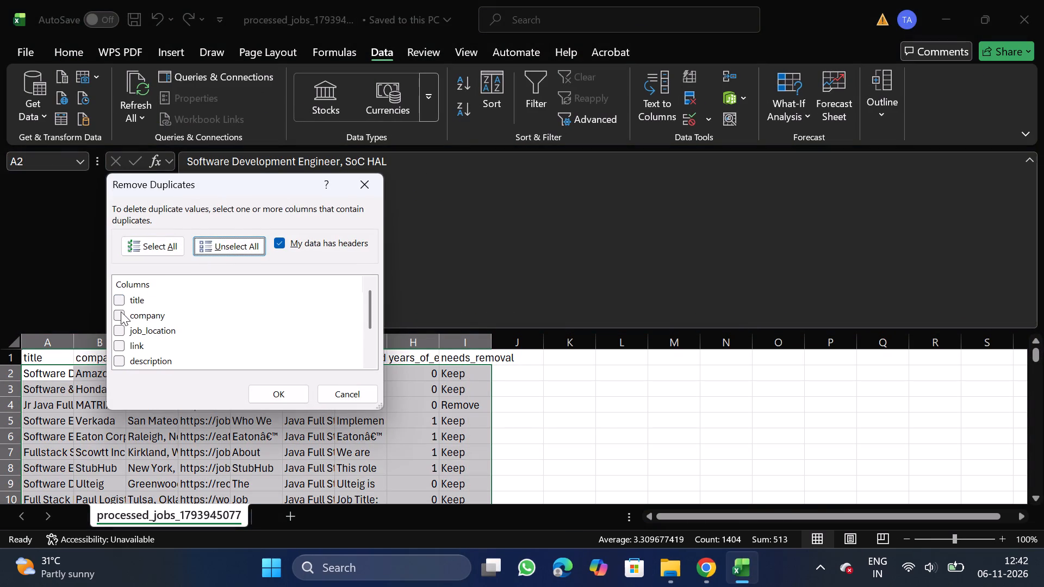
{"action": "left_click", "coordinate": [121, 311]}
{"action": "left_click", "coordinate": [275, 397]}
{"action": "left_click", "coordinate": [600, 320]}
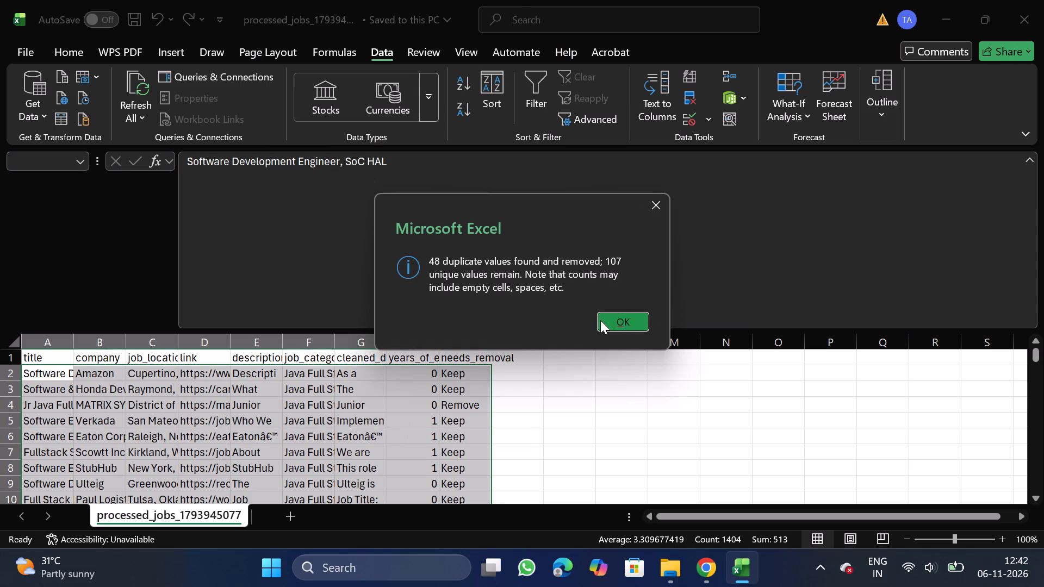
Filter the needs_removal column to Remove, delete all the matching rows, and turn the filter off.
{"action": "left_click", "coordinate": [459, 352]}
{"action": "left_click", "coordinate": [548, 83]}
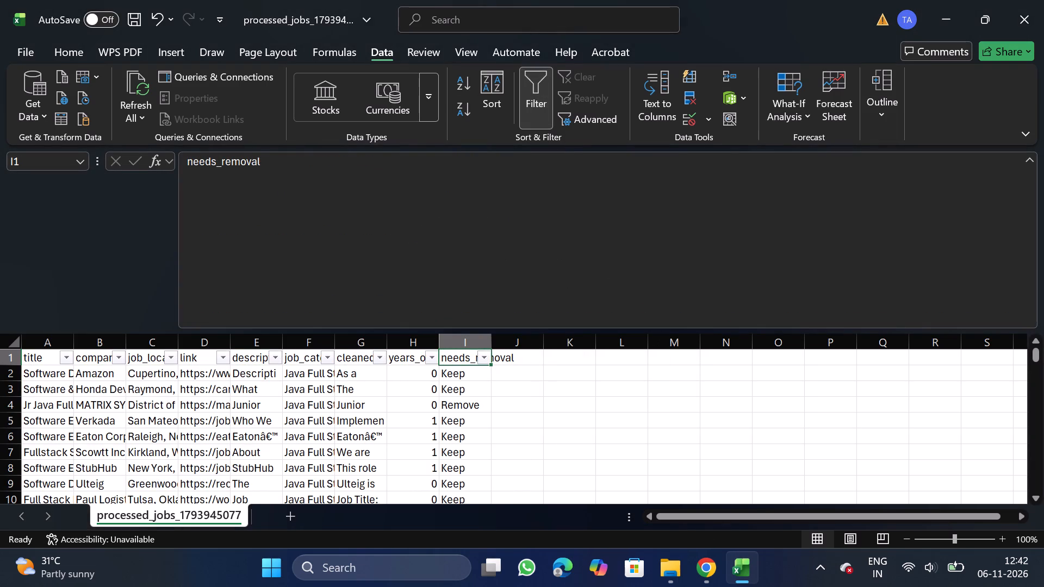
{"action": "left_click", "coordinate": [481, 361]}
{"action": "left_click", "coordinate": [310, 391]}
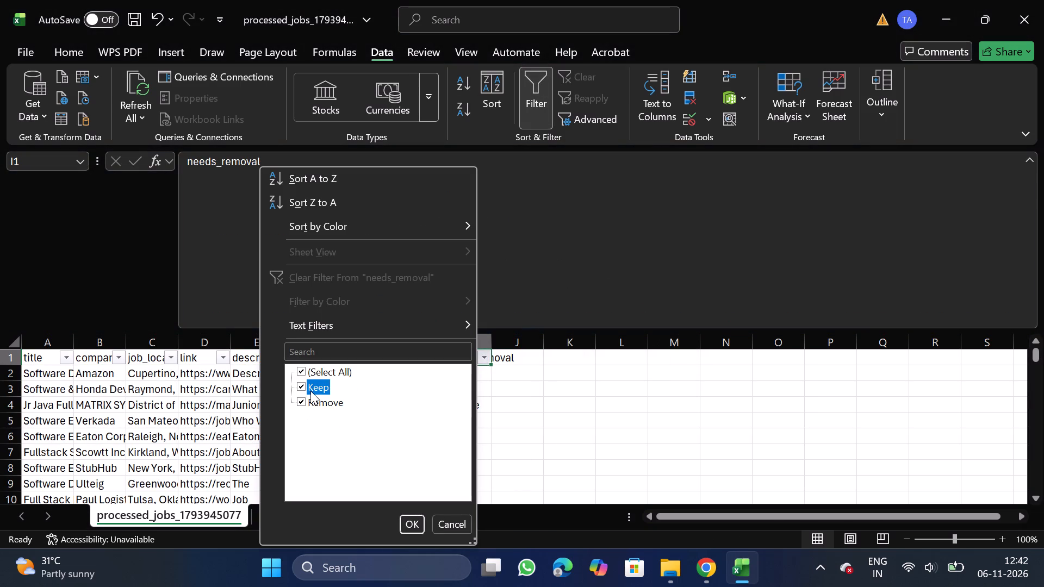
{"action": "left_click", "coordinate": [411, 522]}
{"action": "left_click", "coordinate": [3, 376]}
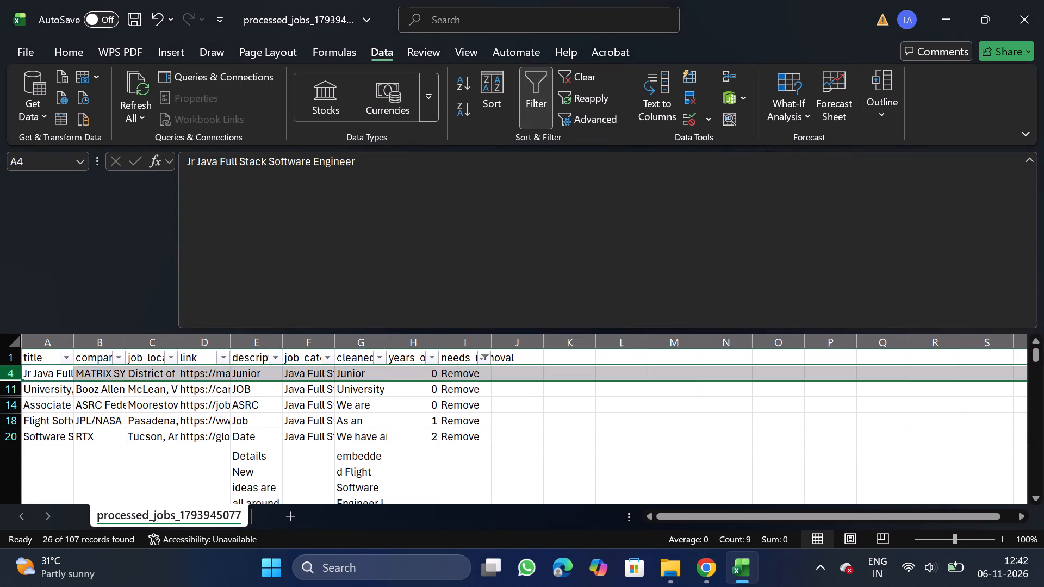
{"action": "key", "text": "ctrl+shift+Down"}
{"action": "right_click", "coordinate": [111, 413]}
{"action": "left_click", "coordinate": [205, 284]}
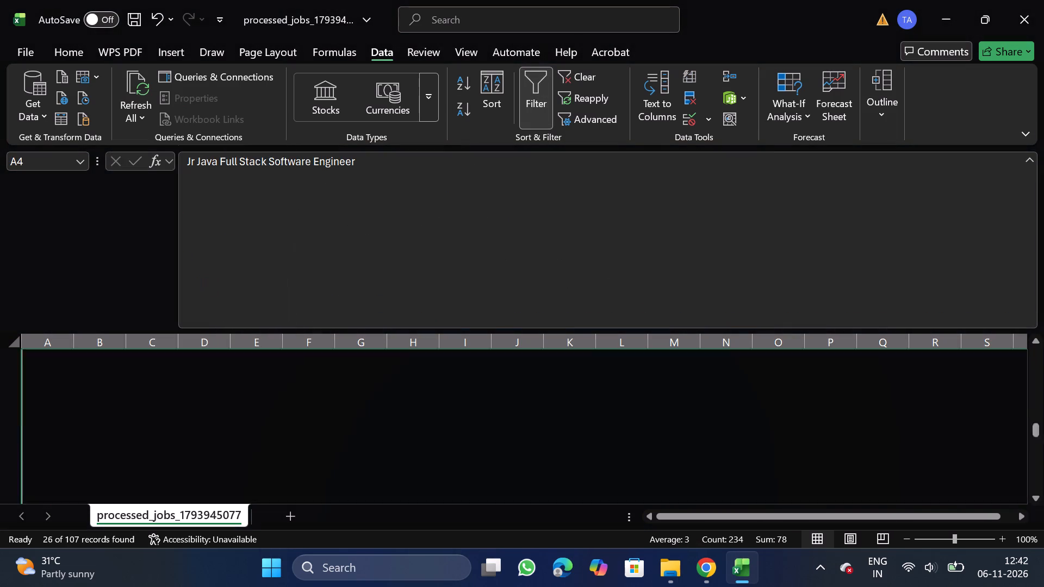
{"action": "left_click", "coordinate": [539, 92]}
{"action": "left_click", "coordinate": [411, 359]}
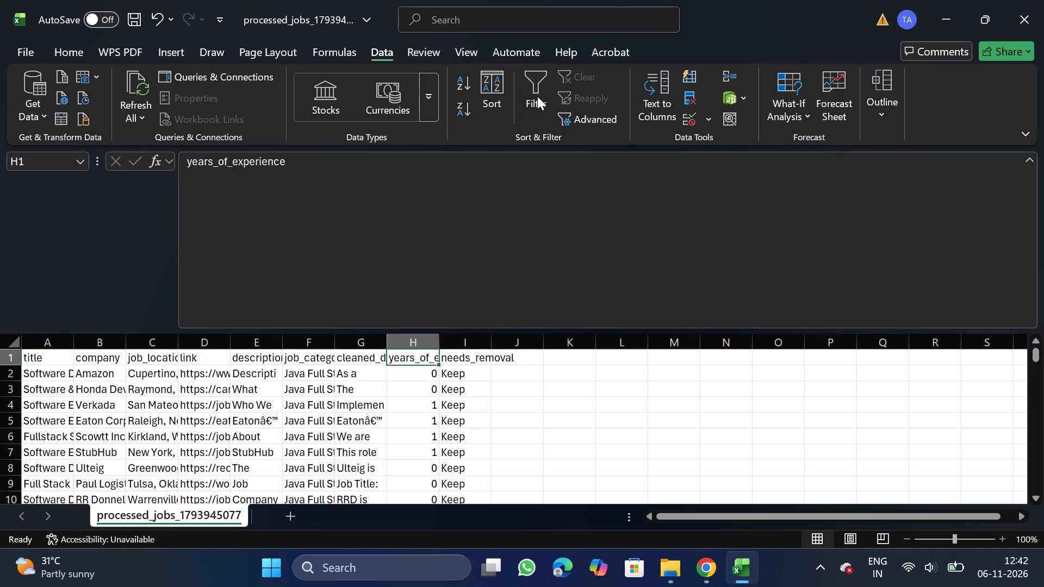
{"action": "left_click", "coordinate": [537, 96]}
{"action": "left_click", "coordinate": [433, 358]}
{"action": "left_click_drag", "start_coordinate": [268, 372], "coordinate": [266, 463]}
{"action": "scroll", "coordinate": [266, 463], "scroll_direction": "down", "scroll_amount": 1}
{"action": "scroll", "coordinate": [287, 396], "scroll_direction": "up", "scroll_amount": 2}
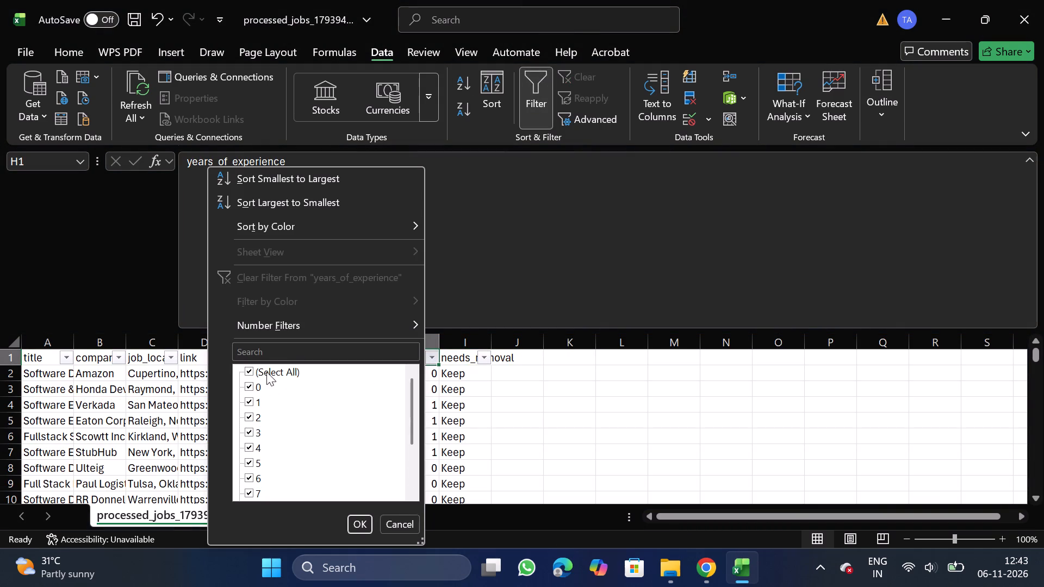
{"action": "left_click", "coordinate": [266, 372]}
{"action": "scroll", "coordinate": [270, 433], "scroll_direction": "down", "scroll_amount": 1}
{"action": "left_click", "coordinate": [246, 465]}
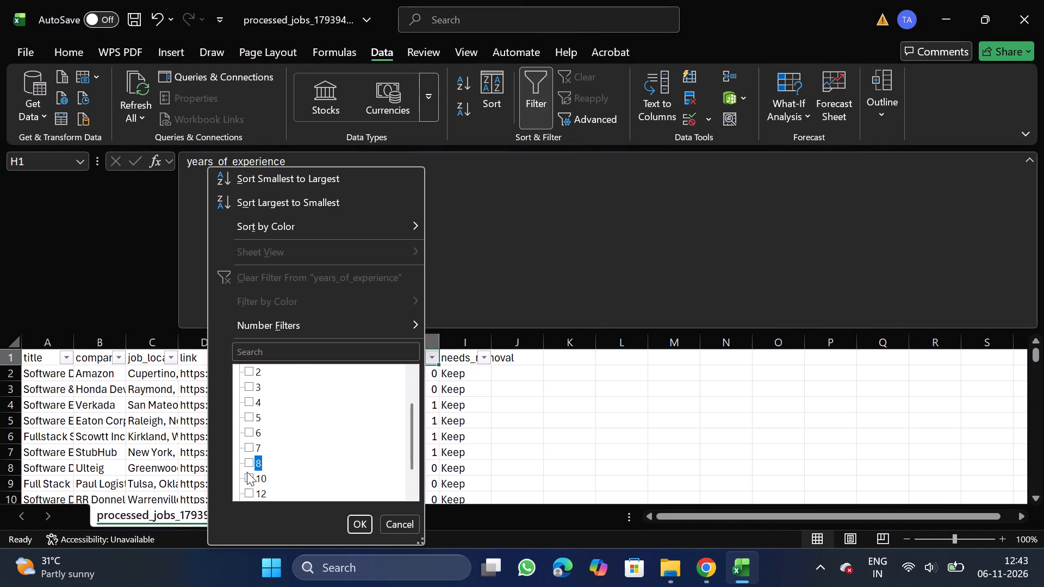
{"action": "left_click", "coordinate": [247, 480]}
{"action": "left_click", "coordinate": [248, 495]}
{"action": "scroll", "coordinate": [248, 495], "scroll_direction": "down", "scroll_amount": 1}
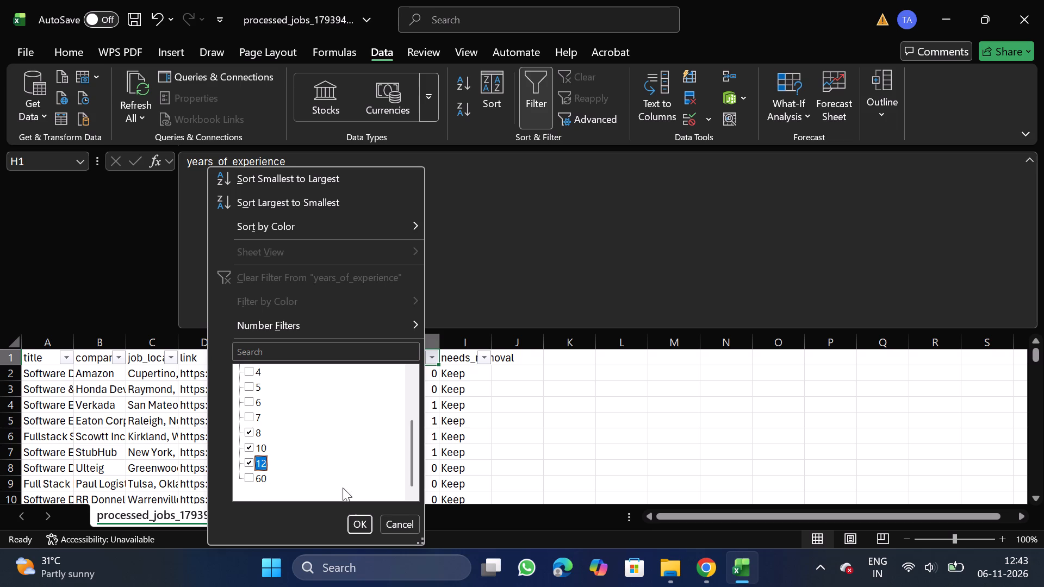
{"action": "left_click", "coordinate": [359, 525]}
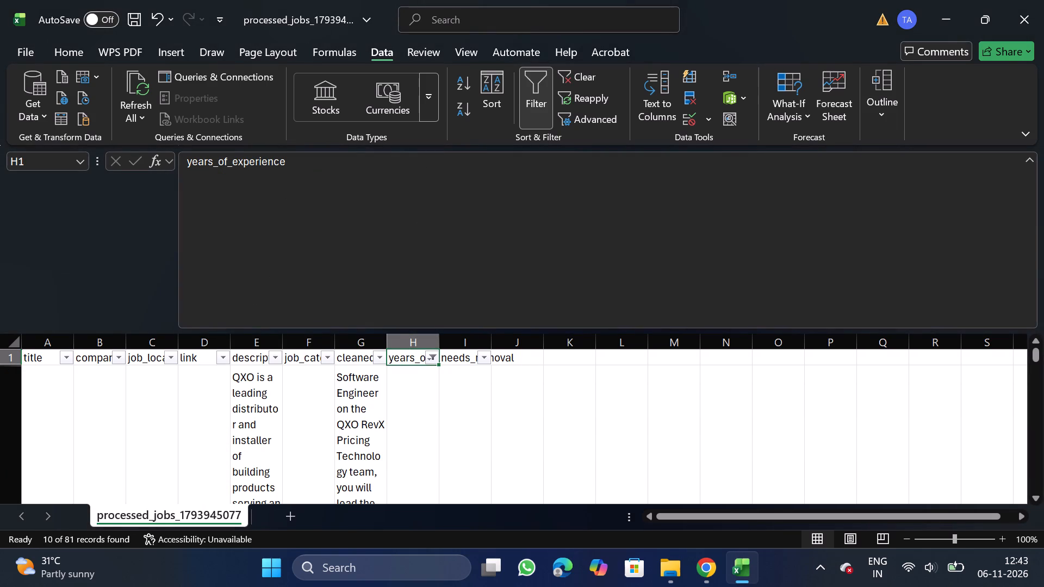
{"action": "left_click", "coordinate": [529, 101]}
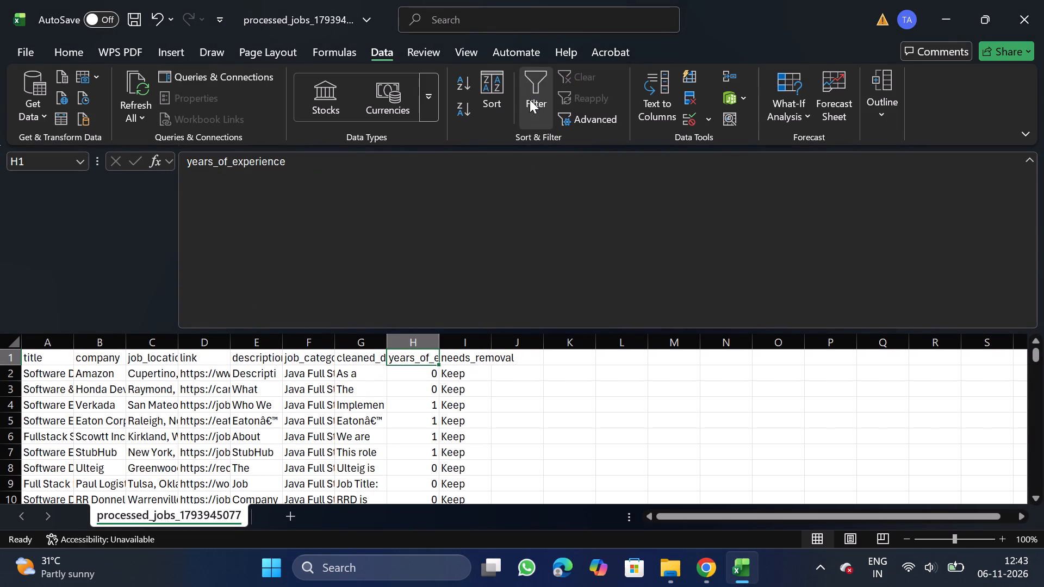
Filter years_of_experience to 8, 10, 12 and 60, delete all the matching rows, and turn the filter off.
{"action": "left_click", "coordinate": [530, 99]}
{"action": "left_click", "coordinate": [424, 363]}
{"action": "left_click", "coordinate": [433, 357]}
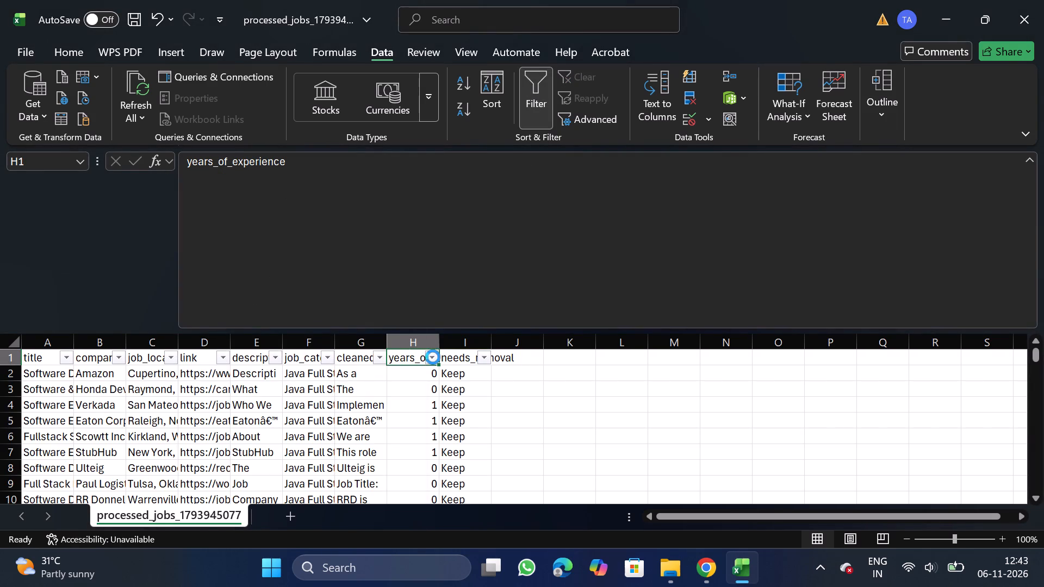
{"action": "left_click", "coordinate": [276, 374]}
{"action": "scroll", "coordinate": [274, 434], "scroll_direction": "down", "scroll_amount": 1}
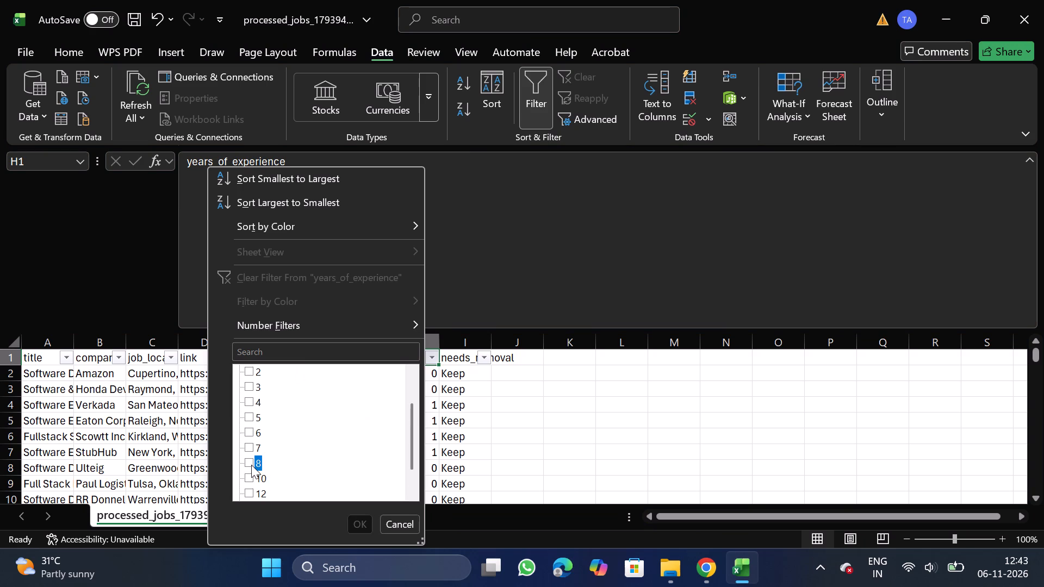
{"action": "left_click", "coordinate": [251, 465]}
{"action": "left_click", "coordinate": [248, 483]}
{"action": "left_click", "coordinate": [250, 494]}
{"action": "scroll", "coordinate": [250, 494], "scroll_direction": "down", "scroll_amount": 1}
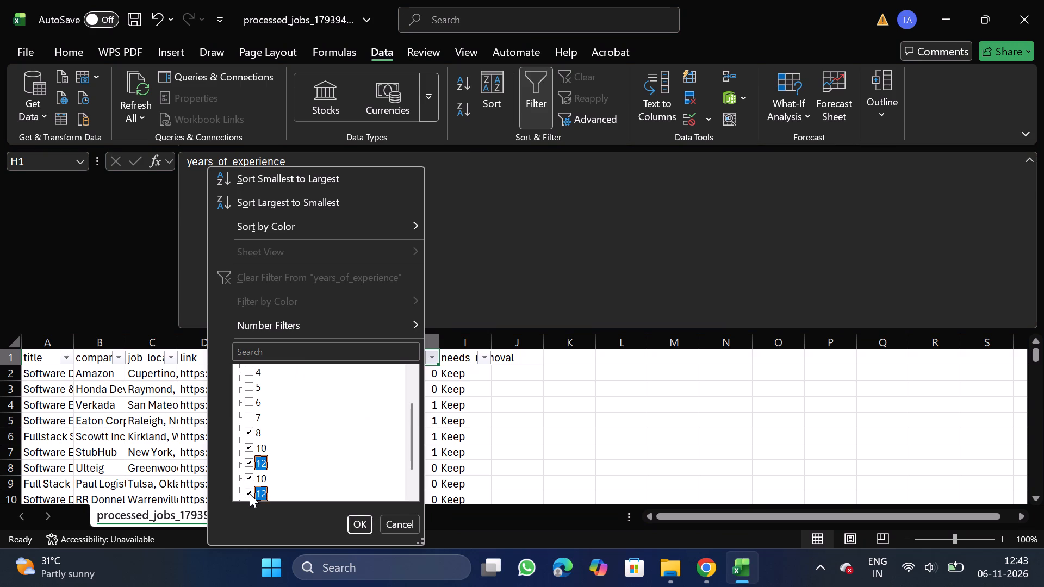
{"action": "left_click", "coordinate": [251, 473]}
{"action": "left_click", "coordinate": [359, 523]}
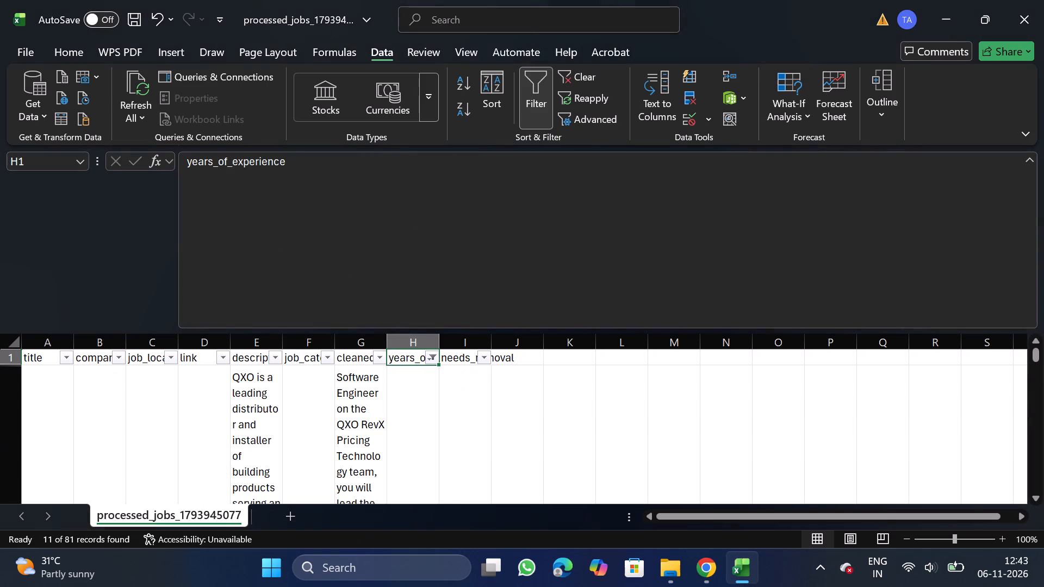
{"action": "left_click", "coordinate": [2, 394]}
{"action": "key", "text": "ctrl+shift+Down"}
{"action": "right_click", "coordinate": [192, 459]}
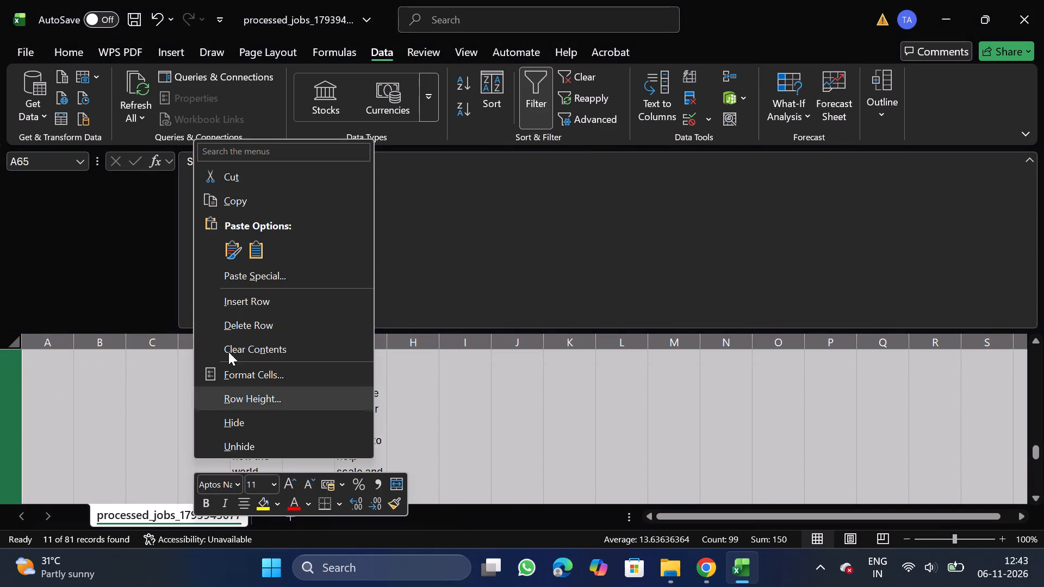
{"action": "left_click", "coordinate": [263, 322]}
{"action": "left_click", "coordinate": [539, 101]}
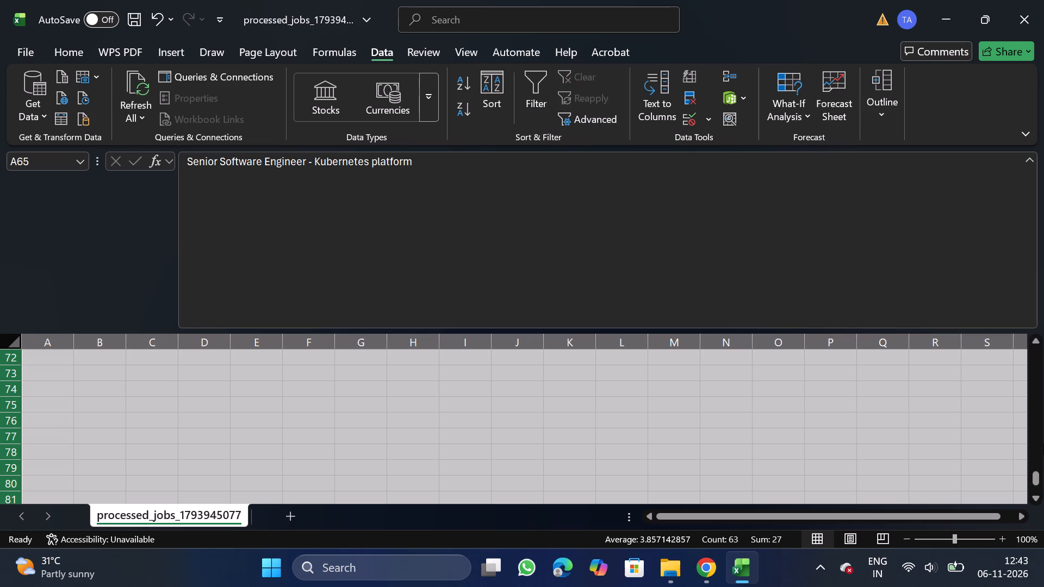
Delete the needs_removal column from the sheet.
{"action": "left_click_drag", "start_coordinate": [1033, 476], "coordinate": [1029, 250]}
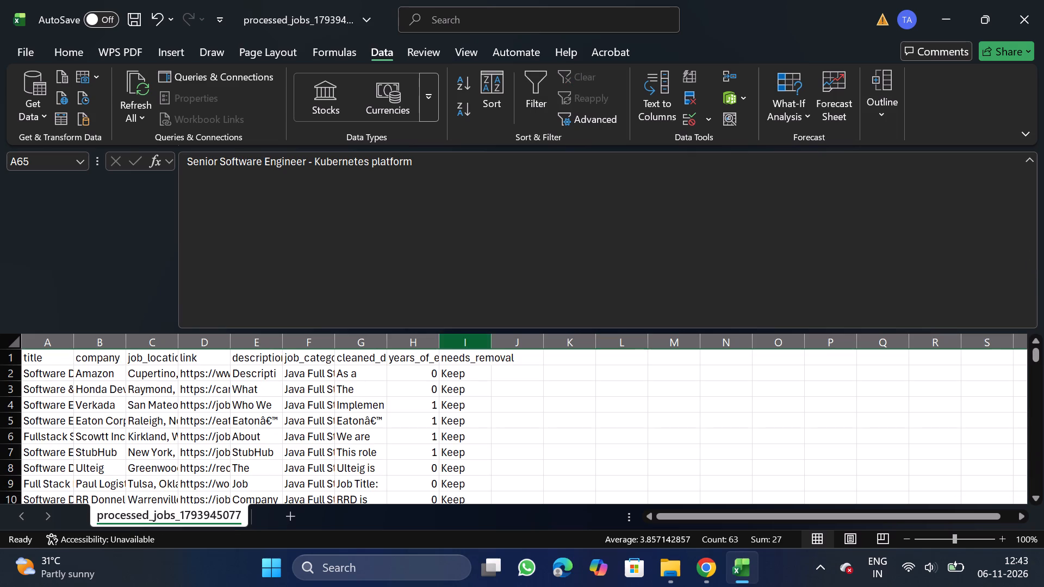
{"action": "left_click", "coordinate": [451, 339]}
{"action": "right_click", "coordinate": [461, 412]}
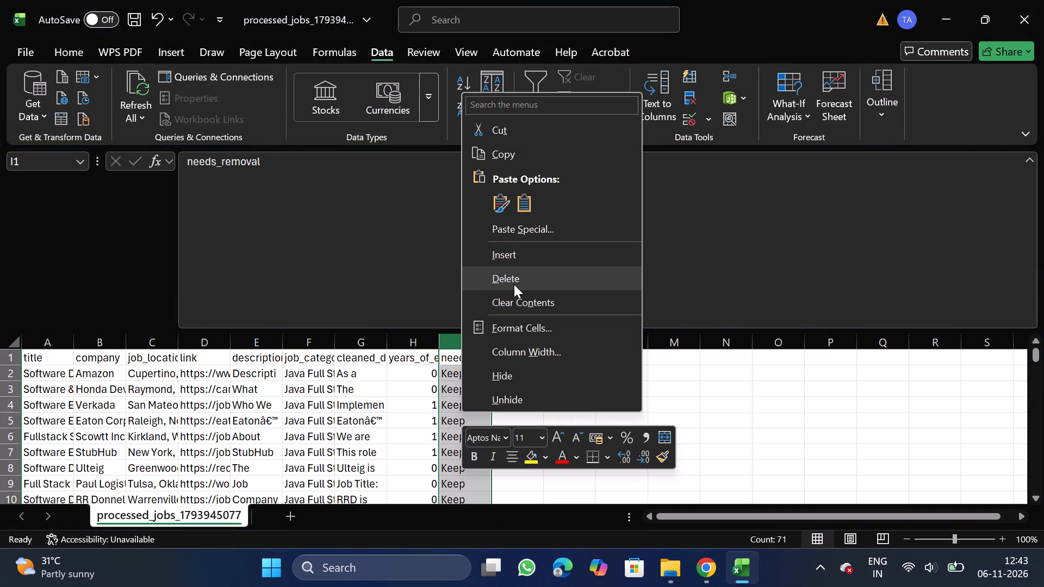
{"action": "left_click", "coordinate": [514, 284]}
Move the job_category column in front of the title column so it comes first.
{"action": "left_click", "coordinate": [304, 348]}
{"action": "key", "text": "ctrl+x"}
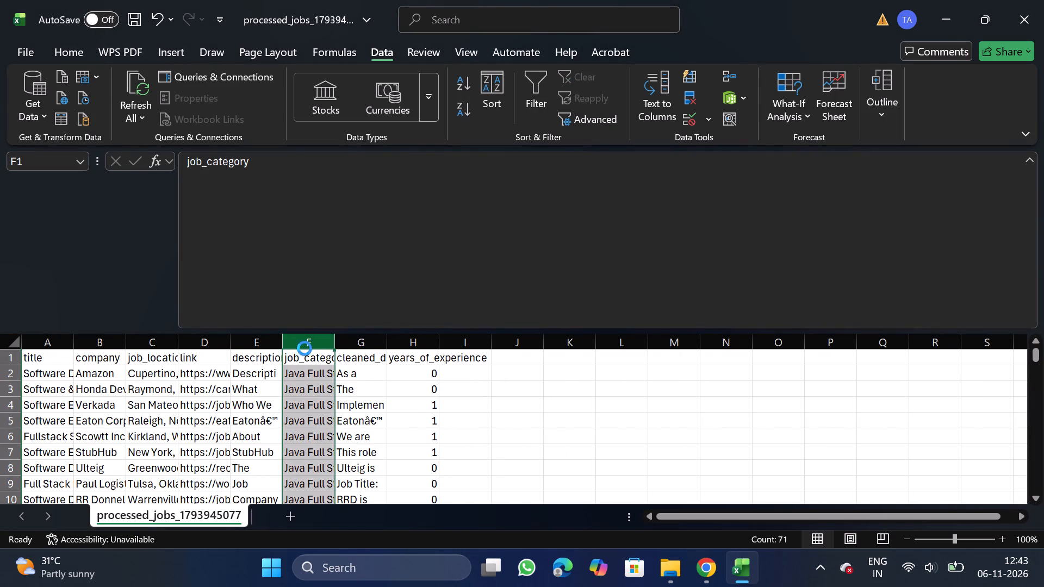
{"action": "left_click", "coordinate": [42, 337]}
{"action": "right_click", "coordinate": [45, 408]}
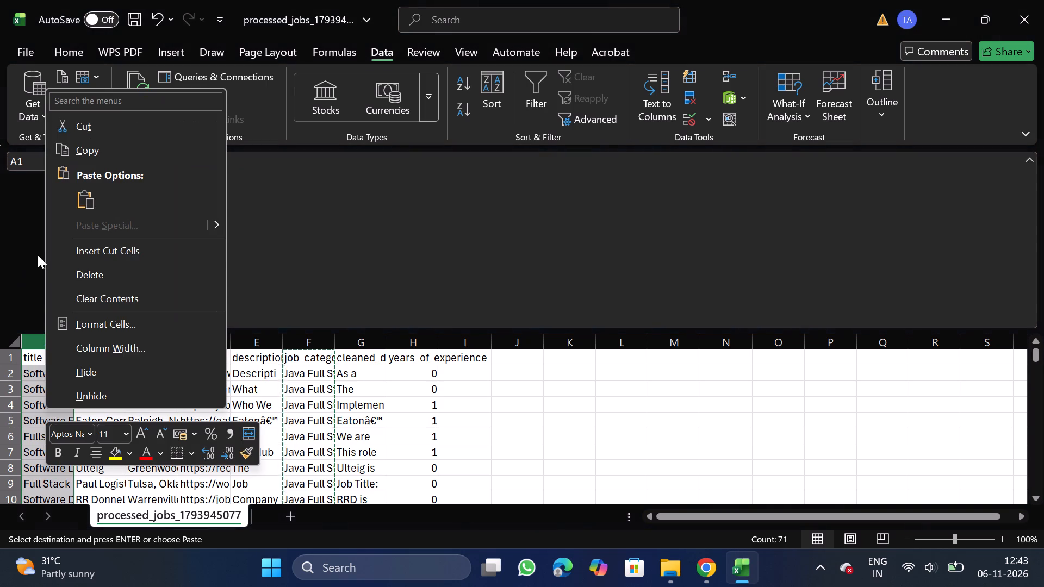
{"action": "left_click", "coordinate": [108, 243]}
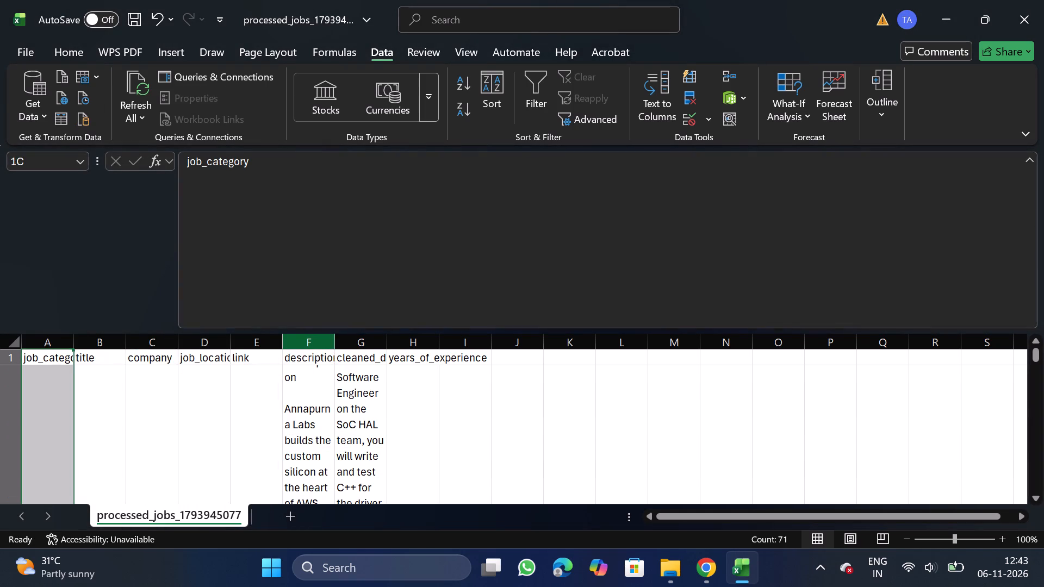
Turn off text wrapping for the description and cleaned_description columns.
{"action": "left_click", "coordinate": [301, 339]}
{"action": "key", "text": "shift+Right"}
{"action": "left_click", "coordinate": [82, 55]}
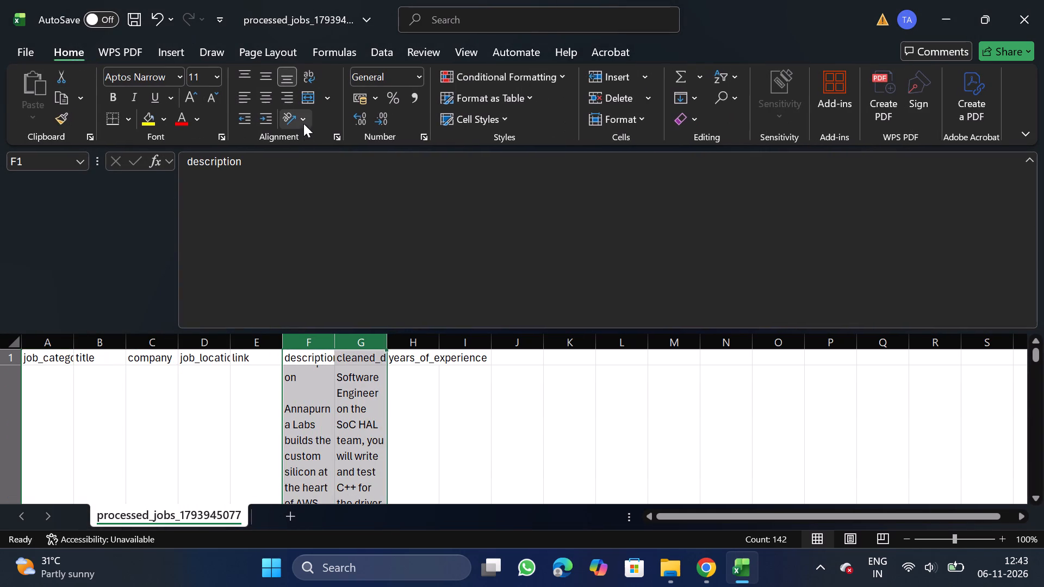
{"action": "left_click", "coordinate": [331, 135]}
{"action": "double_click", "coordinate": [89, 260]}
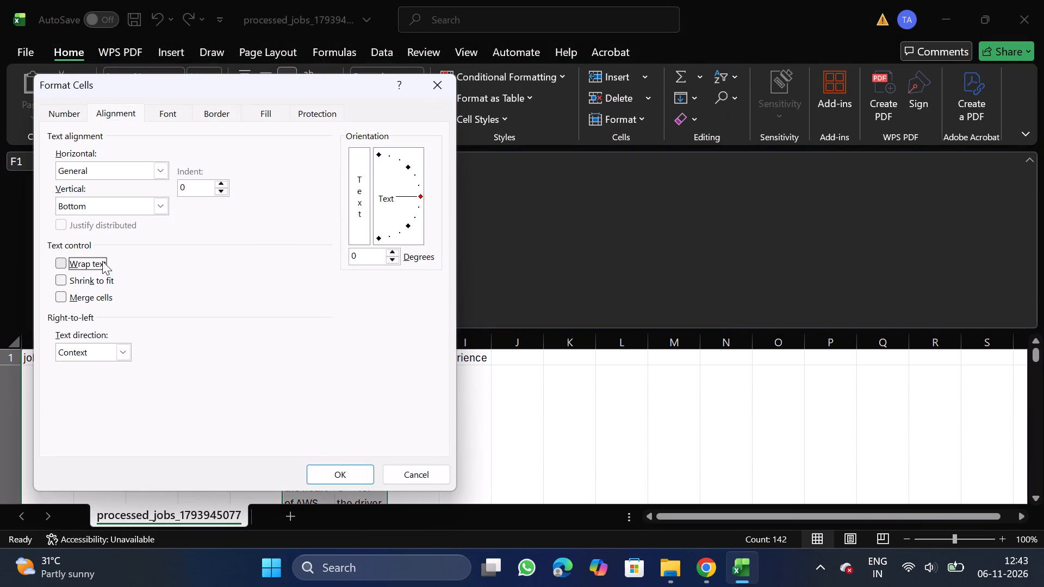
{"action": "left_click", "coordinate": [355, 475]}
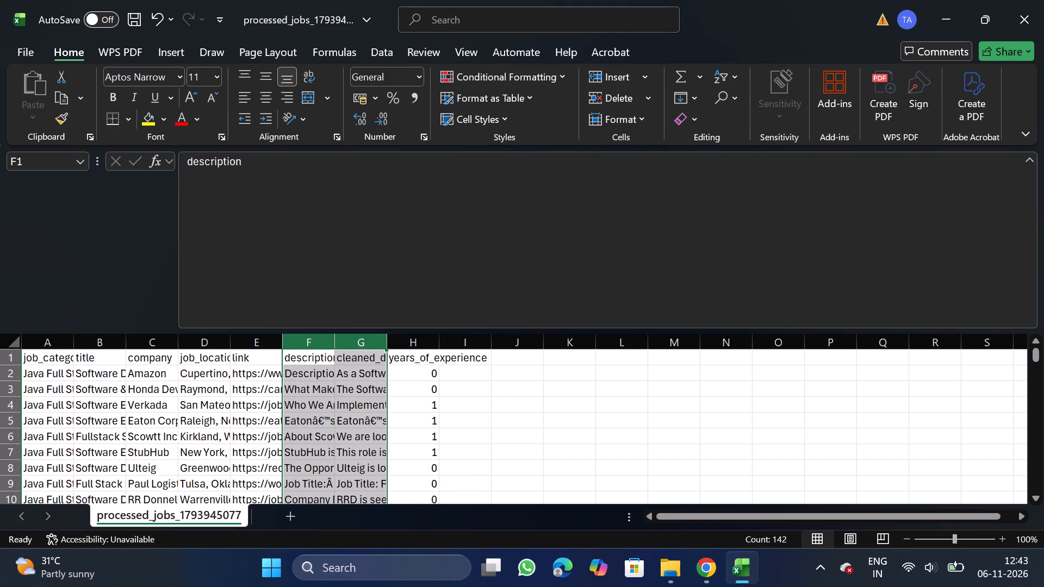
Rename the cleaned_description header in G1 as description, reusing the header text from F1.
{"action": "left_click", "coordinate": [314, 357]}
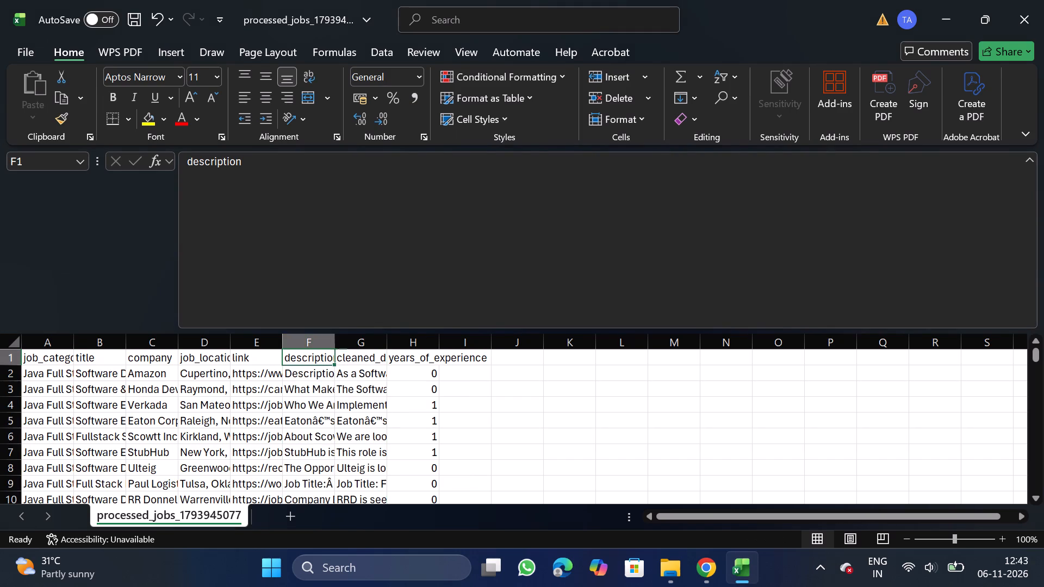
{"action": "left_click_drag", "start_coordinate": [185, 169], "coordinate": [264, 173]}
{"action": "key", "text": "ctrl+c"}
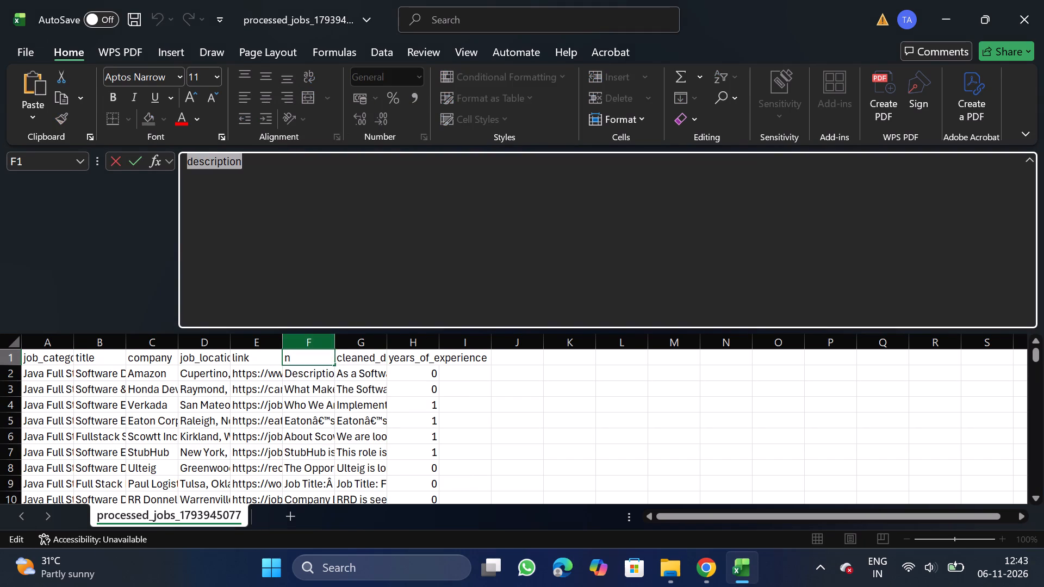
{"action": "left_click", "coordinate": [365, 365]}
{"action": "left_click", "coordinate": [430, 311]}
{"action": "key", "text": "BackSpace"}
{"action": "key", "text": "BackSpace"}
{"action": "key", "text": "BackSpace"}
{"action": "key", "text": "BackSpace"}
{"action": "key", "text": "BackSpace"}
{"action": "key", "text": "BackSpace"}
{"action": "key", "text": "BackSpace"}
{"action": "key", "text": "BackSpace"}
{"action": "key", "text": "BackSpace"}
{"action": "key", "text": "BackSpace"}
{"action": "key", "text": "BackSpace"}
{"action": "key", "text": "BackSpace"}
{"action": "key", "text": "BackSpace"}
{"action": "key", "text": "BackSpace"}
{"action": "key", "text": "BackSpace"}
{"action": "key", "text": "BackSpace"}
{"action": "key", "text": "BackSpace"}
{"action": "key", "text": "BackSpace"}
{"action": "key", "text": "BackSpace"}
{"action": "key", "text": "BackSpace"}
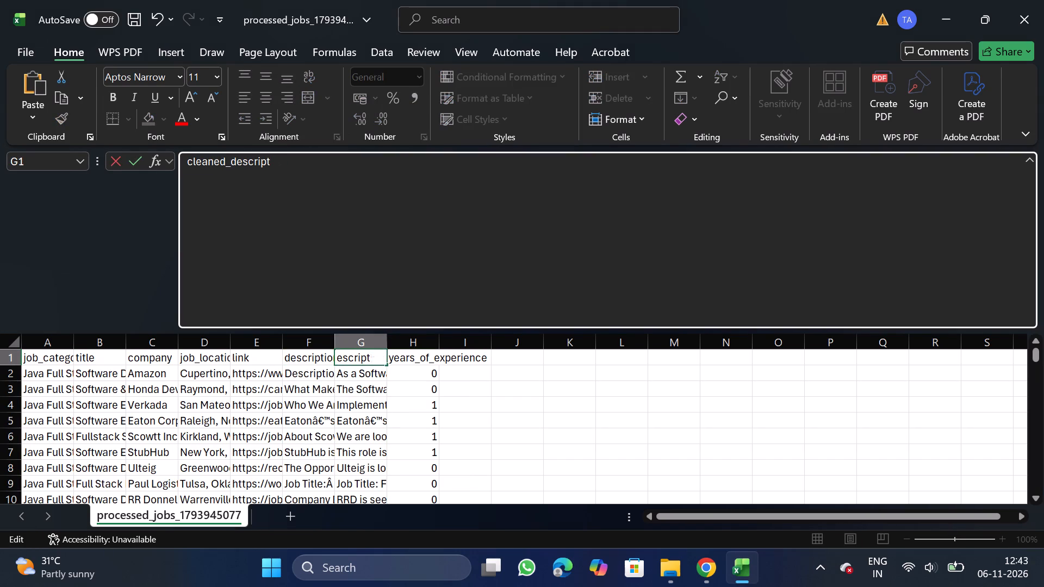
{"action": "key", "text": "ctrl+v"}
Rename the header in F1 as original_description, copying the name from the bulk upload CSV format requirements in NextGenApply in Chrome.
{"action": "left_click", "coordinate": [318, 361]}
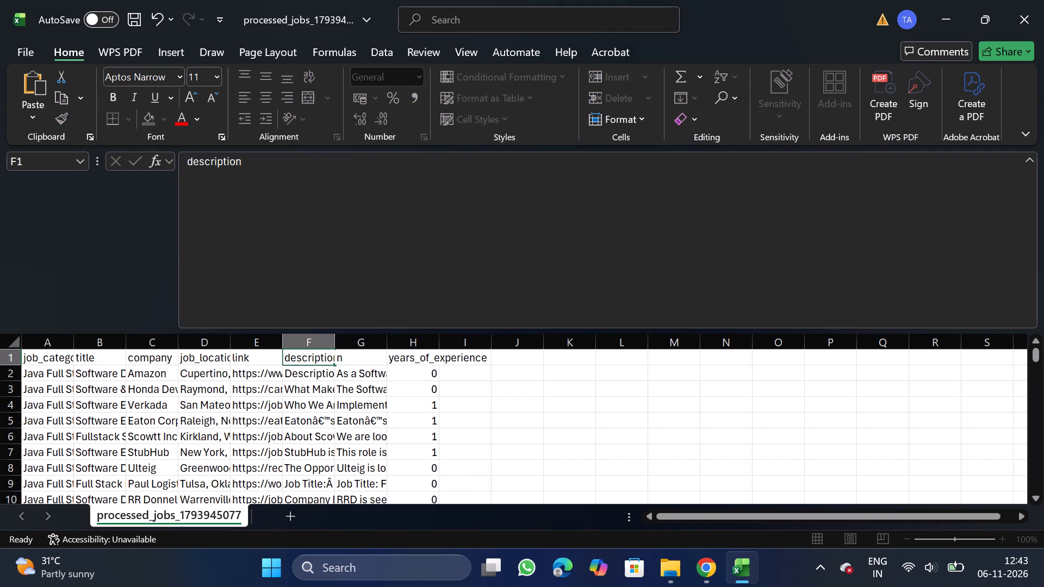
{"action": "left_click", "coordinate": [433, 274]}
{"action": "key", "text": "BackSpace"}
{"action": "key", "text": "BackSpace"}
{"action": "key", "text": "BackSpace"}
{"action": "key", "text": "BackSpace"}
{"action": "key", "text": "BackSpace"}
{"action": "key", "text": "BackSpace"}
{"action": "key", "text": "BackSpace"}
{"action": "key", "text": "BackSpace"}
{"action": "key", "text": "BackSpace"}
{"action": "key", "text": "BackSpace"}
{"action": "key", "text": "BackSpace"}
{"action": "key", "text": "BackSpace"}
{"action": "key", "text": "BackSpace"}
{"action": "key", "text": "BackSpace"}
{"action": "key", "text": "BackSpace"}
{"action": "key", "text": "BackSpace"}
{"action": "key", "text": "BackSpace"}
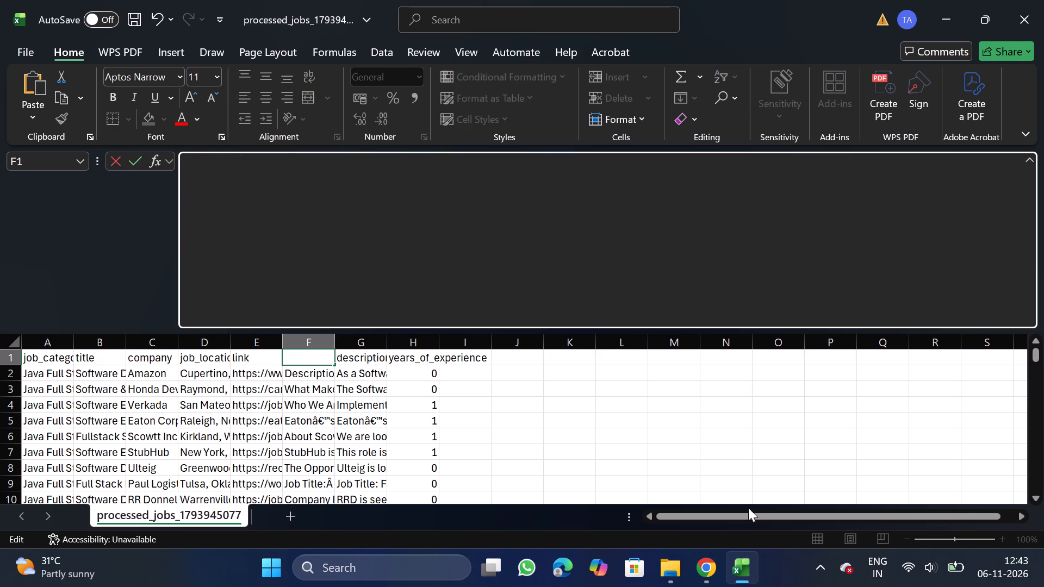
{"action": "left_click", "coordinate": [700, 578]}
{"action": "left_click", "coordinate": [56, 158]}
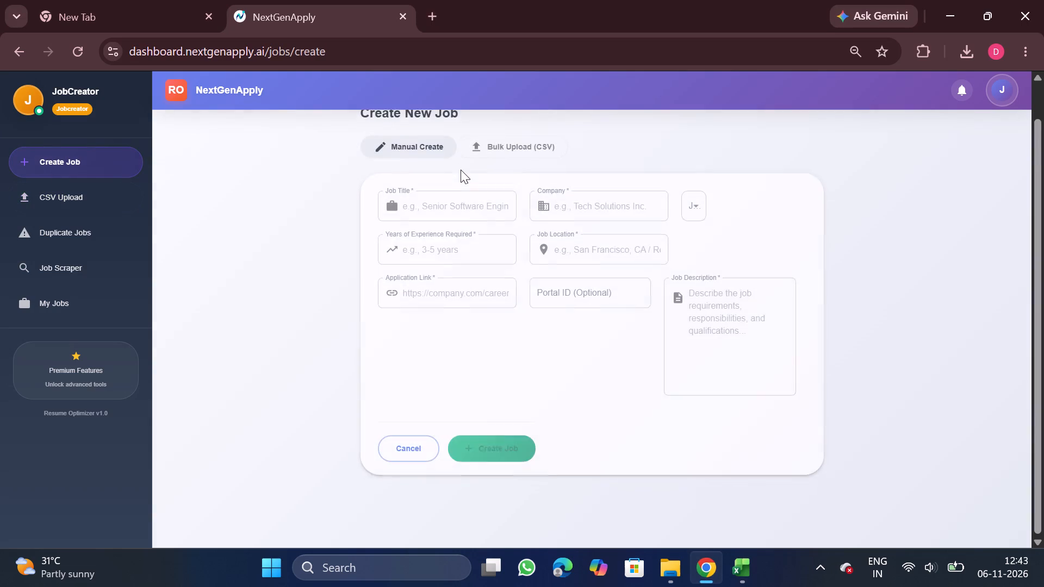
{"action": "left_click", "coordinate": [505, 153]}
{"action": "double_click", "coordinate": [573, 271]}
{"action": "key", "text": "ctrl+c"}
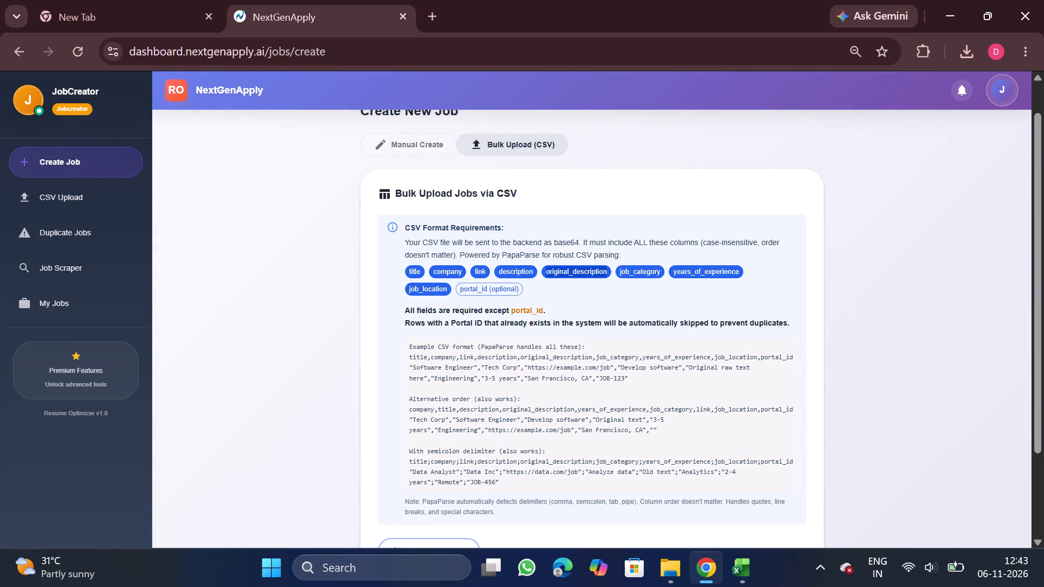
{"action": "left_click", "coordinate": [733, 552]}
{"action": "key", "text": "ctrl+v"}
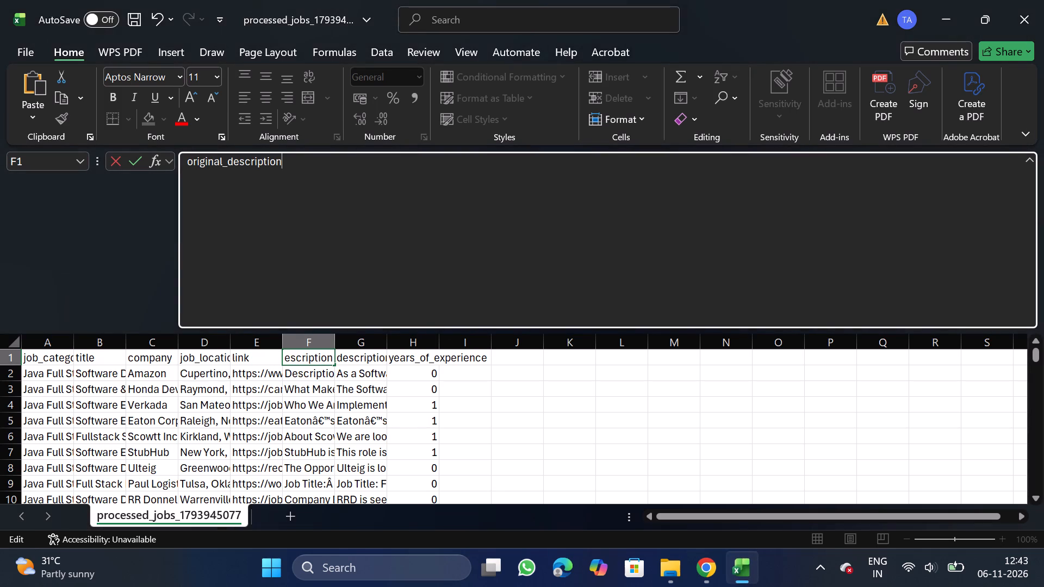
{"action": "left_click", "coordinate": [95, 339]}
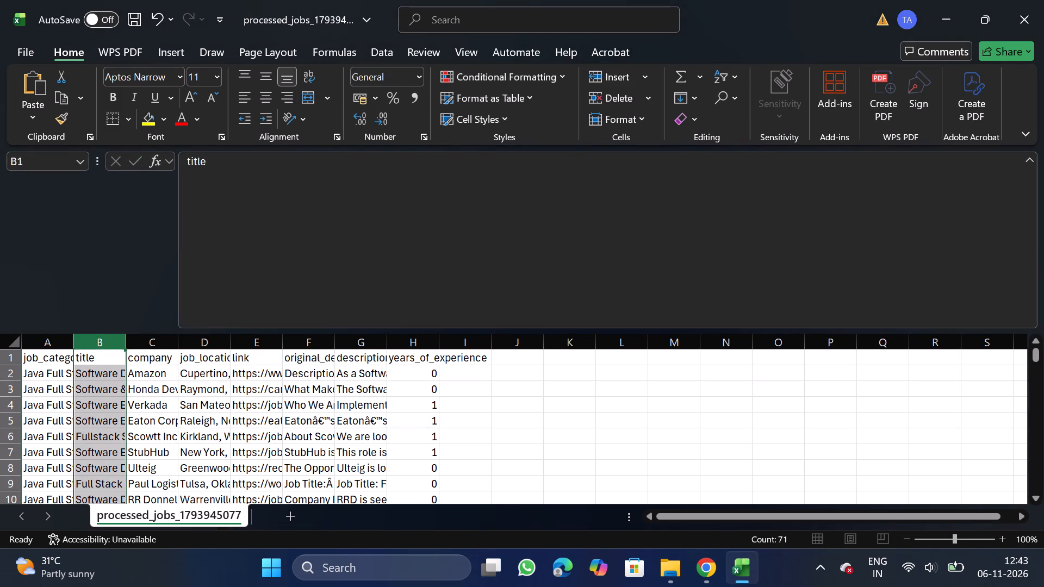
Move the link column to the end of the data, directly after years_of_experience.
{"action": "left_click", "coordinate": [263, 334]}
{"action": "key", "text": "ctrl+x"}
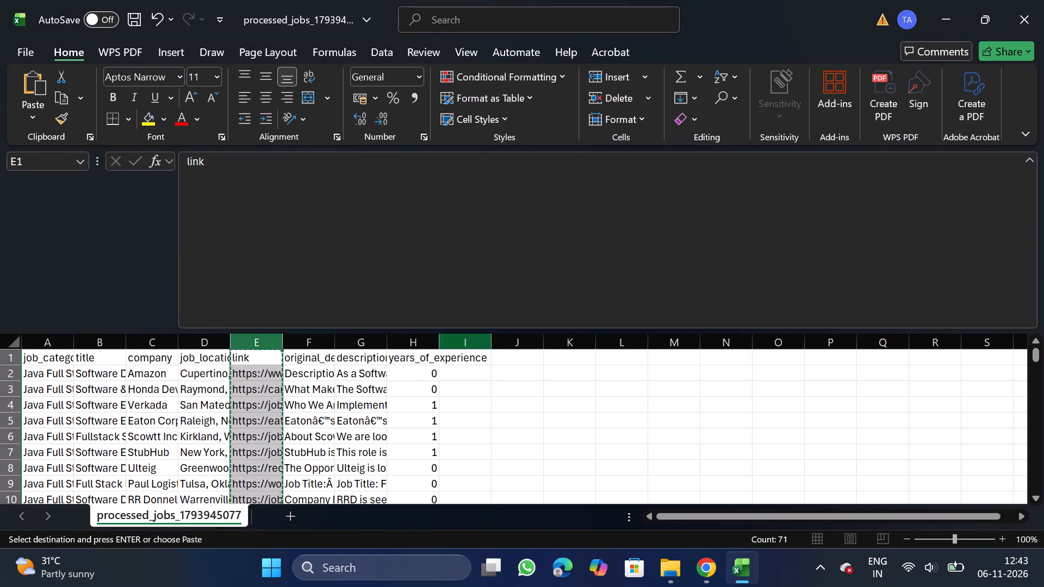
{"action": "left_click_drag", "start_coordinate": [459, 336], "coordinate": [459, 379]}
{"action": "right_click", "coordinate": [459, 379]}
{"action": "left_click", "coordinate": [546, 225]}
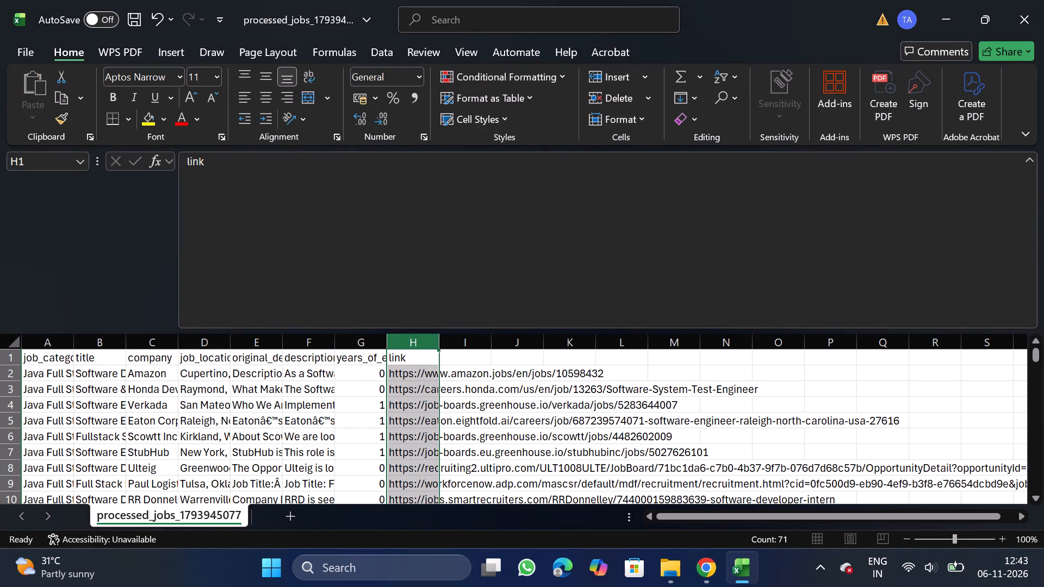
Replace all job_location cells whose entire contents are United States with Remote.
{"action": "left_click", "coordinate": [198, 342]}
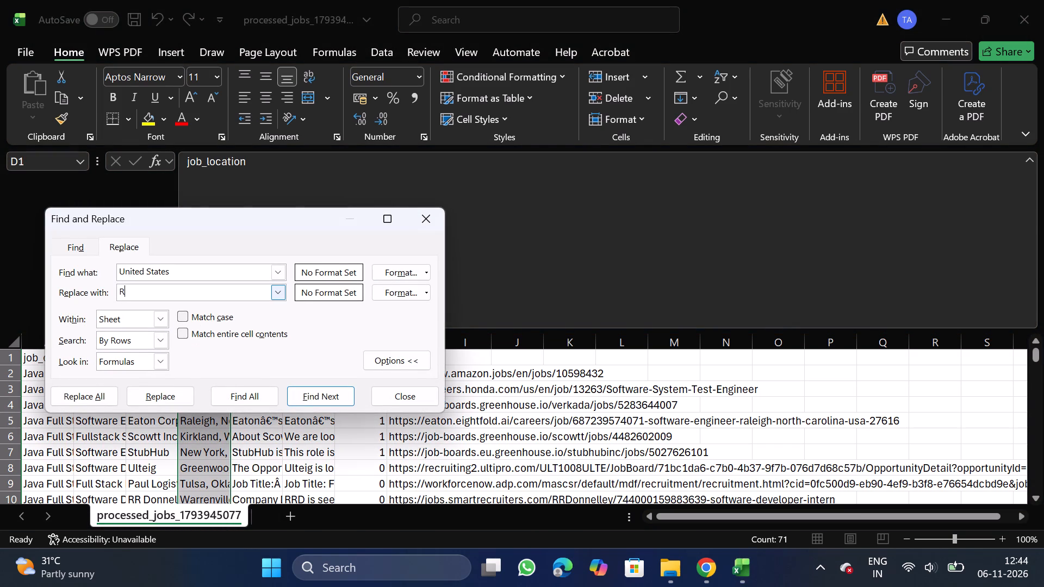
{"action": "type", "text": "emote"}
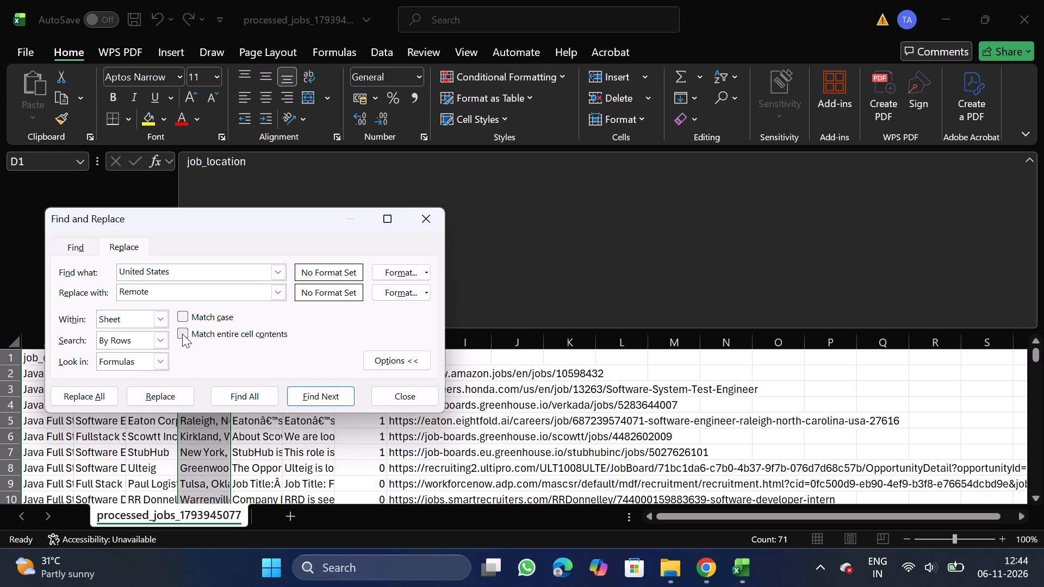
{"action": "left_click", "coordinate": [182, 334]}
{"action": "left_click", "coordinate": [86, 397]}
{"action": "left_click", "coordinate": [337, 354]}
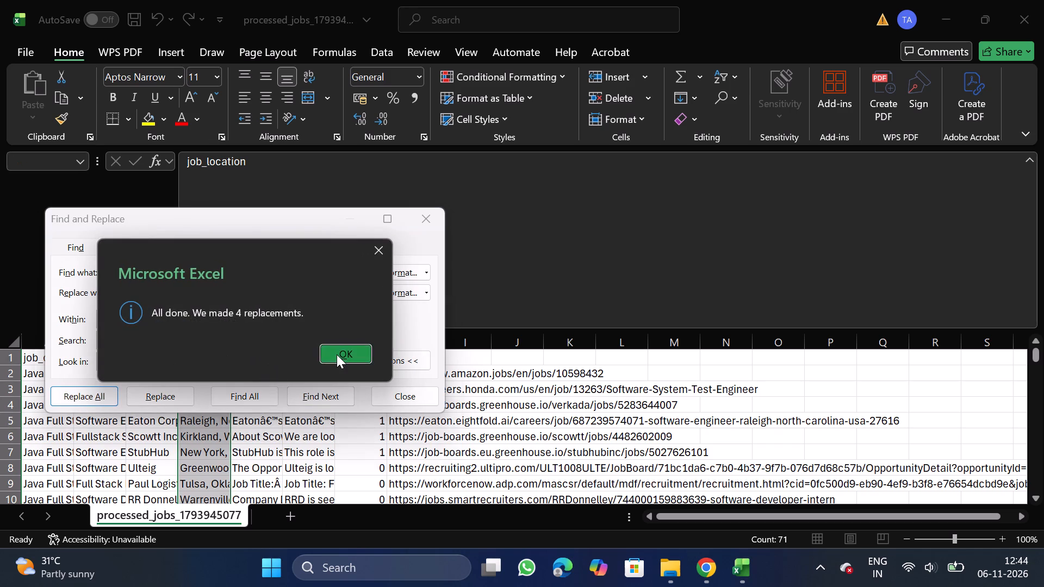
{"action": "left_click", "coordinate": [426, 222]}
Turn on filters for the header row of the job data.
{"action": "left_click", "coordinate": [96, 351]}
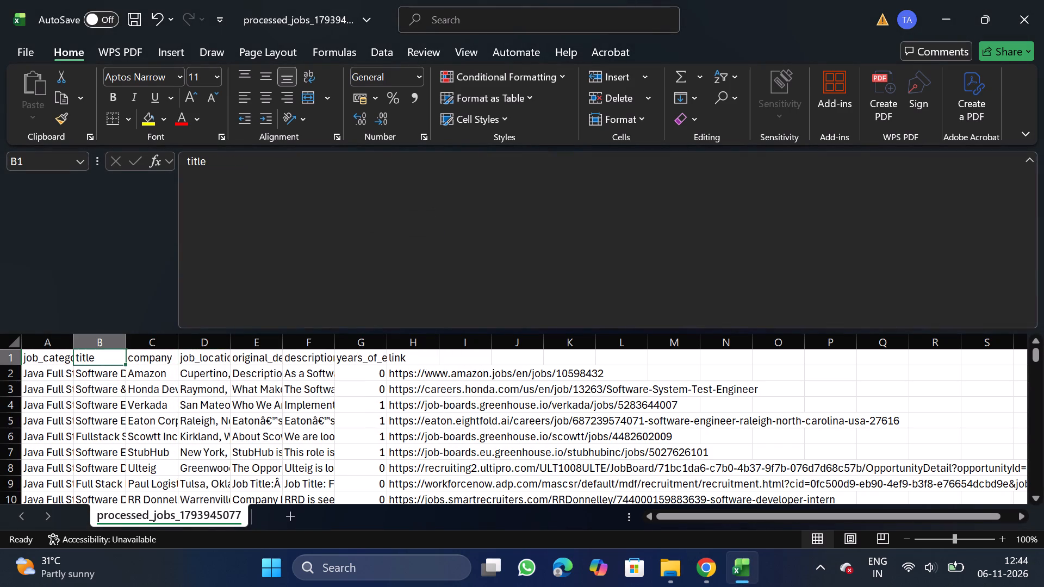
{"action": "left_click", "coordinate": [387, 53]}
{"action": "left_click", "coordinate": [538, 92]}
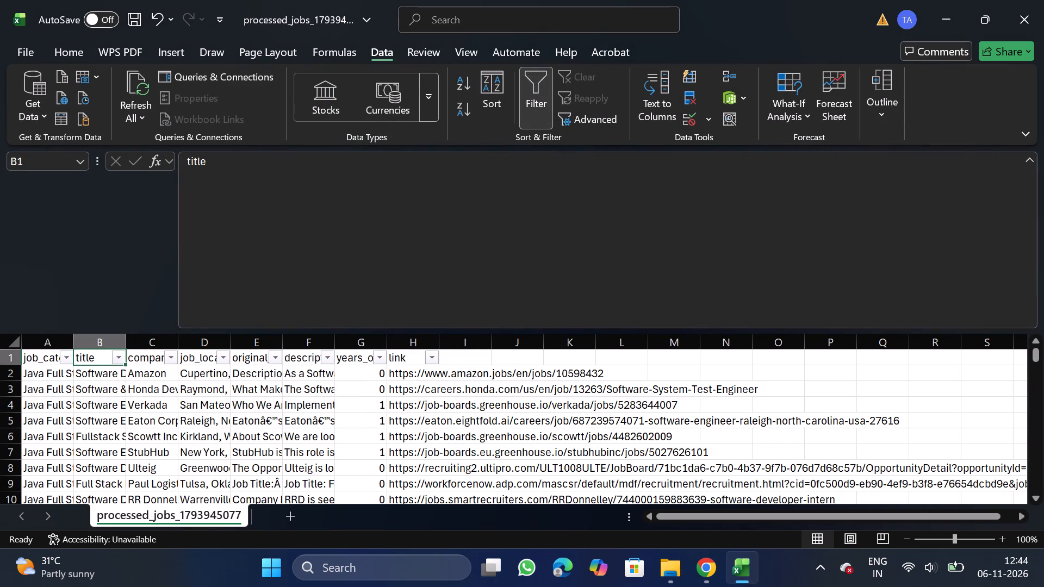
In the title column's filter, deselect all titles and pick only the garbled French "veloppeur.se de logiciels - Flux de travaux agentifs / Software Developer" entry.
{"action": "left_click", "coordinate": [117, 359]}
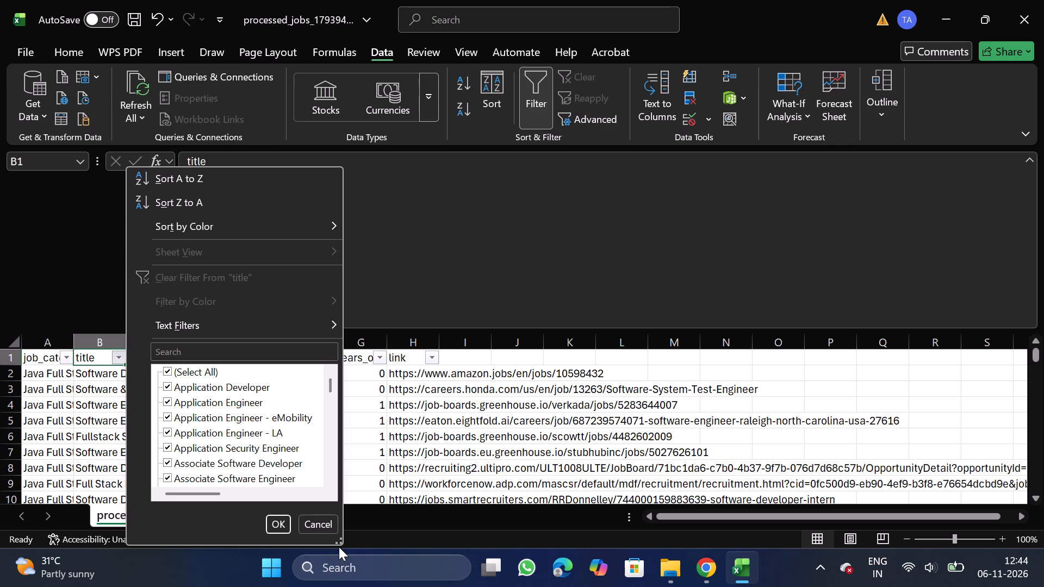
{"action": "triple_click", "coordinate": [339, 544]}
{"action": "left_click_drag", "start_coordinate": [339, 544], "coordinate": [886, 586]}
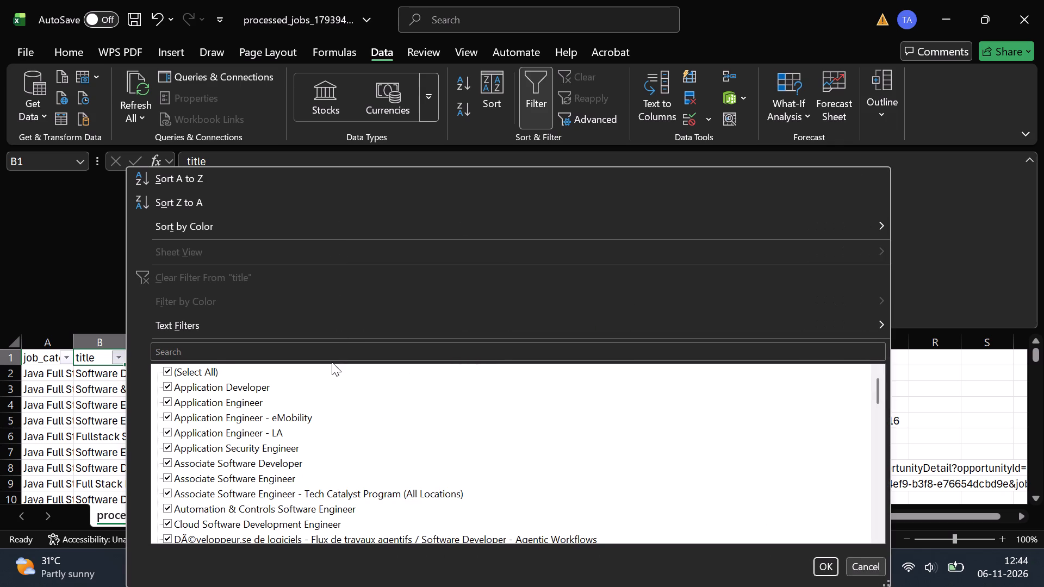
{"action": "left_click", "coordinate": [204, 367]}
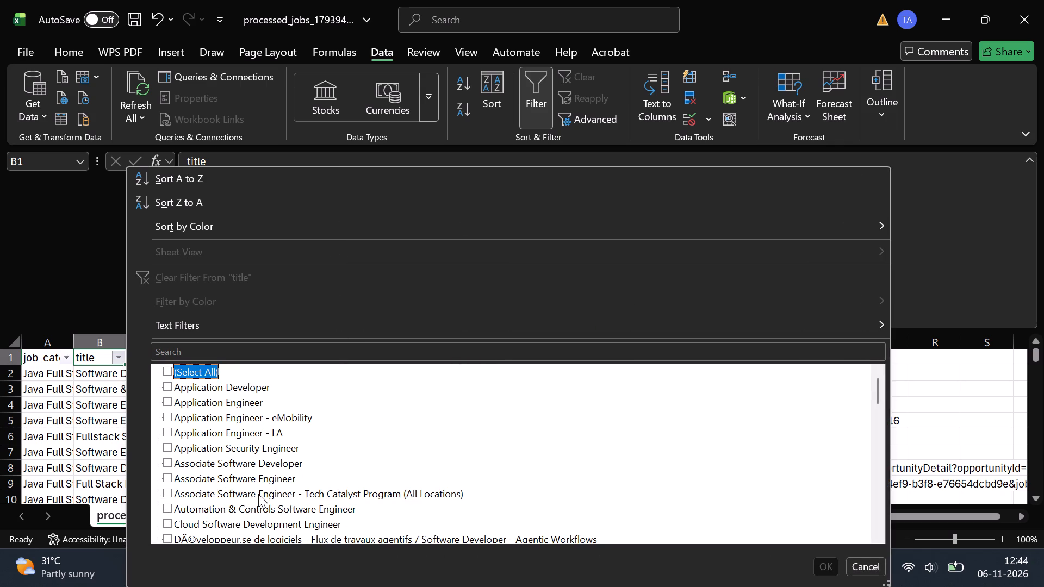
{"action": "scroll", "coordinate": [239, 534], "scroll_direction": "down", "scroll_amount": 3}
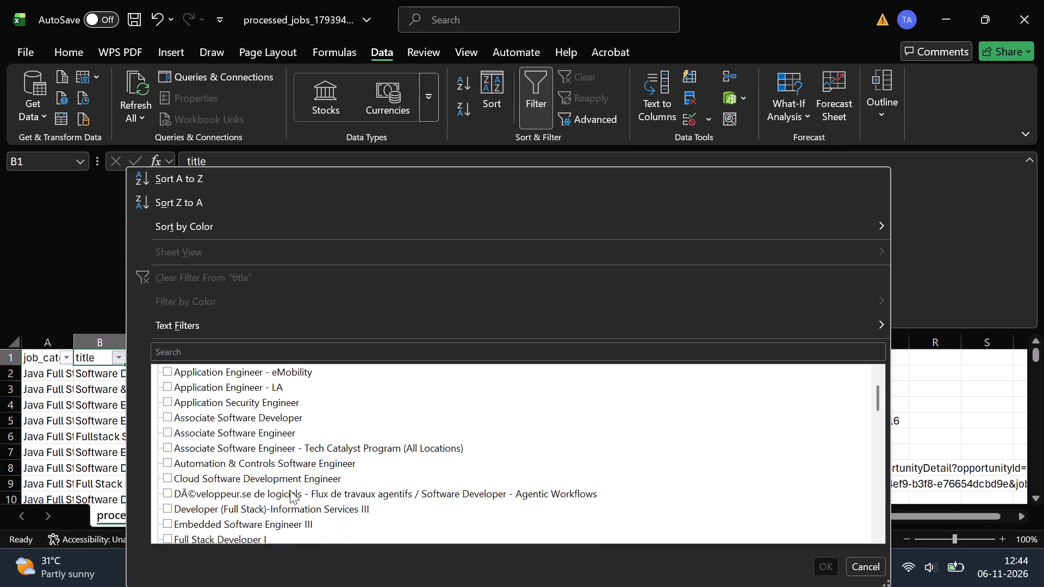
{"action": "left_click", "coordinate": [411, 490]}
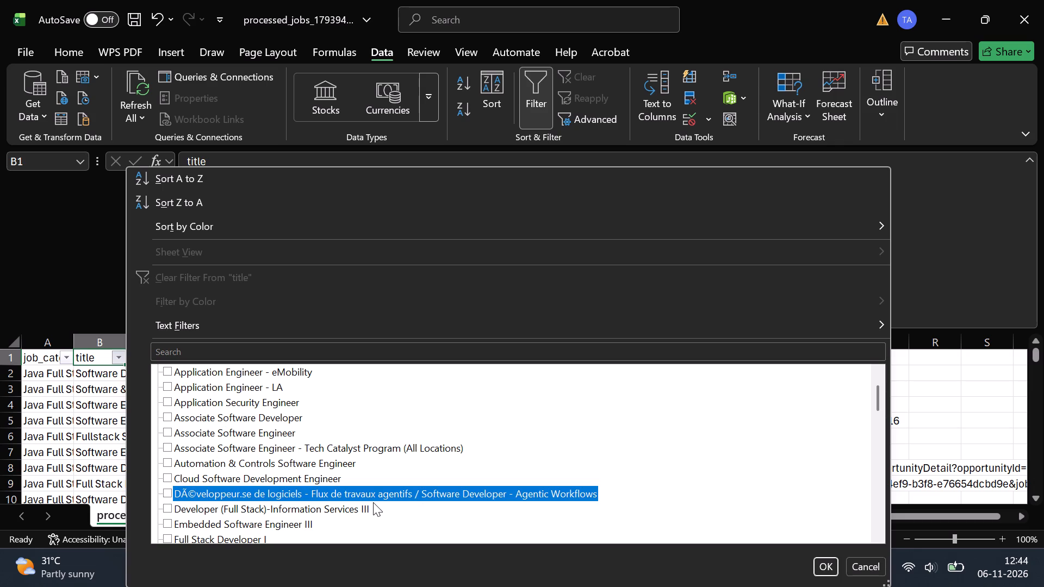
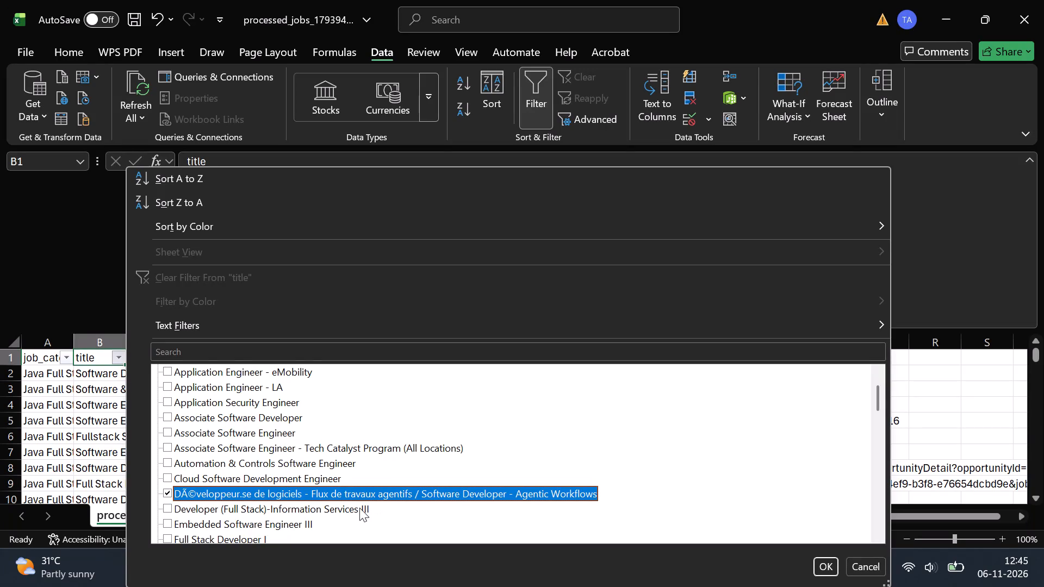
Add Fullstack Software Engineer, Internship - Field Application Engineer, and MultiRadio Coex Software QA Engineer, Wireless Technologies & Ecosystems to the title filter selection.
{"action": "scroll", "coordinate": [359, 507], "scroll_direction": "down", "scroll_amount": 1}
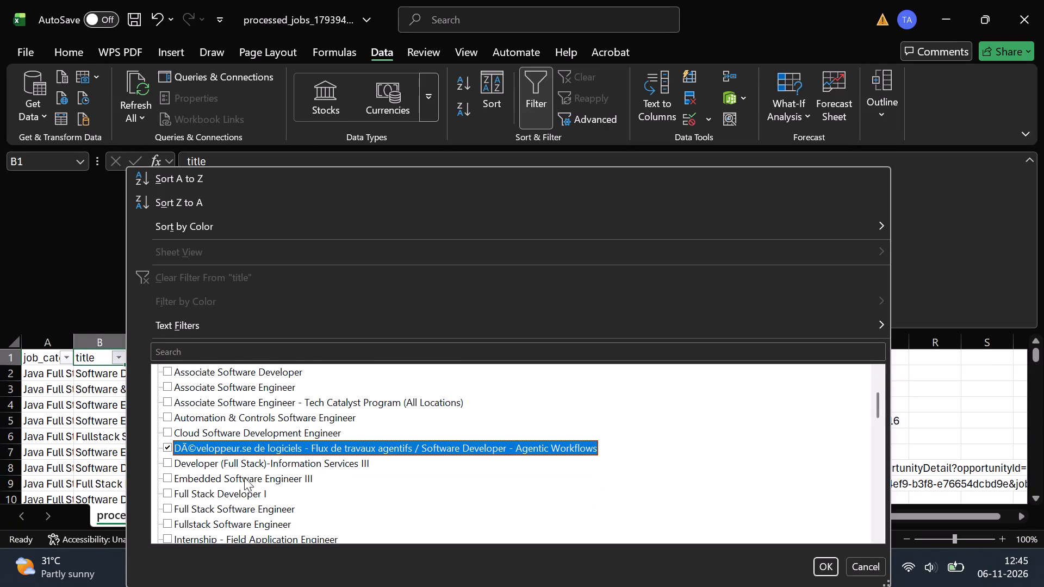
{"action": "left_click", "coordinate": [263, 525]}
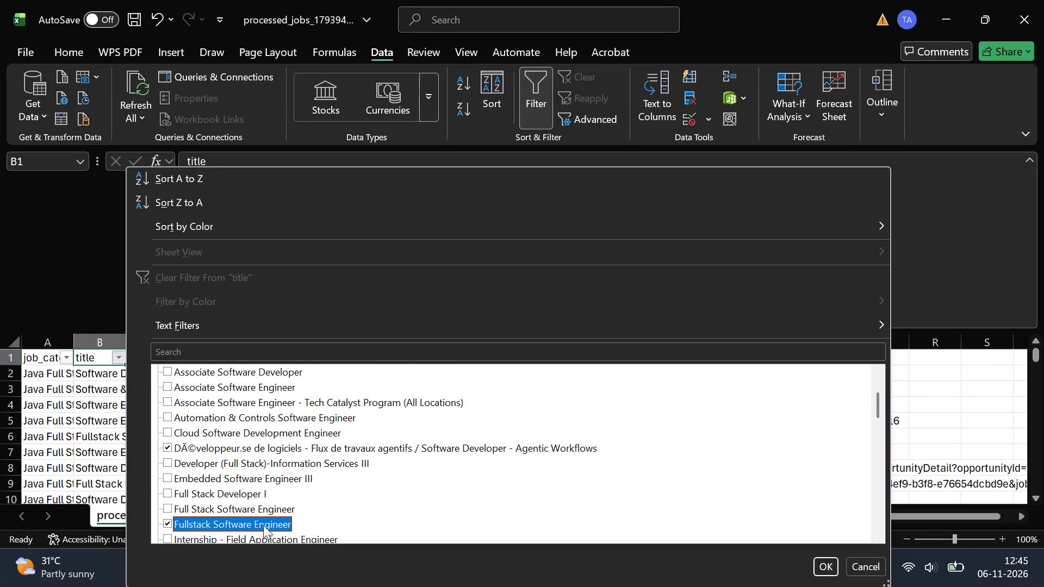
{"action": "scroll", "coordinate": [263, 525], "scroll_direction": "down", "scroll_amount": 1}
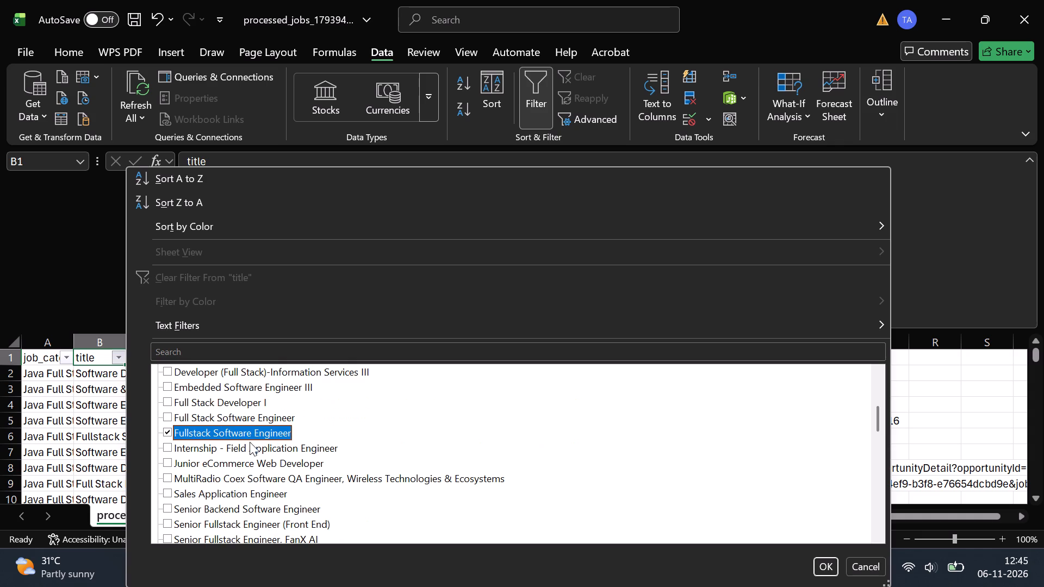
{"action": "left_click", "coordinate": [255, 448]}
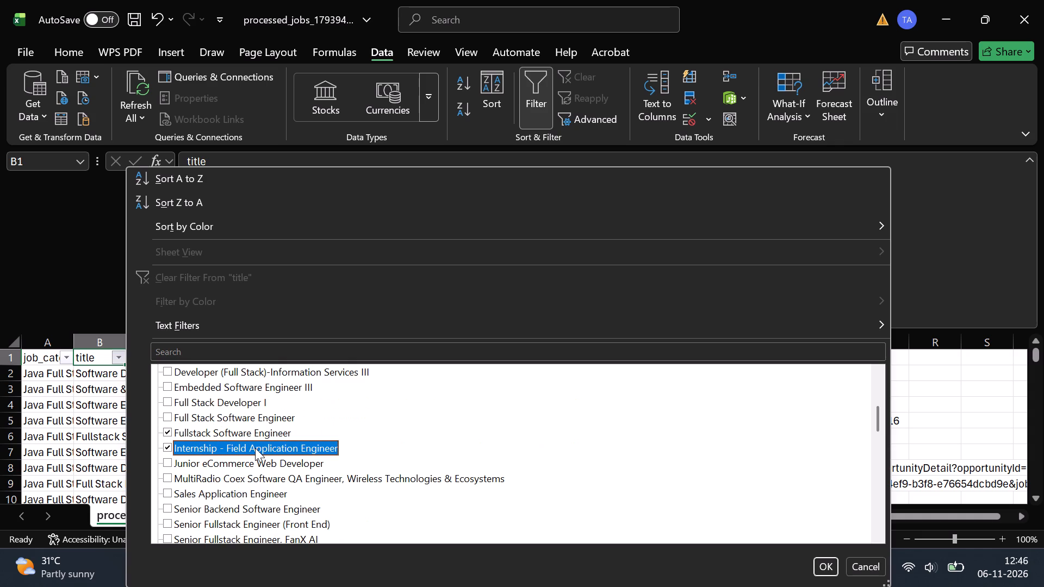
{"action": "left_click", "coordinate": [303, 481]}
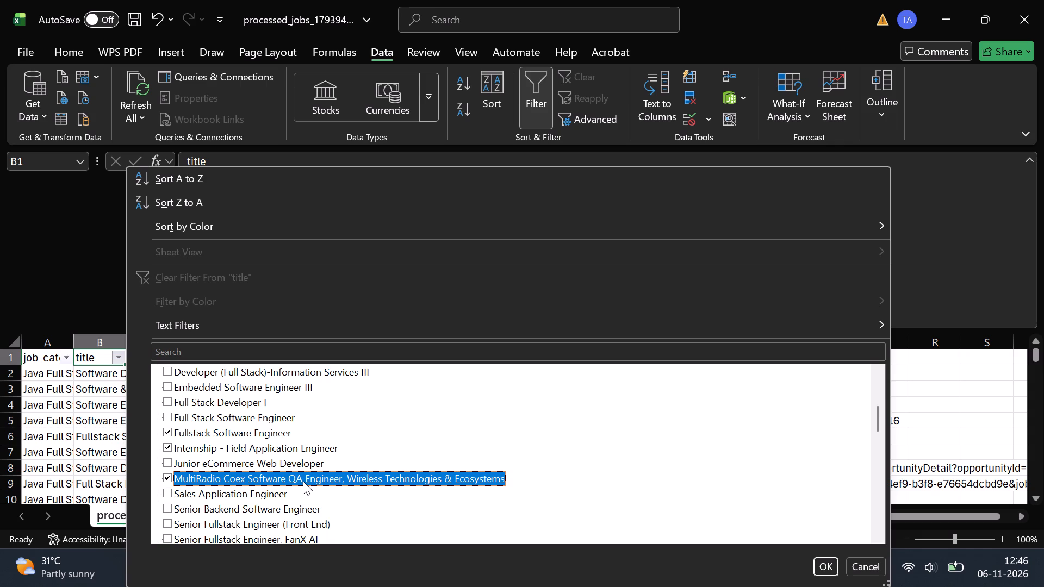
Deselect Fullstack Software Engineer in the title column's filter, keeping the other picked titles selected.
{"action": "right_click", "coordinate": [303, 481]}
{"action": "scroll", "coordinate": [303, 481], "scroll_direction": "up", "scroll_amount": 2}
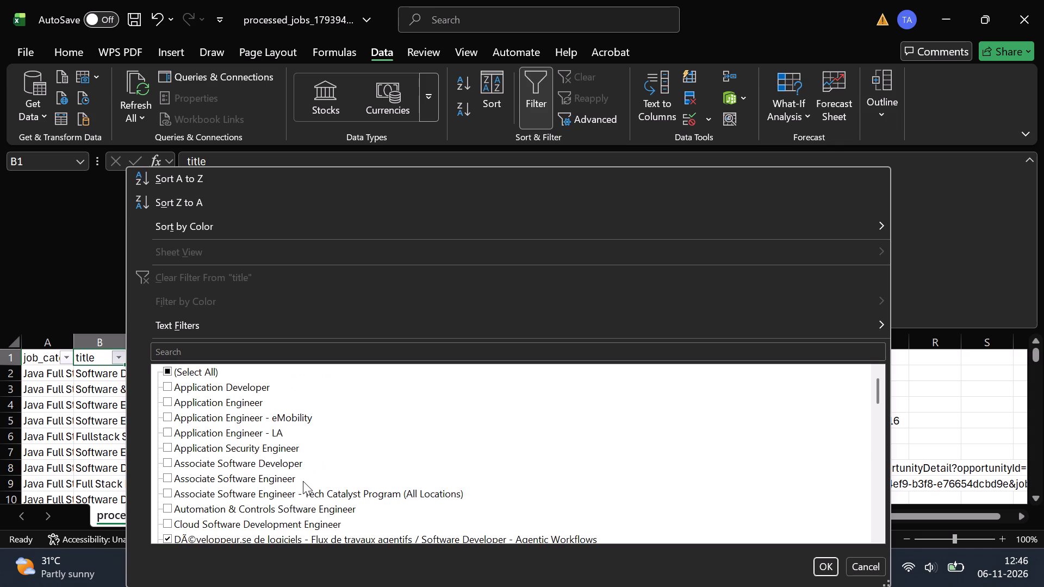
{"action": "scroll", "coordinate": [303, 481], "scroll_direction": "down", "scroll_amount": 1}
{"action": "scroll", "coordinate": [213, 375], "scroll_direction": "up", "scroll_amount": 1}
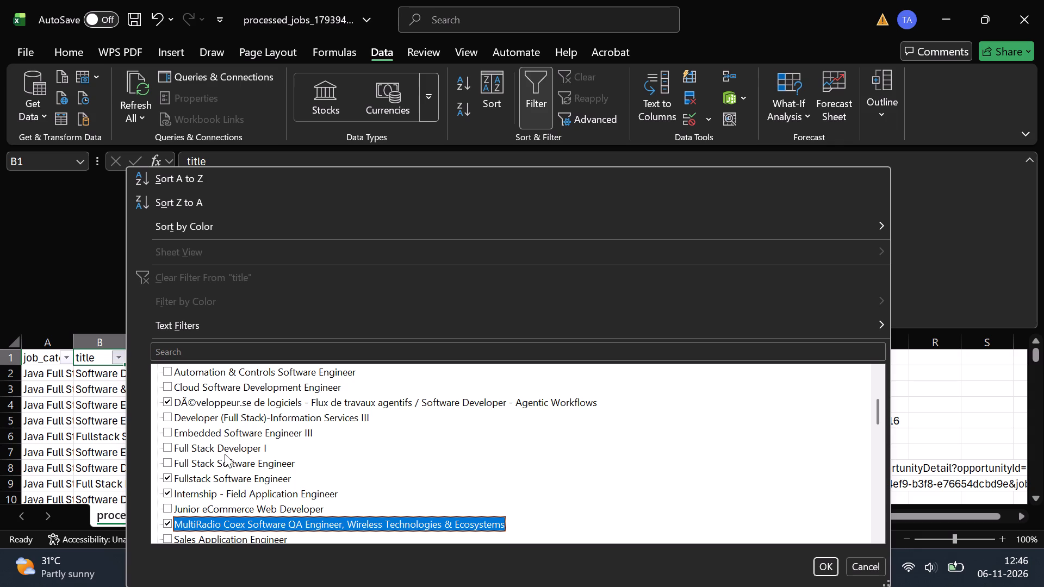
{"action": "left_click", "coordinate": [220, 525]}
{"action": "scroll", "coordinate": [220, 525], "scroll_direction": "down", "scroll_amount": 1}
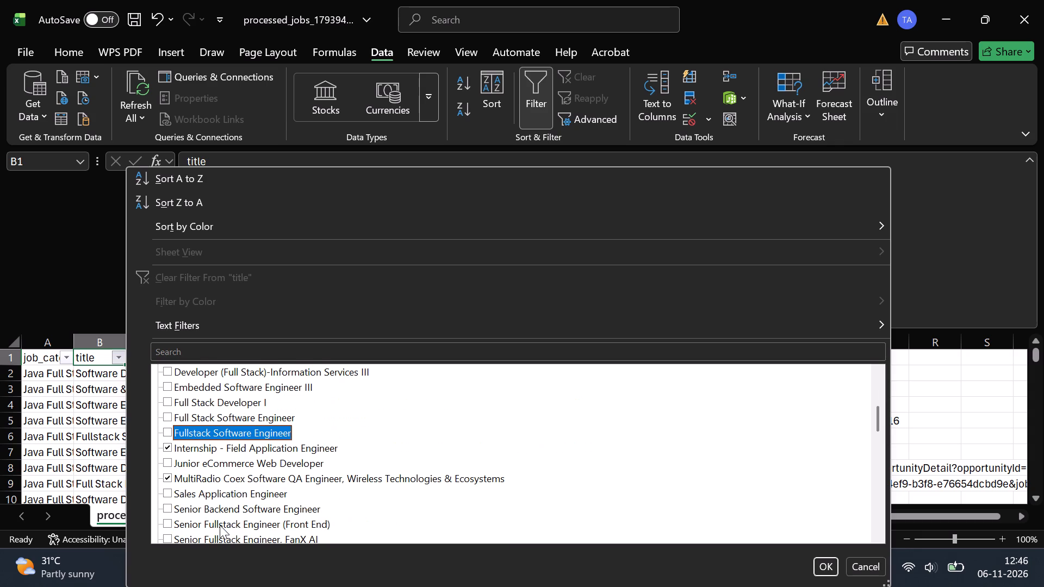
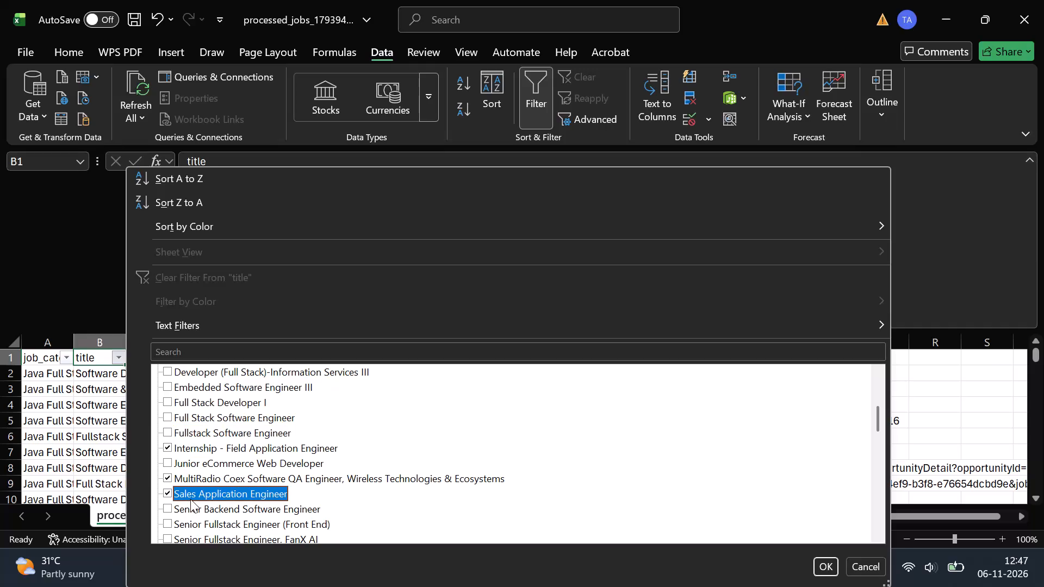
In the title filter, also pick Software Developer Intern, Software Engineer - Connected Vehicle Data, and Software Engineer I (New Grad) - Consumer Experience.
{"action": "scroll", "coordinate": [190, 499], "scroll_direction": "down", "scroll_amount": 1}
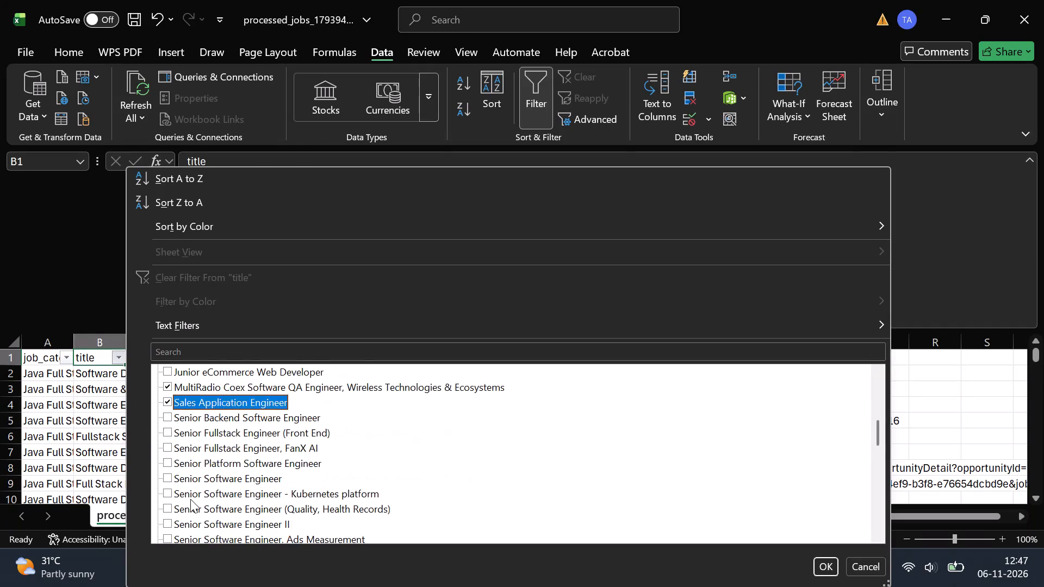
{"action": "scroll", "coordinate": [190, 499], "scroll_direction": "down", "scroll_amount": 1}
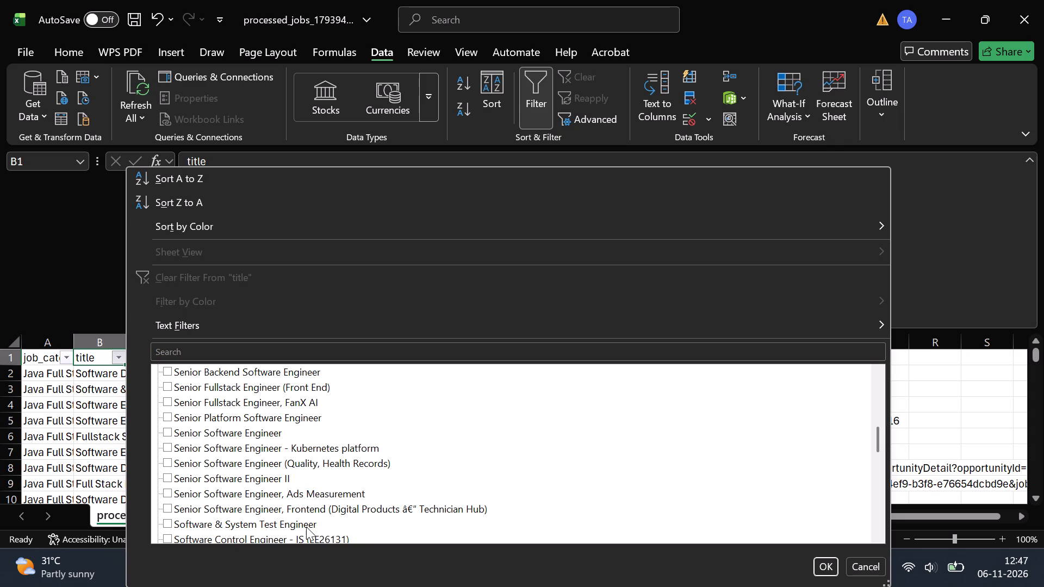
{"action": "scroll", "coordinate": [306, 527], "scroll_direction": "down", "scroll_amount": 1}
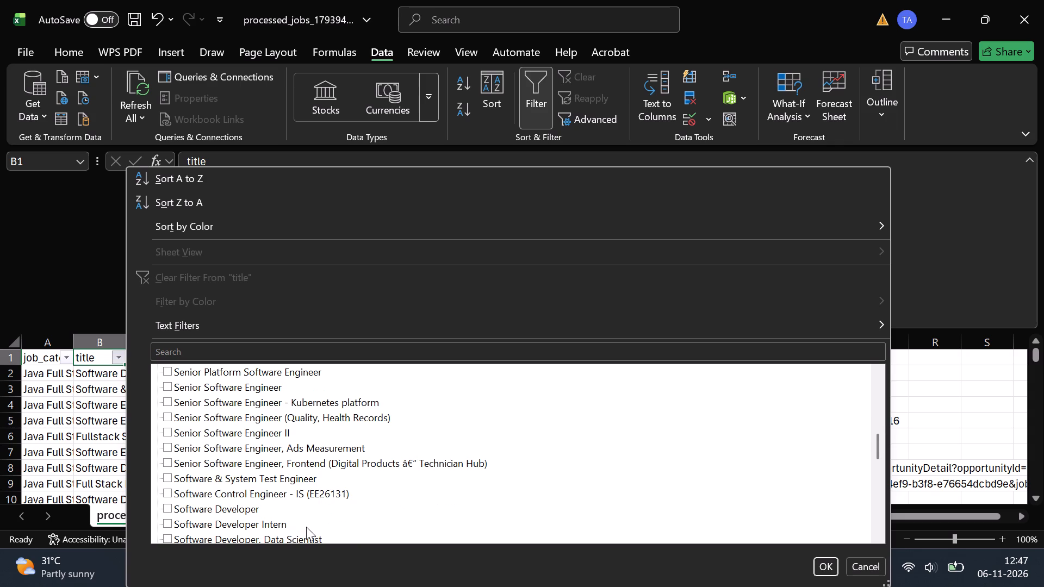
{"action": "left_click", "coordinate": [246, 524]}
{"action": "scroll", "coordinate": [246, 524], "scroll_direction": "down", "scroll_amount": 1}
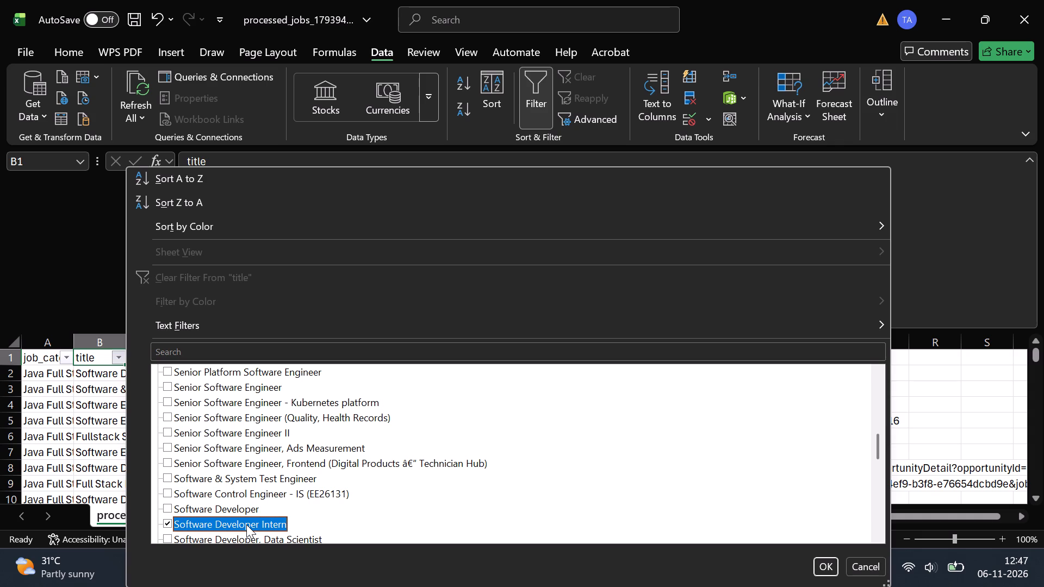
{"action": "scroll", "coordinate": [246, 524], "scroll_direction": "down", "scroll_amount": 2}
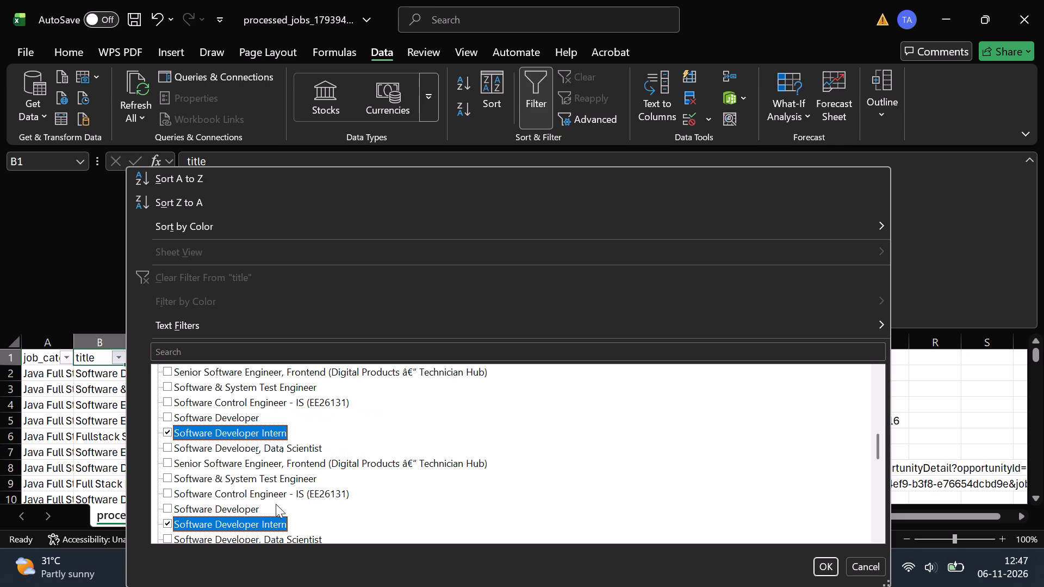
{"action": "scroll", "coordinate": [261, 529], "scroll_direction": "down", "scroll_amount": 1}
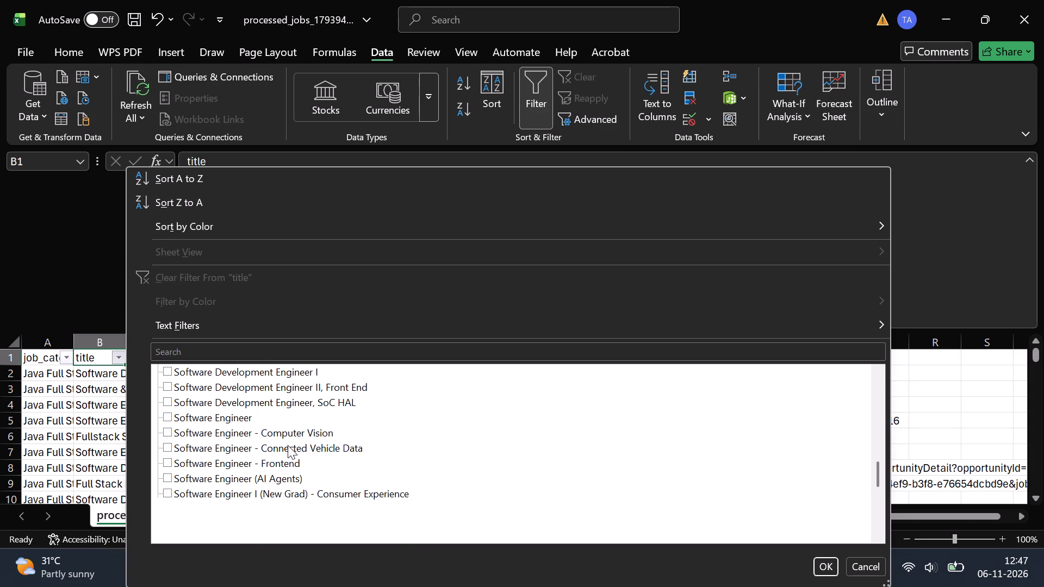
{"action": "left_click", "coordinate": [289, 445]}
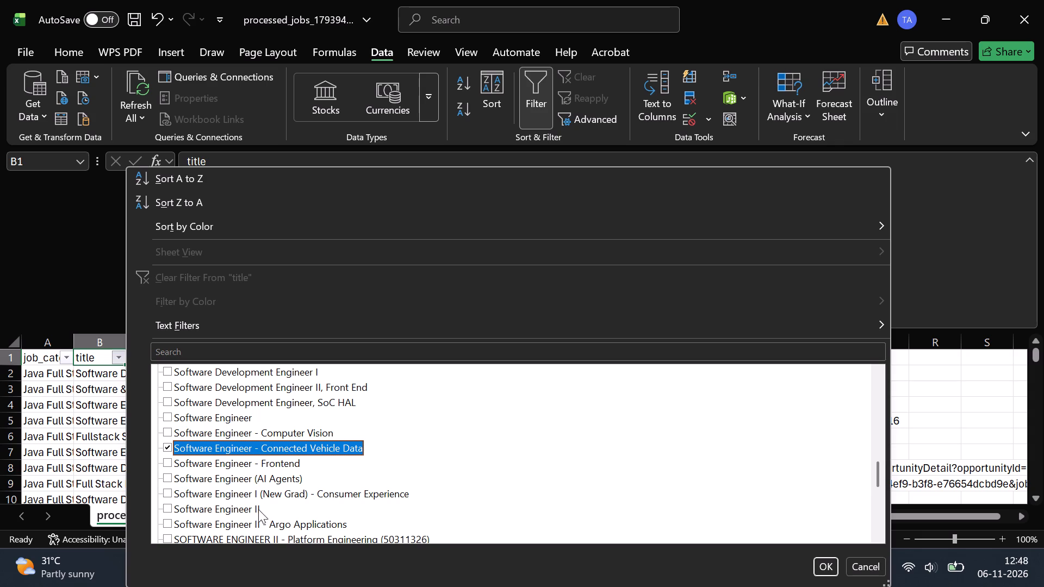
{"action": "left_click", "coordinate": [277, 496]}
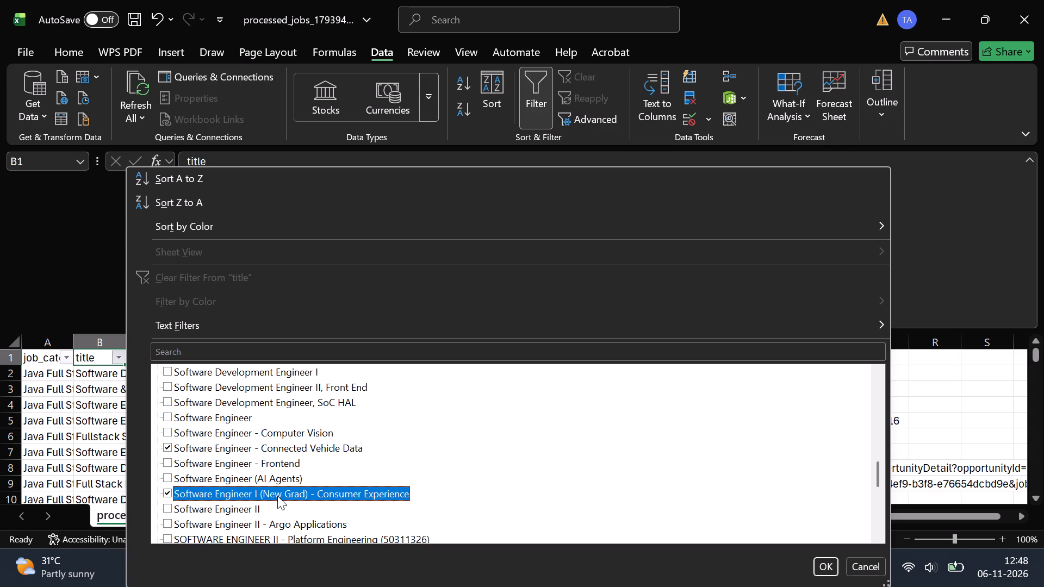
Add Software Engineer Intern, Software Engineer Intern - Summer 2027, and Software Engineer, AI Products - MCP Manager to the title filter selection.
{"action": "scroll", "coordinate": [304, 512], "scroll_direction": "down", "scroll_amount": 1}
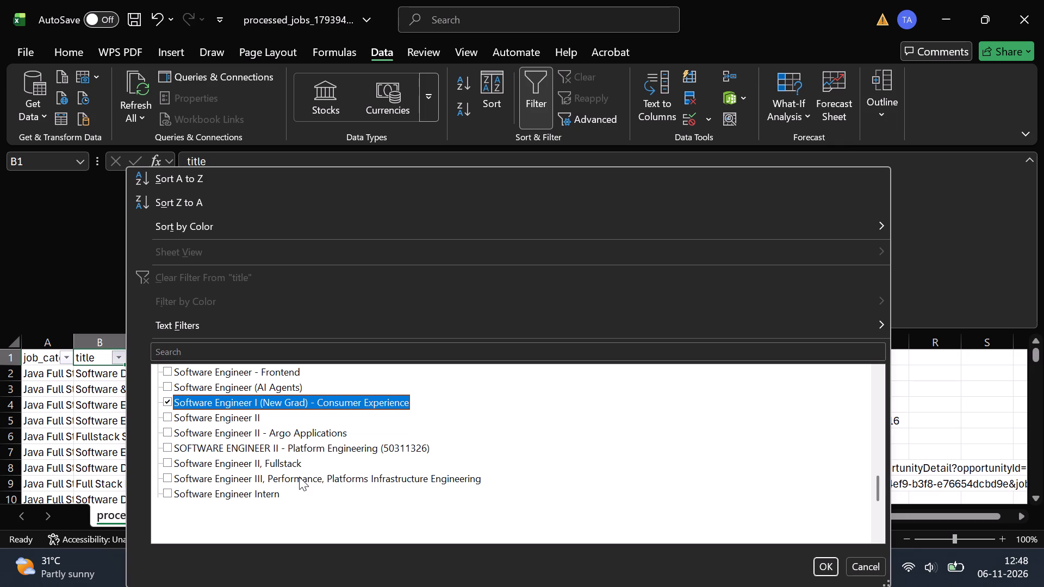
{"action": "left_click", "coordinate": [312, 506]}
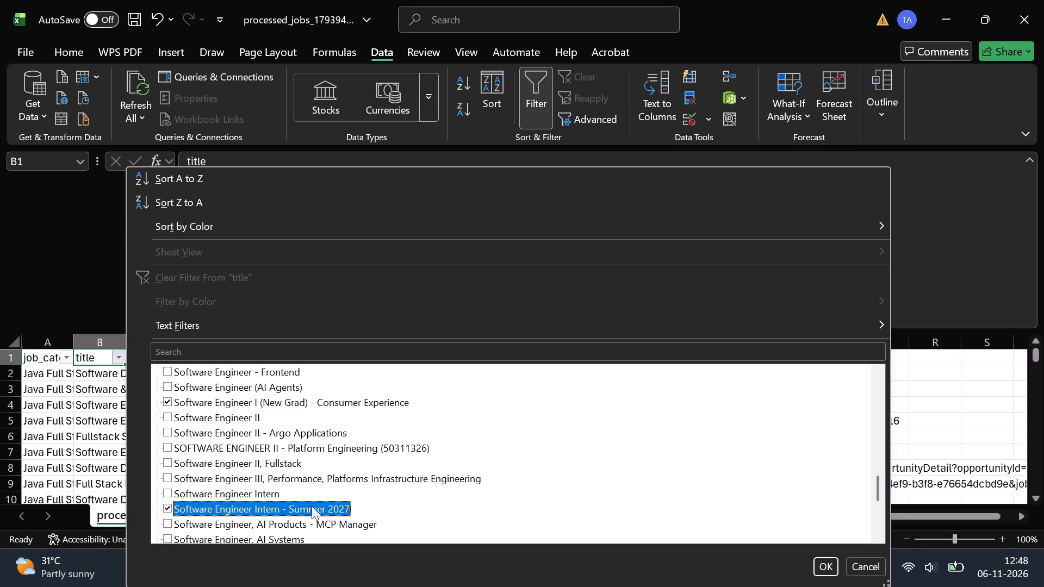
{"action": "left_click", "coordinate": [253, 494]}
{"action": "left_click", "coordinate": [279, 519]}
Add the C++ Systems, Sensors and System Software (C++, Linux), and Sr. Training/Inference (C++) engineer titles, and apply the title filter.
{"action": "scroll", "coordinate": [279, 519], "scroll_direction": "down", "scroll_amount": 1}
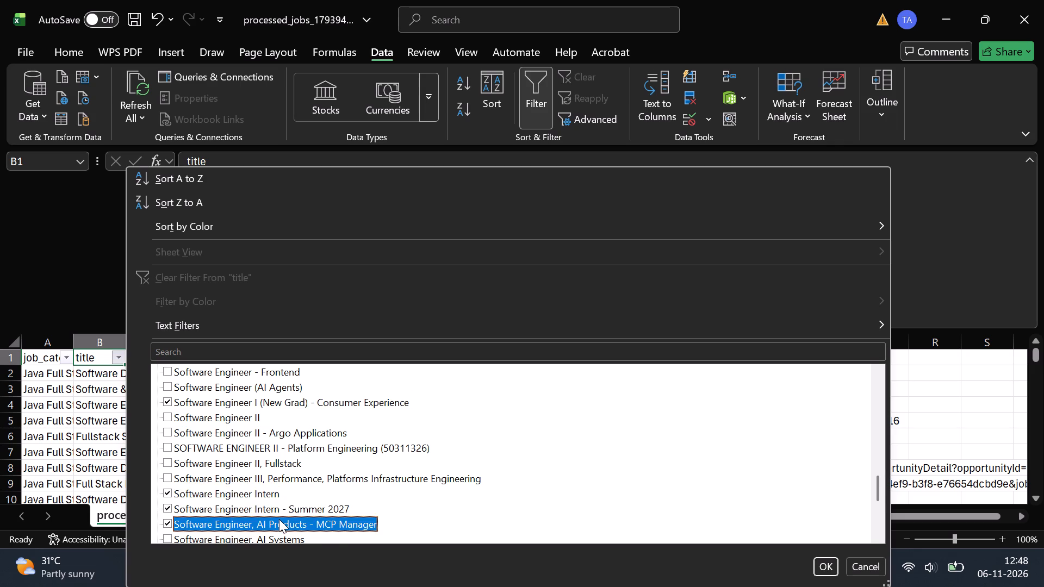
{"action": "scroll", "coordinate": [279, 519], "scroll_direction": "down", "scroll_amount": 1}
{"action": "left_click", "coordinate": [257, 526]}
{"action": "scroll", "coordinate": [257, 526], "scroll_direction": "down", "scroll_amount": 1}
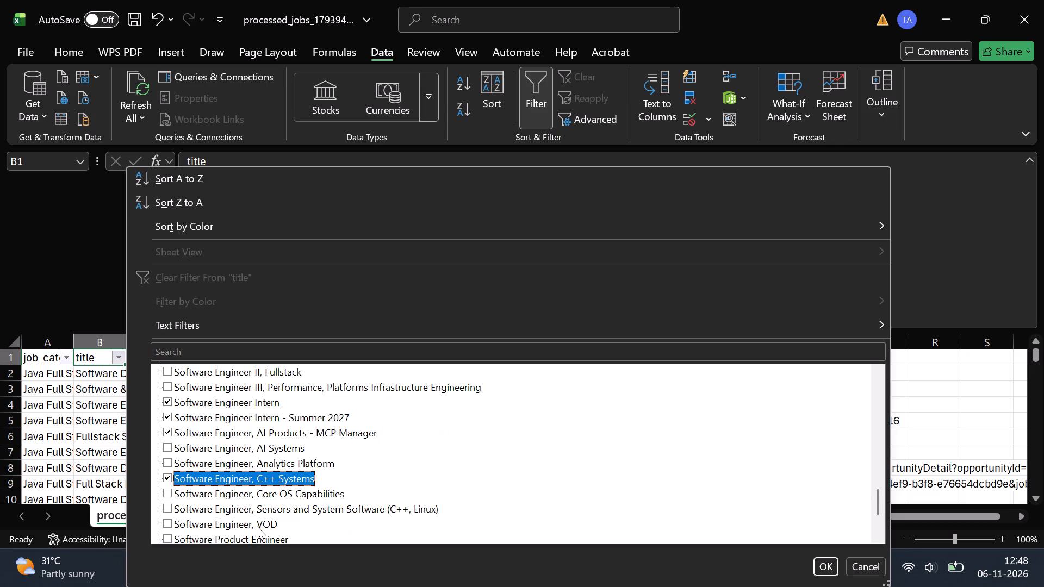
{"action": "left_click", "coordinate": [291, 513]}
{"action": "scroll", "coordinate": [291, 513], "scroll_direction": "down", "scroll_amount": 1}
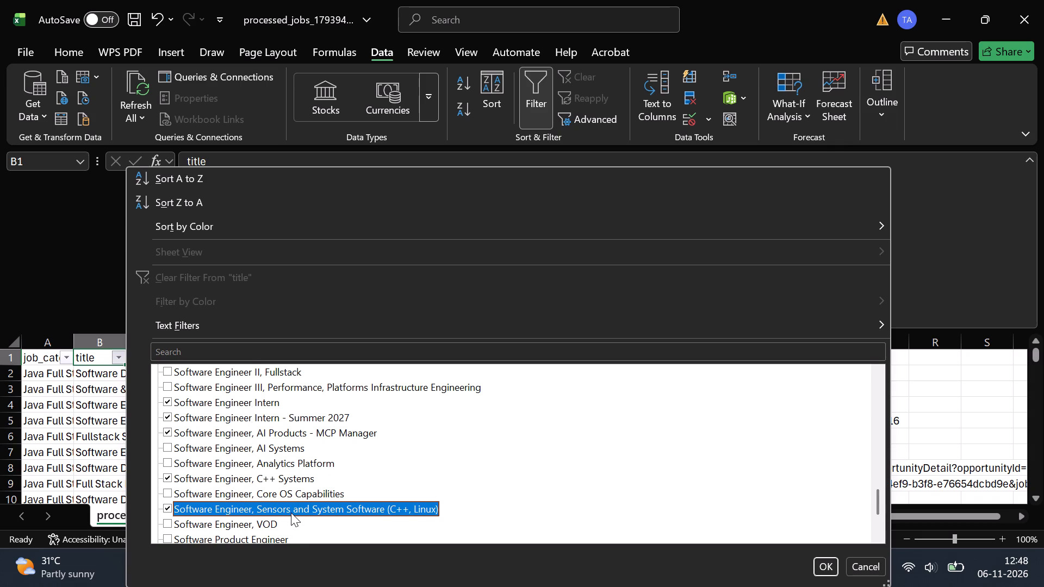
{"action": "scroll", "coordinate": [291, 513], "scroll_direction": "down", "scroll_amount": 1}
{"action": "scroll", "coordinate": [253, 540], "scroll_direction": "down", "scroll_amount": 1}
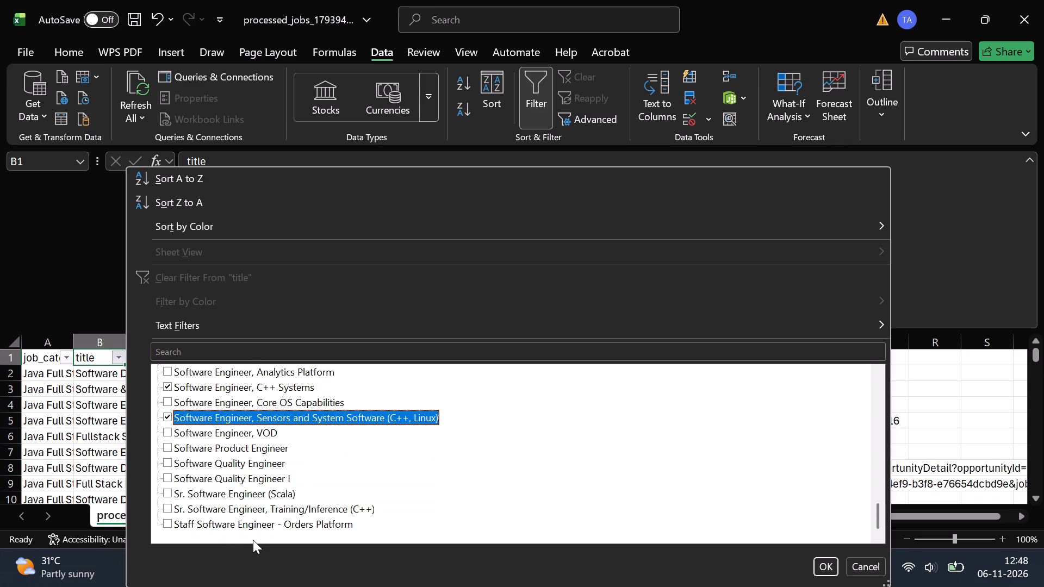
{"action": "left_click", "coordinate": [242, 515]}
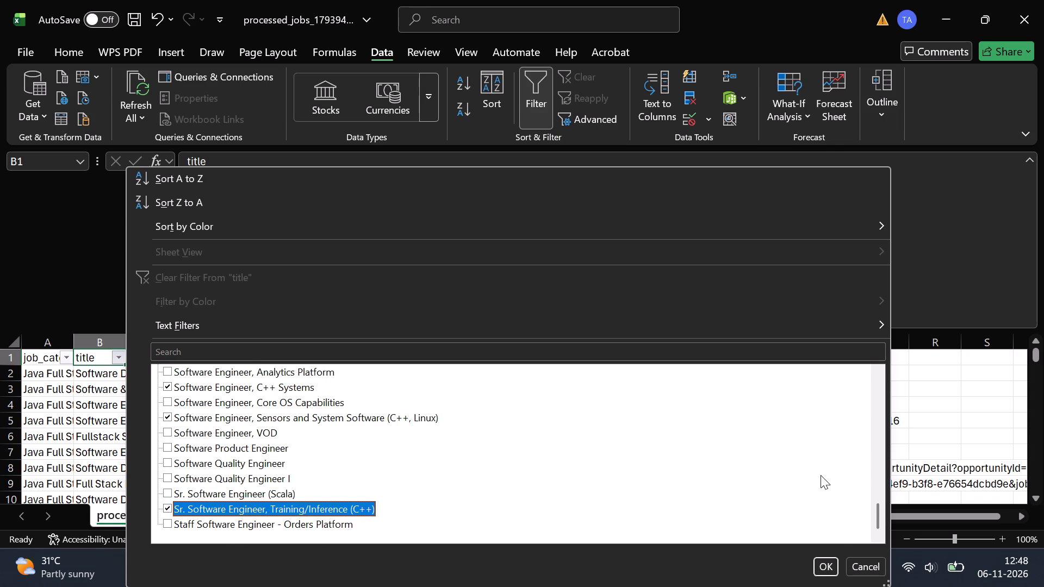
{"action": "left_click", "coordinate": [821, 566]}
Delete all rows shown by the title filter and turn the filters off.
{"action": "left_click", "coordinate": [3, 373]}
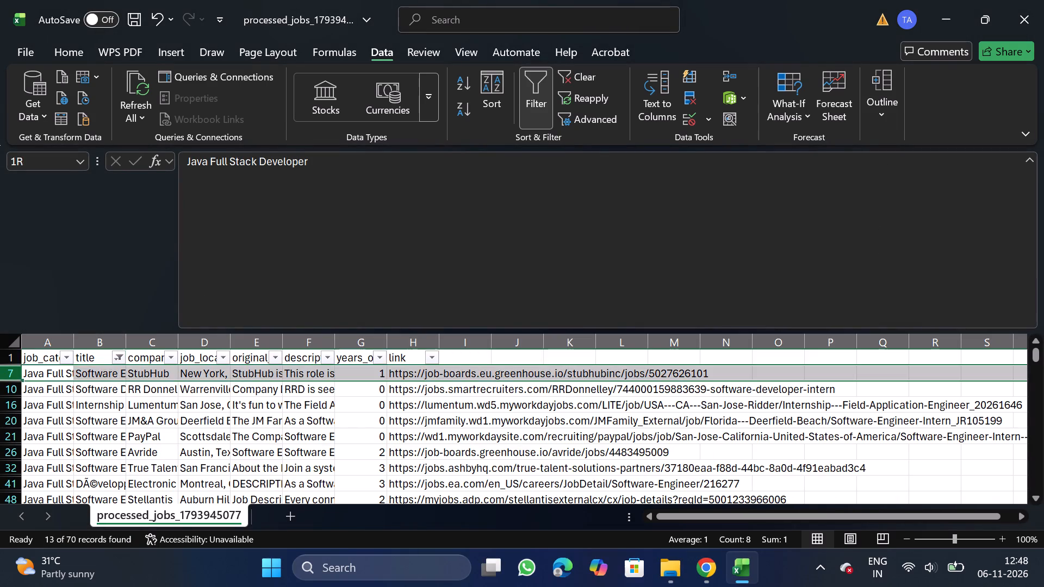
{"action": "key", "text": "ctrl+shift+Down"}
{"action": "right_click", "coordinate": [119, 411]}
{"action": "left_click", "coordinate": [213, 280]}
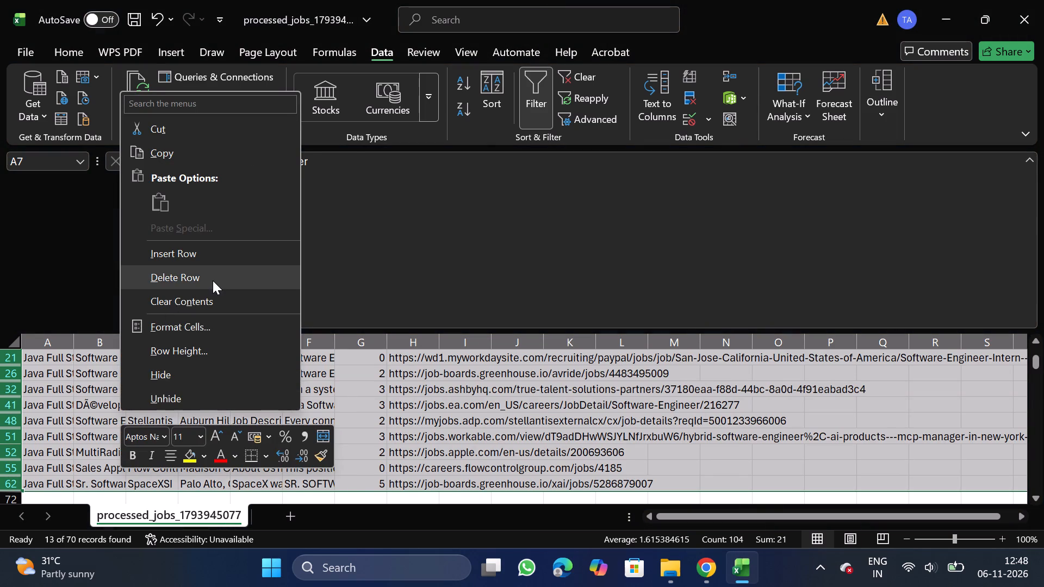
{"action": "left_click", "coordinate": [539, 99]}
Turn filters back on for columns B through K, starting at title.
{"action": "left_click_drag", "start_coordinate": [102, 345], "coordinate": [521, 30]}
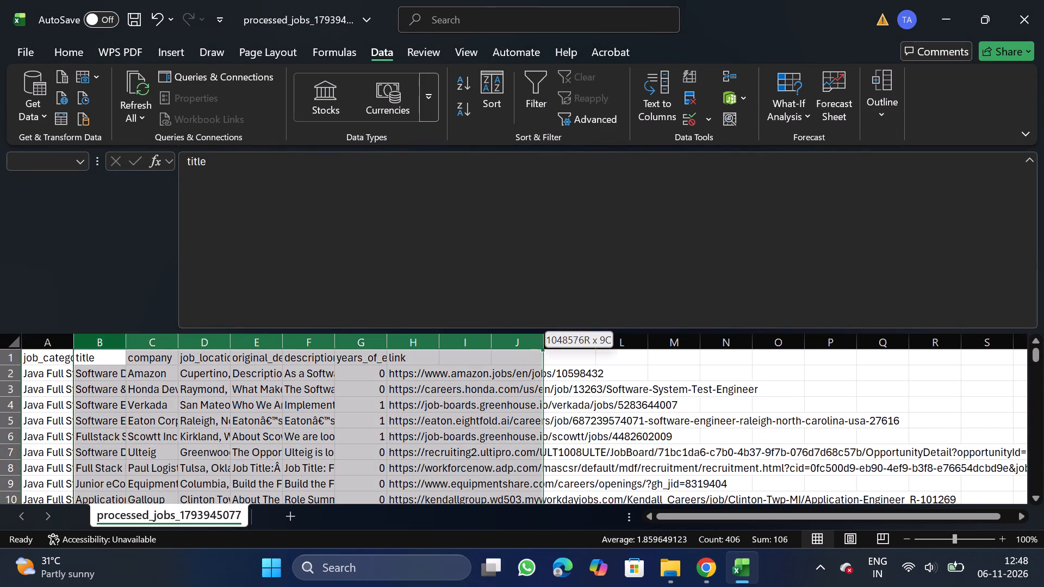
{"action": "left_click_drag", "start_coordinate": [521, 30], "coordinate": [548, 96]}
{"action": "left_click", "coordinate": [548, 96]}
Search the title column's filter values for lead.
{"action": "left_click", "coordinate": [117, 357]}
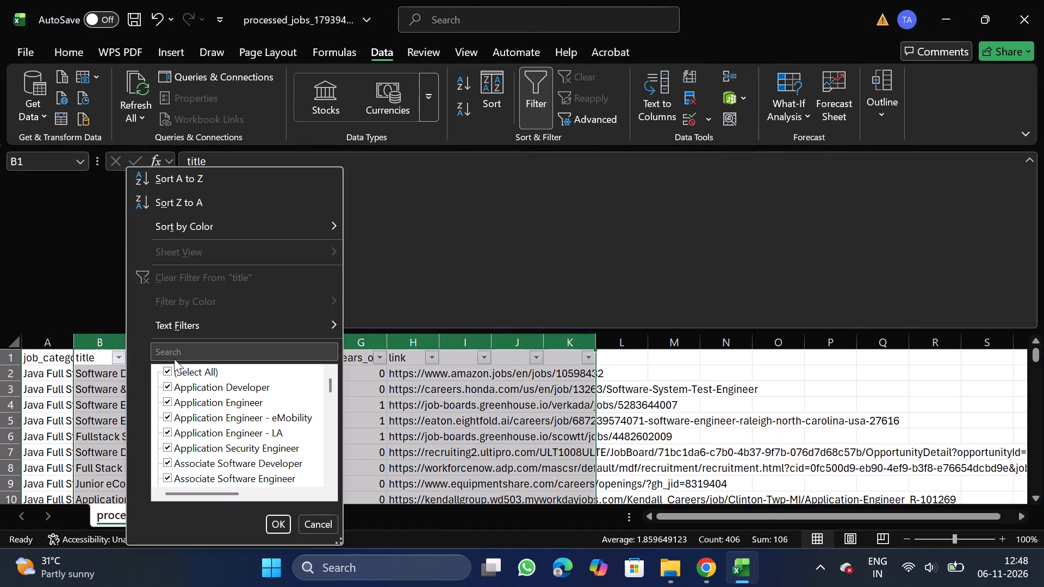
{"action": "left_click", "coordinate": [178, 358]}
{"action": "left_click", "coordinate": [174, 355]}
{"action": "type", "text": "lead"}
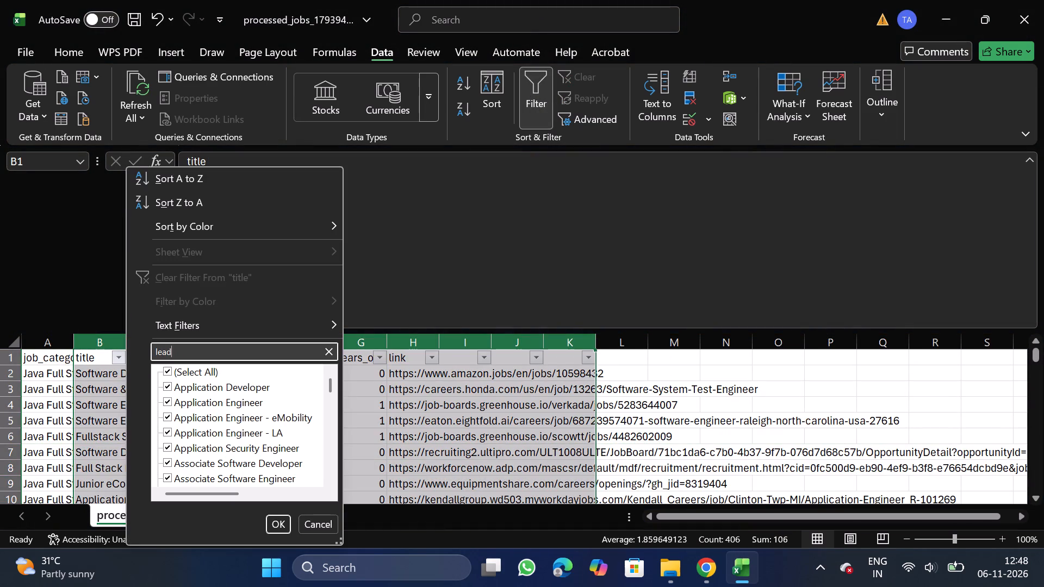
{"action": "key", "text": "BackSpace"}
{"action": "key", "text": "BackSpace"}
{"action": "key", "text": "BackSpace"}
{"action": "key", "text": "BackSpace"}
{"action": "key", "text": "BackSpace"}
{"action": "key", "text": "BackSpace"}
{"action": "key", "text": "BackSpace"}
{"action": "key", "text": "BackSpace"}
{"action": "key", "text": "BackSpace"}
{"action": "key", "text": "BackSpace"}
{"action": "key", "text": "BackSpace"}
{"action": "key", "text": "BackSpace"}
{"action": "key", "text": "BackSpace"}
Filter the title column by staff, delete the matching Staff Software Engineer row, and turn the filters off.
{"action": "type", "text": "staff"}
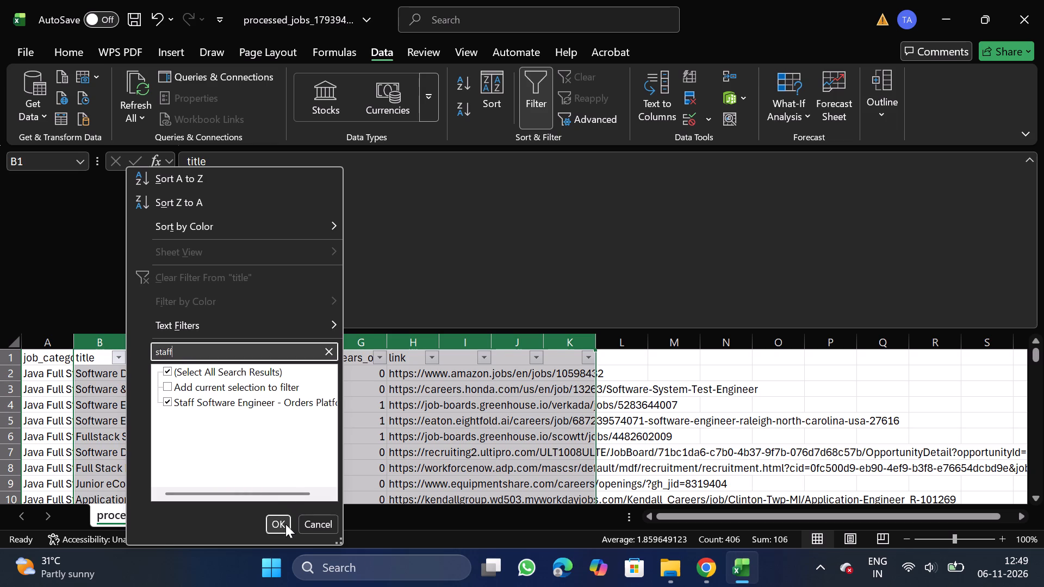
{"action": "left_click", "coordinate": [285, 524]}
{"action": "left_click", "coordinate": [518, 182]}
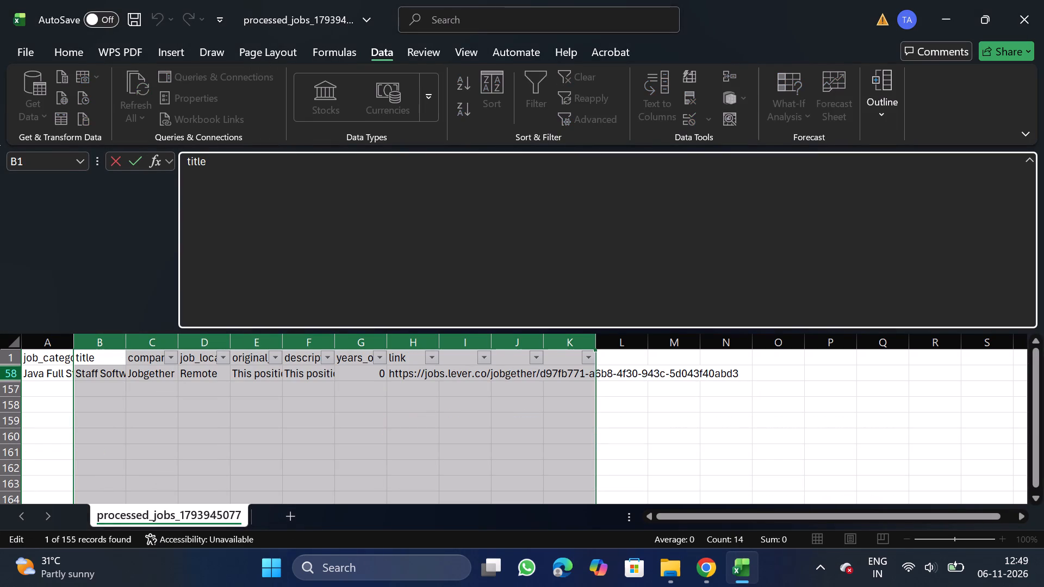
{"action": "left_click_drag", "start_coordinate": [1, 377], "coordinate": [50, 372]}
{"action": "right_click", "coordinate": [50, 372]}
{"action": "left_click", "coordinate": [160, 242]}
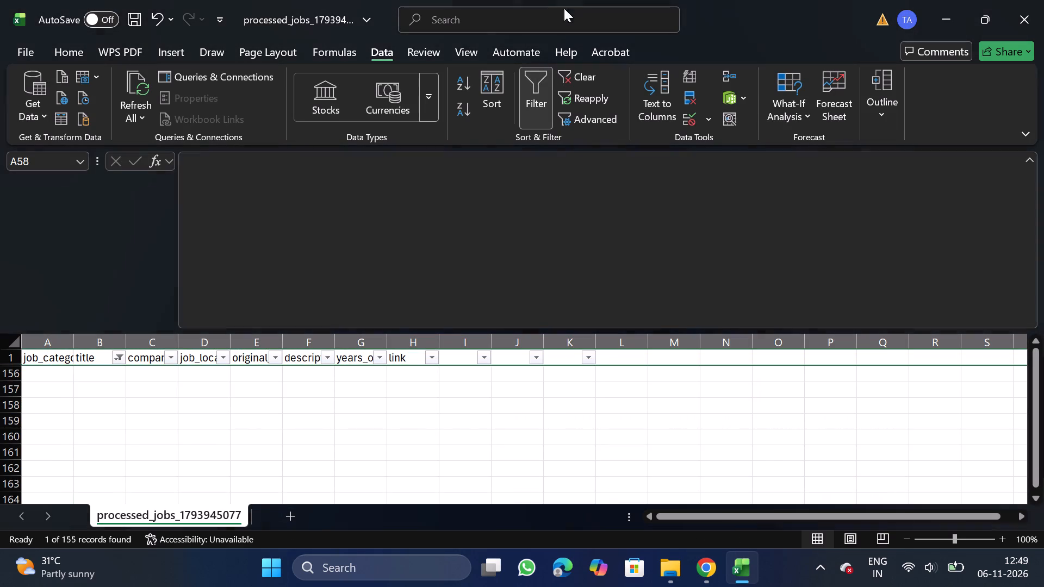
{"action": "left_click", "coordinate": [529, 104]}
Turn filters back on for the whole header row.
{"action": "left_click", "coordinate": [117, 358]}
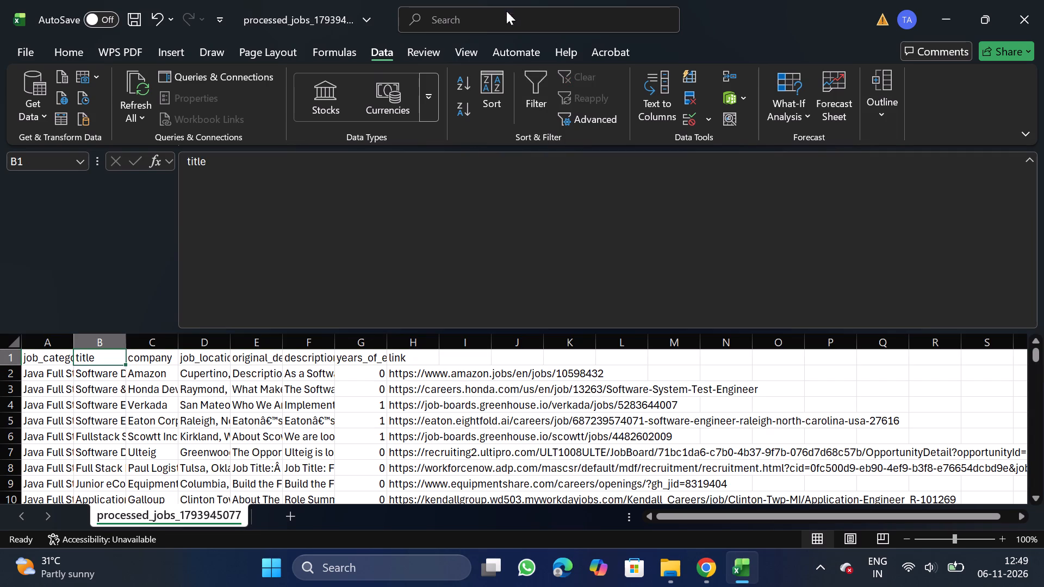
{"action": "left_click", "coordinate": [515, 76]}
{"action": "left_click", "coordinate": [525, 79]}
Search the title column's filter values for principal.
{"action": "left_click", "coordinate": [121, 360]}
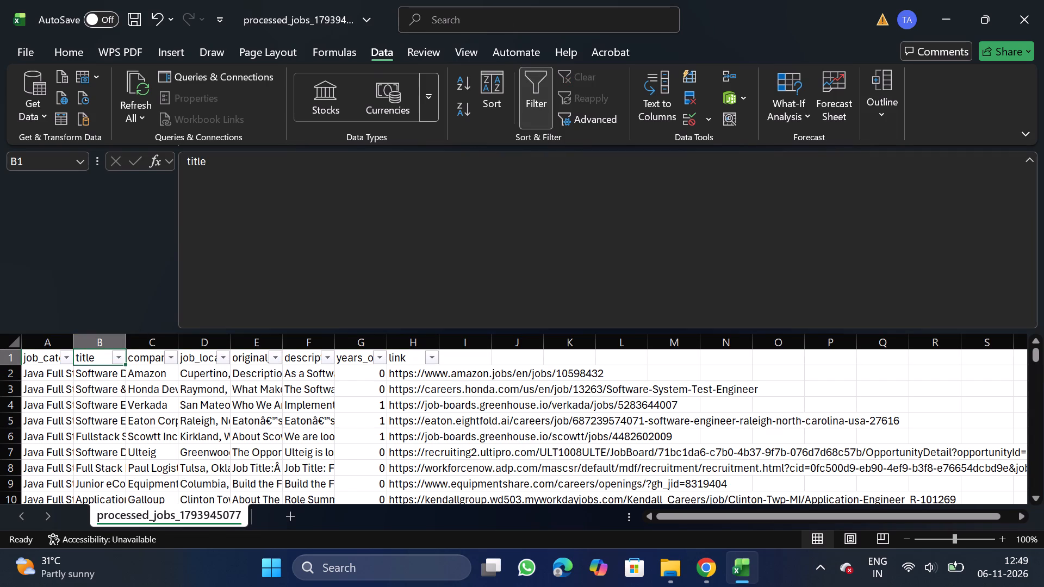
{"action": "left_click", "coordinate": [196, 353]}
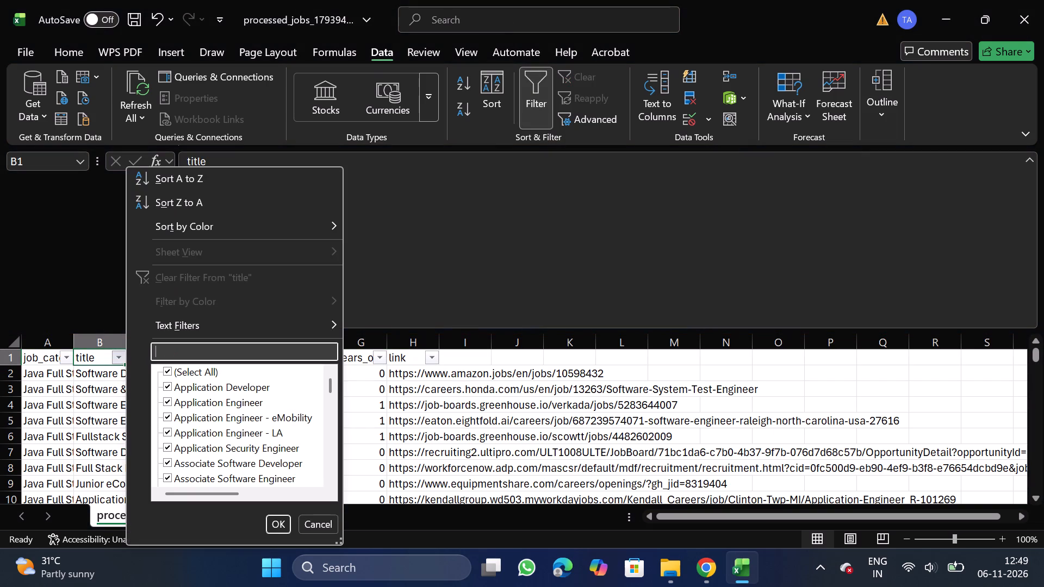
{"action": "type", "text": "principal"}
{"action": "key", "text": "BackSpace"}
{"action": "key", "text": "BackSpace"}
{"action": "key", "text": "BackSpace"}
{"action": "key", "text": "BackSpace"}
{"action": "key", "text": "BackSpace"}
{"action": "key", "text": "BackSpace"}
{"action": "key", "text": "BackSpace"}
{"action": "key", "text": "BackSpace"}
{"action": "key", "text": "BackSpace"}
{"action": "key", "text": "BackSpace"}
{"action": "key", "text": "BackSpace"}
{"action": "key", "text": "BackSpace"}
{"action": "key", "text": "BackSpace"}
{"action": "key", "text": "BackSpace"}
{"action": "key", "text": "BackSpace"}
{"action": "key", "text": "BackSpace"}
{"action": "key", "text": "BackSpace"}
Search the title column's filter values for architect.
{"action": "type", "text": "ar"}
{"action": "type", "text": "chitect"}
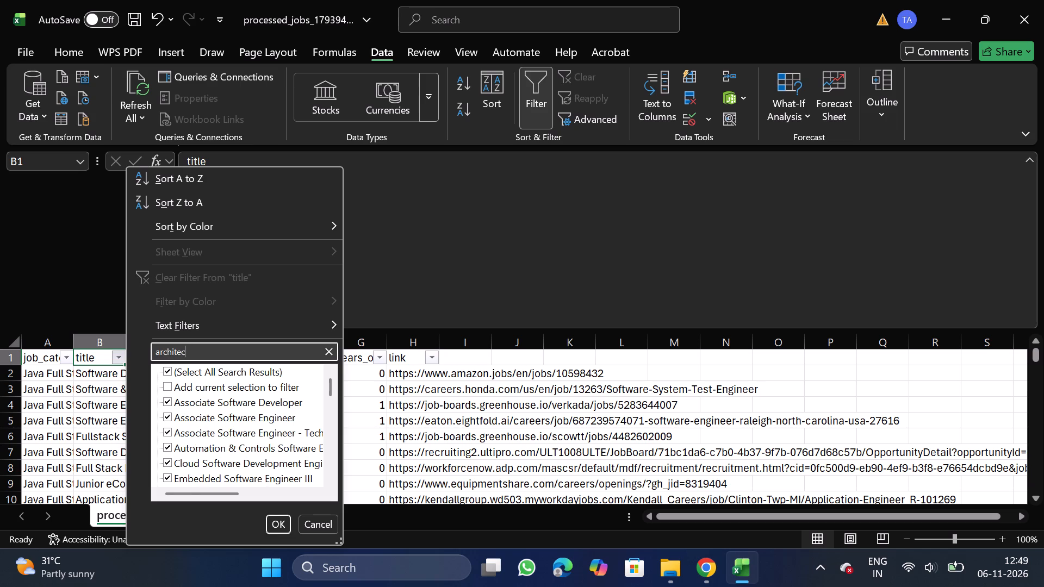
{"action": "key", "text": "BackSpace"}
{"action": "key", "text": "BackSpace"}
{"action": "key", "text": "BackSpace"}
{"action": "key", "text": "BackSpace"}
{"action": "key", "text": "BackSpace"}
{"action": "key", "text": "BackSpace"}
{"action": "key", "text": "BackSpace"}
{"action": "key", "text": "BackSpace"}
{"action": "key", "text": "BackSpace"}
{"action": "key", "text": "BackSpace"}
{"action": "key", "text": "BackSpace"}
{"action": "key", "text": "BackSpace"}
{"action": "key", "text": "BackSpace"}
{"action": "key", "text": "BackSpace"}
{"action": "key", "text": "BackSpace"}
Search the title column's filter values for enterprise.
{"action": "type", "text": "enterprise"}
{"action": "key", "text": "BackSpace"}
{"action": "key", "text": "BackSpace"}
{"action": "key", "text": "BackSpace"}
{"action": "key", "text": "BackSpace"}
{"action": "key", "text": "BackSpace"}
{"action": "key", "text": "BackSpace"}
{"action": "key", "text": "BackSpace"}
{"action": "key", "text": "BackSpace"}
{"action": "key", "text": "BackSpace"}
{"action": "key", "text": "BackSpace"}
{"action": "key", "text": "BackSpace"}
{"action": "key", "text": "BackSpace"}
{"action": "key", "text": "BackSpace"}
{"action": "key", "text": "BackSpace"}
{"action": "key", "text": "BackSpace"}
{"action": "key", "text": "BackSpace"}
{"action": "key", "text": "BackSpace"}
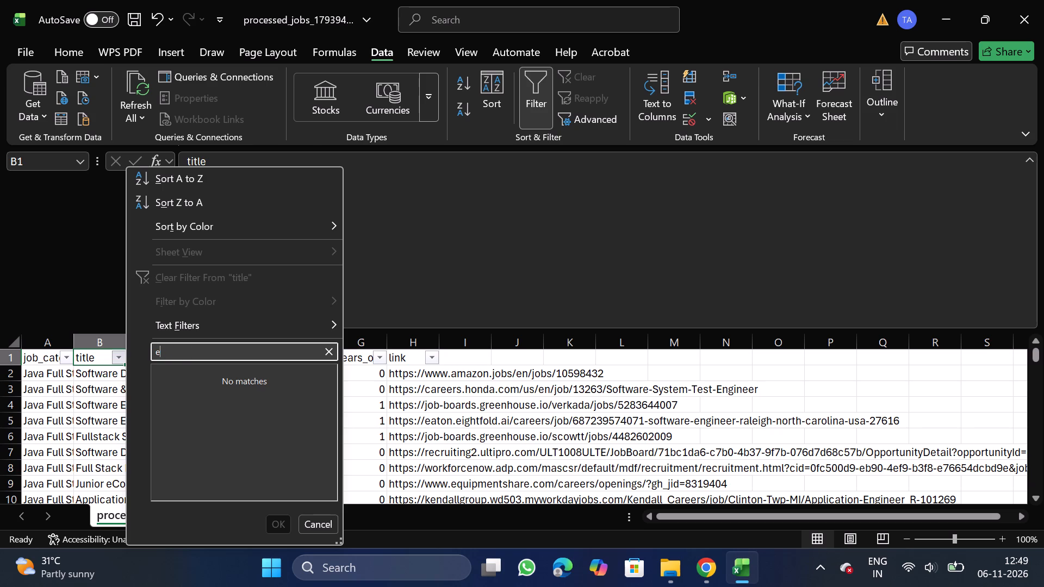
Search the title column's filter values for consultant.
{"action": "type", "text": "consultant"}
{"action": "key", "text": "BackSpace"}
{"action": "key", "text": "BackSpace"}
{"action": "key", "text": "BackSpace"}
{"action": "key", "text": "BackSpace"}
{"action": "key", "text": "BackSpace"}
{"action": "key", "text": "BackSpace"}
{"action": "key", "text": "BackSpace"}
{"action": "key", "text": "BackSpace"}
{"action": "key", "text": "BackSpace"}
{"action": "key", "text": "BackSpace"}
{"action": "key", "text": "BackSpace"}
{"action": "key", "text": "BackSpace"}
{"action": "key", "text": "BackSpace"}
{"action": "key", "text": "BackSpace"}
{"action": "key", "text": "BackSpace"}
{"action": "key", "text": "BackSpace"}
{"action": "key", "text": "BackSpace"}
{"action": "key", "text": "BackSpace"}
Filter the title column by embedded to review the matching job, and turn the filters off again.
{"action": "type", "text": "embedded"}
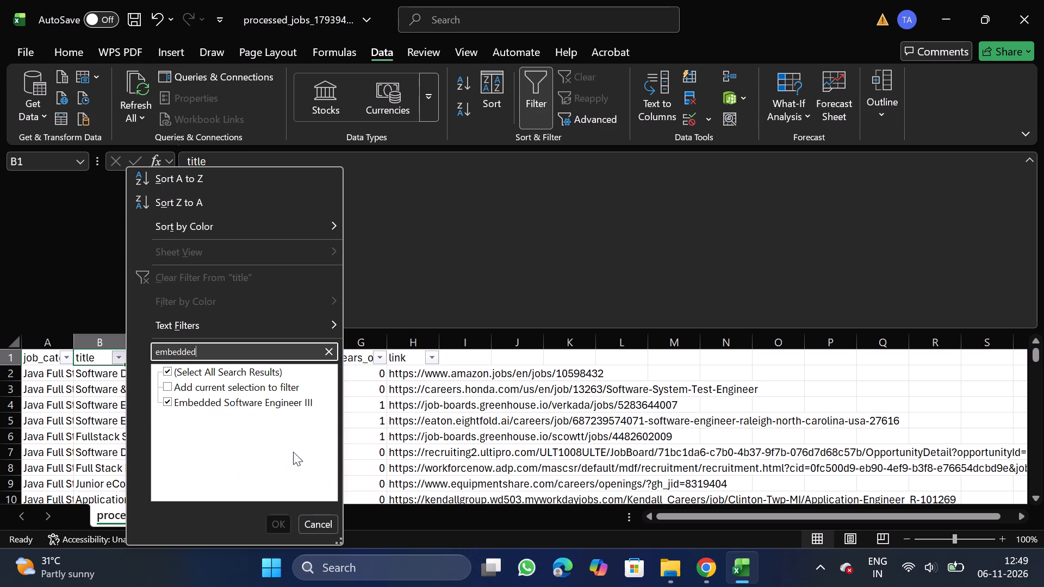
{"action": "left_click", "coordinate": [279, 524]}
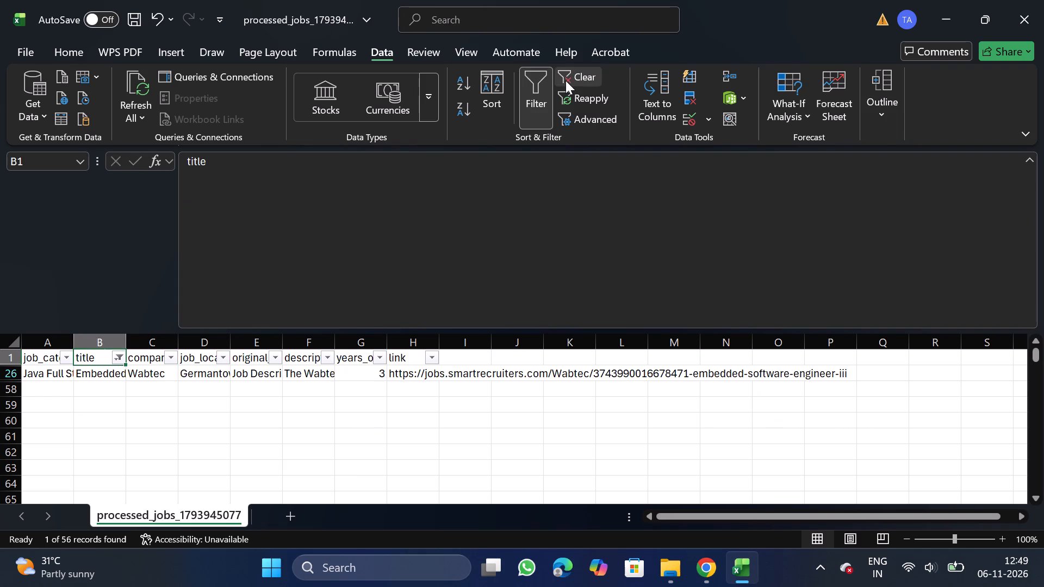
{"action": "left_click", "coordinate": [530, 114]}
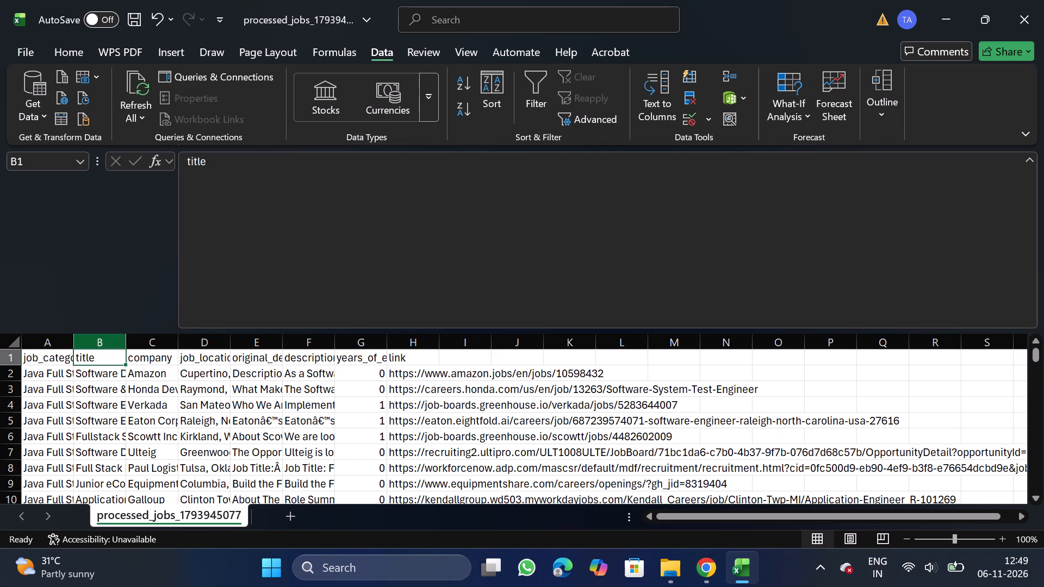
Turn on a filter for the company column only.
{"action": "left_click", "coordinate": [152, 346]}
{"action": "left_click", "coordinate": [538, 82]}
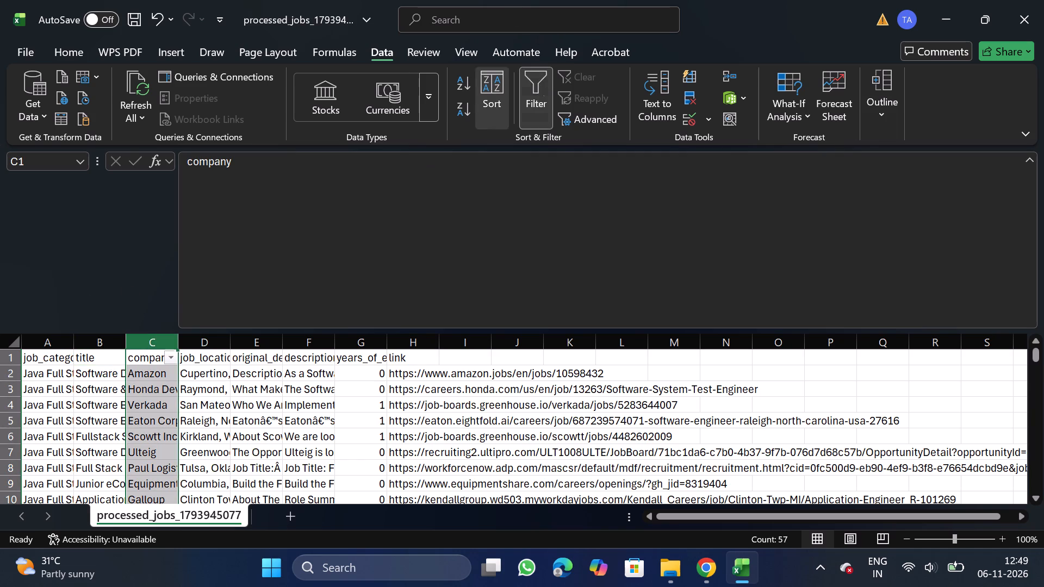
Search the company column's filter values for walmart.
{"action": "left_click", "coordinate": [167, 358]}
{"action": "left_click", "coordinate": [233, 353]}
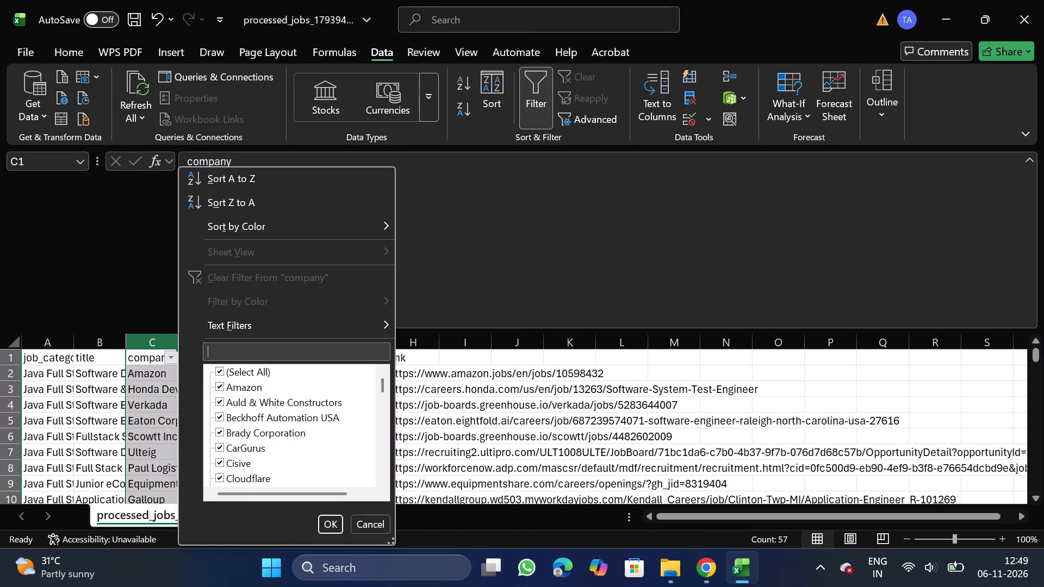
{"action": "type", "text": "walmart"}
Search the company column's filter values for dried instead.
{"action": "key", "text": "BackSpace"}
{"action": "key", "text": "BackSpace"}
{"action": "key", "text": "BackSpace"}
{"action": "key", "text": "BackSpace"}
{"action": "key", "text": "BackSpace"}
{"action": "key", "text": "BackSpace"}
{"action": "key", "text": "BackSpace"}
{"action": "key", "text": "BackSpace"}
{"action": "key", "text": "BackSpace"}
{"action": "key", "text": "BackSpace"}
{"action": "key", "text": "BackSpace"}
{"action": "key", "text": "BackSpace"}
{"action": "key", "text": "BackSpace"}
{"action": "key", "text": "BackSpace"}
{"action": "key", "text": "BackSpace"}
{"action": "key", "text": "BackSpace"}
{"action": "key", "text": "BackSpace"}
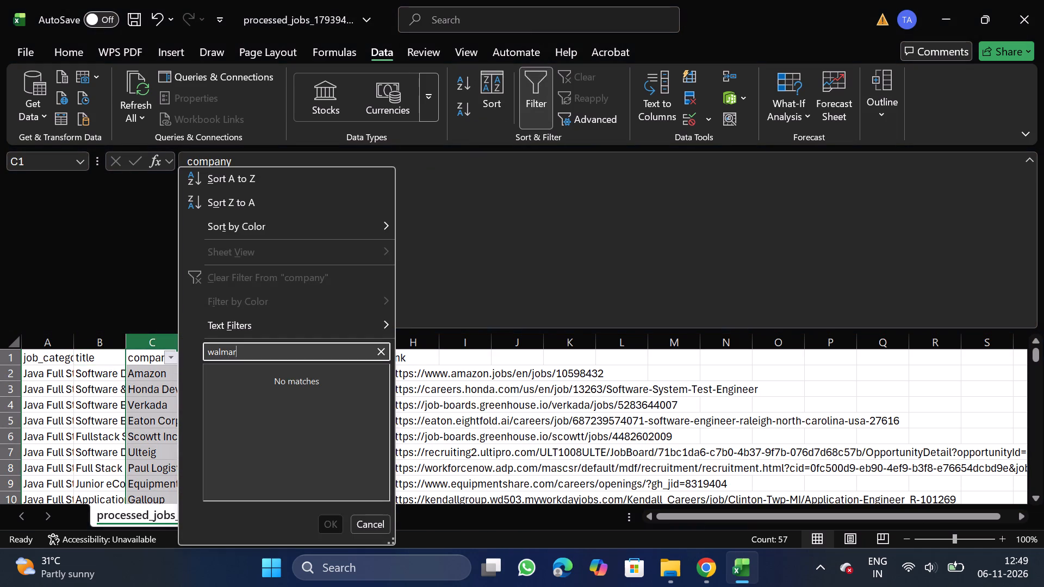
{"action": "type", "text": "dried"}
Search the company column's filter values for capital.
{"action": "key", "text": "BackSpace"}
{"action": "key", "text": "BackSpace"}
{"action": "key", "text": "BackSpace"}
{"action": "key", "text": "BackSpace"}
{"action": "key", "text": "BackSpace"}
{"action": "key", "text": "BackSpace"}
{"action": "key", "text": "BackSpace"}
{"action": "key", "text": "BackSpace"}
{"action": "key", "text": "BackSpace"}
{"action": "key", "text": "BackSpace"}
{"action": "key", "text": "BackSpace"}
{"action": "key", "text": "BackSpace"}
{"action": "type", "text": "capital"}
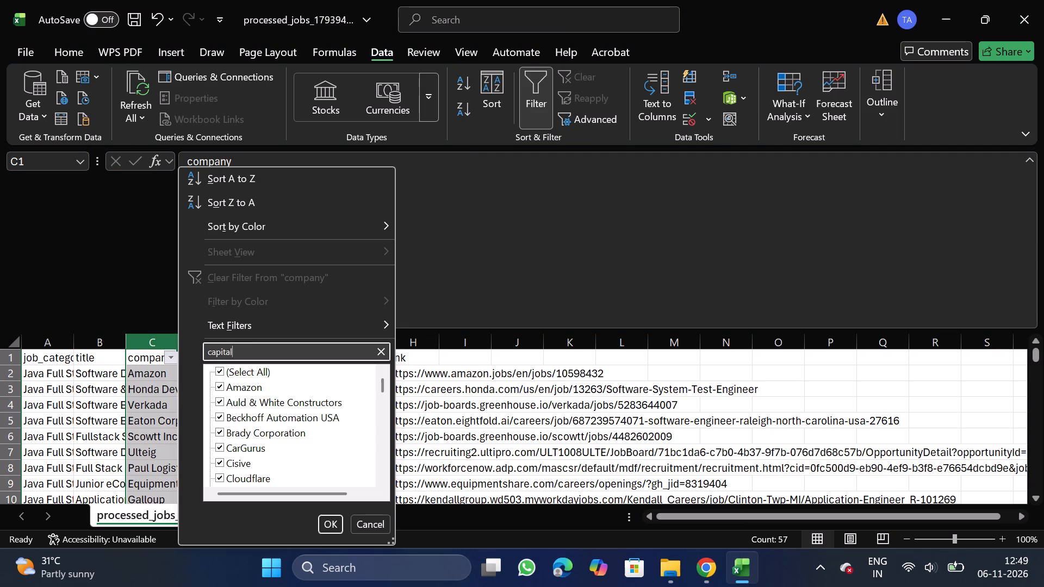
Search the company column's filter values for under.
{"action": "key", "text": "BackSpace"}
{"action": "key", "text": "BackSpace"}
{"action": "key", "text": "BackSpace"}
{"action": "key", "text": "BackSpace"}
{"action": "key", "text": "BackSpace"}
{"action": "key", "text": "BackSpace"}
{"action": "key", "text": "BackSpace"}
{"action": "key", "text": "BackSpace"}
{"action": "key", "text": "BackSpace"}
{"action": "key", "text": "BackSpace"}
{"action": "key", "text": "BackSpace"}
{"action": "key", "text": "BackSpace"}
{"action": "key", "text": "BackSpace"}
{"action": "type", "text": "under"}
Search the company column's filter values for hunt.
{"action": "key", "text": "BackSpace"}
{"action": "key", "text": "BackSpace"}
{"action": "key", "text": "BackSpace"}
{"action": "key", "text": "BackSpace"}
{"action": "key", "text": "BackSpace"}
{"action": "key", "text": "BackSpace"}
{"action": "key", "text": "BackSpace"}
{"action": "key", "text": "BackSpace"}
{"action": "key", "text": "BackSpace"}
{"action": "key", "text": "BackSpace"}
{"action": "key", "text": "BackSpace"}
{"action": "type", "text": "hunt"}
Search the company column's filter values for skim.
{"action": "key", "text": "BackSpace"}
{"action": "key", "text": "BackSpace"}
{"action": "key", "text": "BackSpace"}
{"action": "key", "text": "BackSpace"}
{"action": "key", "text": "BackSpace"}
{"action": "key", "text": "BackSpace"}
{"action": "key", "text": "BackSpace"}
{"action": "key", "text": "BackSpace"}
{"action": "key", "text": "BackSpace"}
{"action": "key", "text": "BackSpace"}
{"action": "key", "text": "BackSpace"}
{"action": "key", "text": "BackSpace"}
{"action": "key", "text": "BackSpace"}
{"action": "key", "text": "BackSpace"}
{"action": "type", "text": "skim"}
Search the company column's filter values for ape.
{"action": "key", "text": "BackSpace"}
{"action": "key", "text": "BackSpace"}
{"action": "key", "text": "BackSpace"}
{"action": "key", "text": "BackSpace"}
{"action": "key", "text": "BackSpace"}
{"action": "key", "text": "BackSpace"}
{"action": "key", "text": "BackSpace"}
{"action": "key", "text": "BackSpace"}
{"action": "key", "text": "BackSpace"}
{"action": "key", "text": "BackSpace"}
{"action": "key", "text": "BackSpace"}
{"action": "type", "text": "ape"}
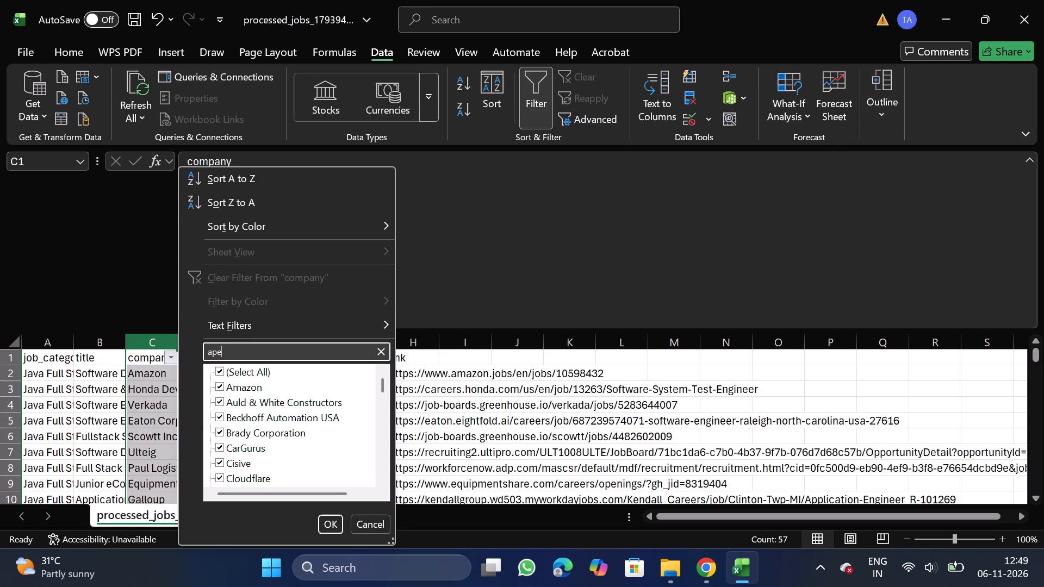
Search the company column's filter values for "in landem" and leave the filter without applying it.
{"action": "key", "text": "BackSpace"}
{"action": "key", "text": "BackSpace"}
{"action": "key", "text": "BackSpace"}
{"action": "key", "text": "BackSpace"}
{"action": "key", "text": "BackSpace"}
{"action": "key", "text": "BackSpace"}
{"action": "key", "text": "BackSpace"}
{"action": "key", "text": "BackSpace"}
{"action": "key", "text": "BackSpace"}
{"action": "key", "text": "BackSpace"}
{"action": "type", "text": "in landem"}
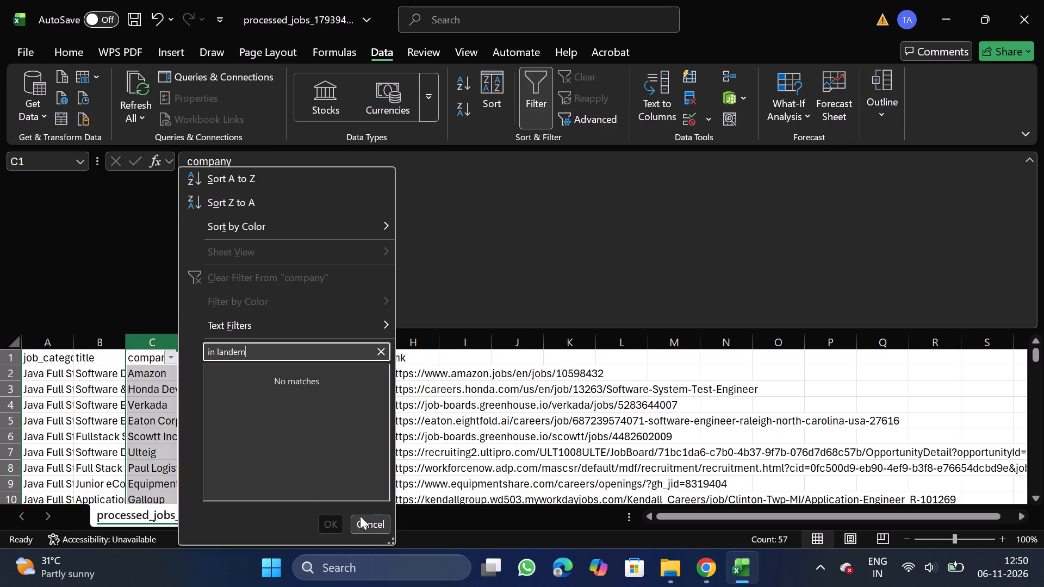
{"action": "left_click", "coordinate": [370, 520]}
Turn off the filter on the company column.
{"action": "left_click", "coordinate": [534, 104]}
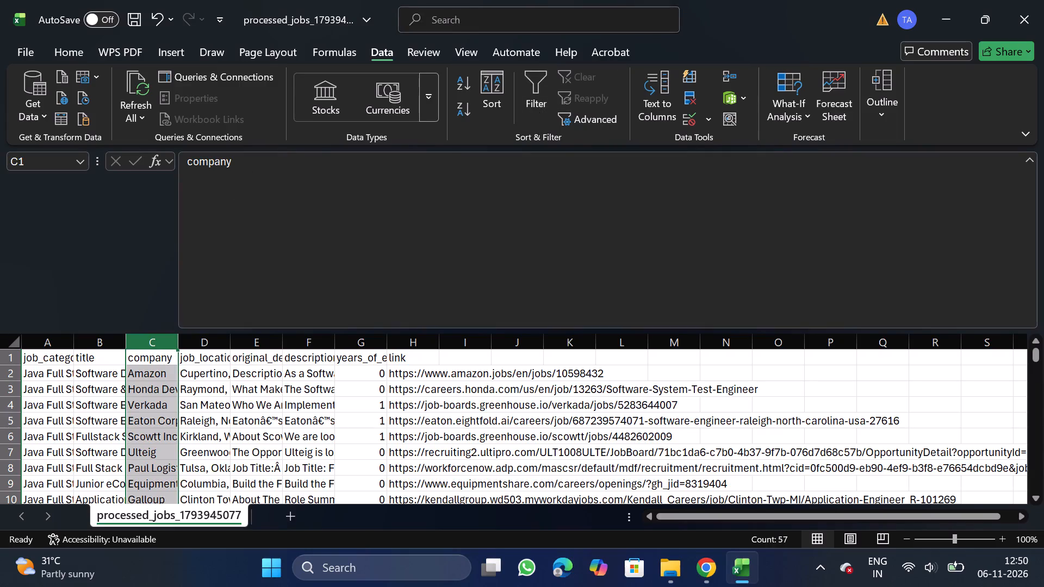
Save a copy of the cleaned list as the comma-delimited CSV Java_11_06 in the Daily Scraping jobs folder under Documents.
{"action": "left_click", "coordinate": [25, 47]}
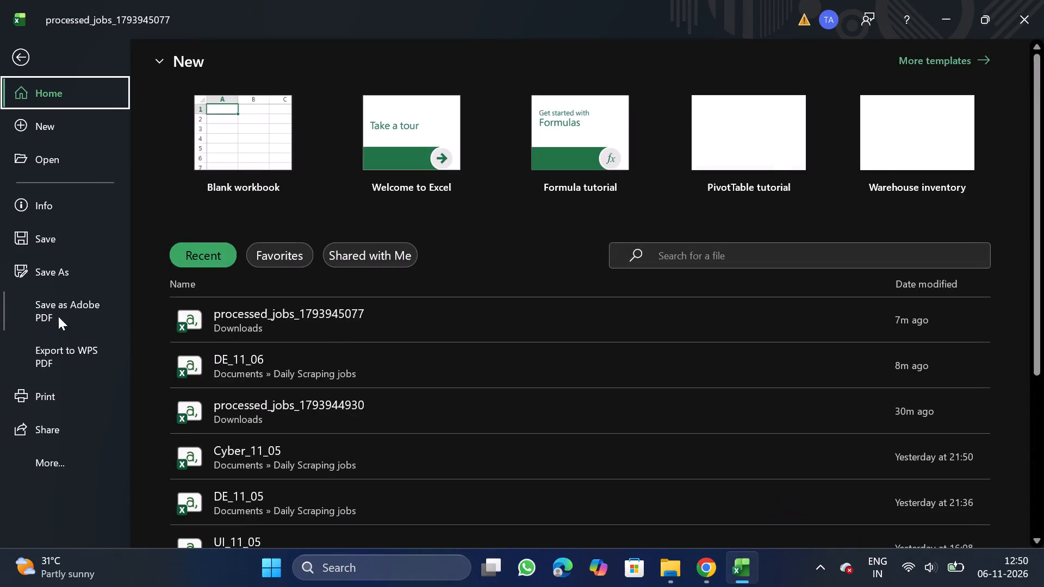
{"action": "double_click", "coordinate": [84, 282]}
{"action": "triple_click", "coordinate": [252, 463]}
{"action": "double_click", "coordinate": [252, 463]}
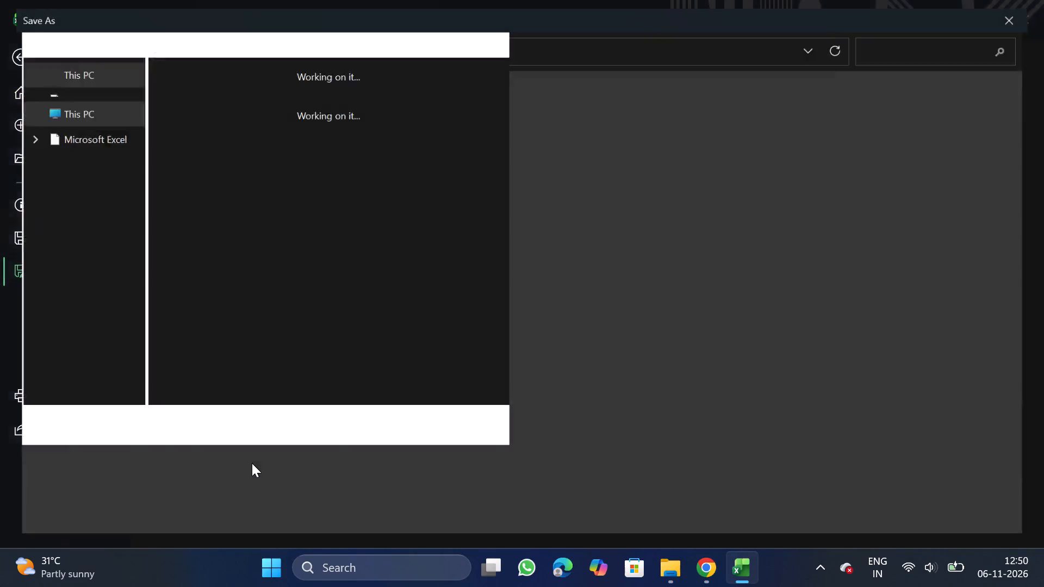
{"action": "double_click", "coordinate": [82, 179]}
{"action": "double_click", "coordinate": [259, 188]}
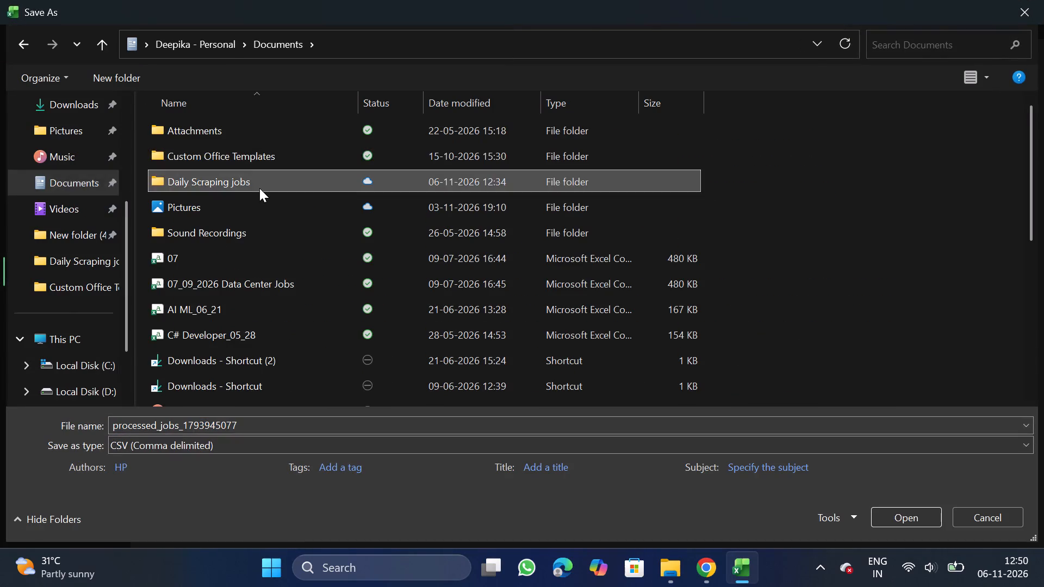
{"action": "left_click", "coordinate": [288, 419]}
{"action": "key", "text": "BackSpace"}
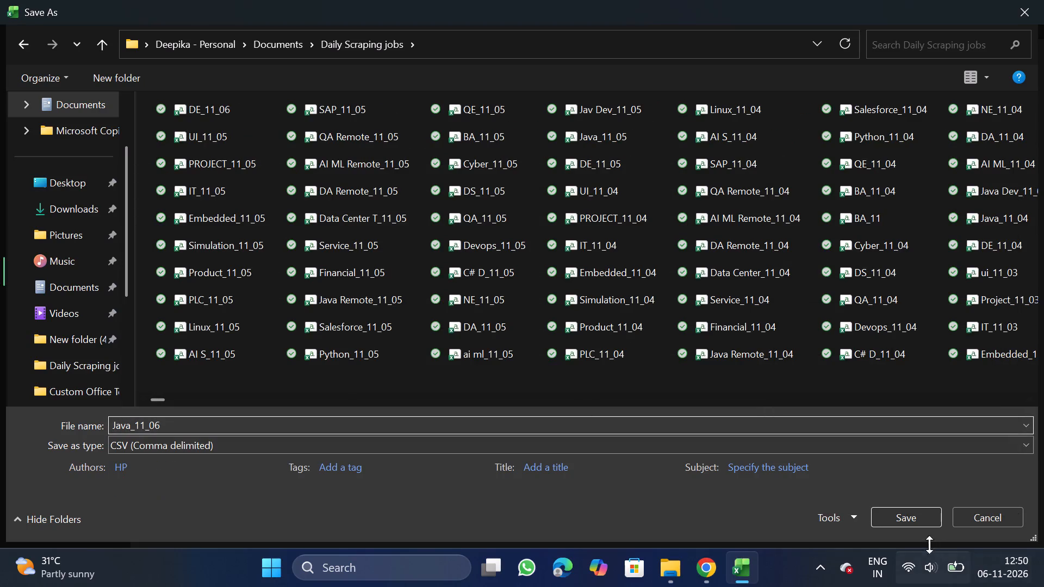
{"action": "left_click", "coordinate": [927, 530]}
{"action": "left_click", "coordinate": [899, 508]}
Switch to NextGenApply in Chrome and choose Java_11_06.csv as the file for the bulk job upload.
{"action": "left_click", "coordinate": [697, 574]}
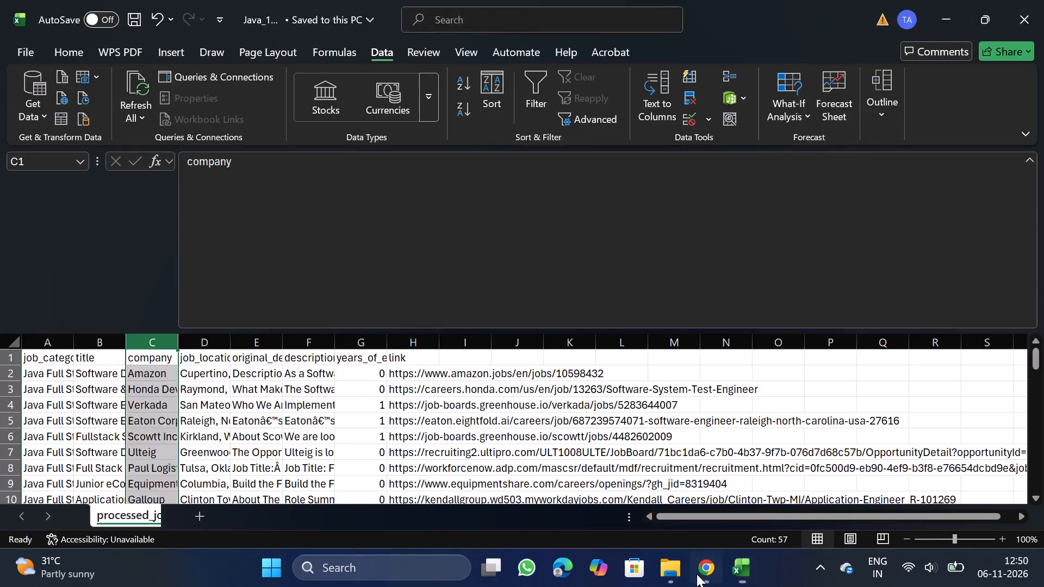
{"action": "scroll", "coordinate": [502, 464], "scroll_direction": "down", "scroll_amount": 2}
{"action": "left_click", "coordinate": [447, 438]}
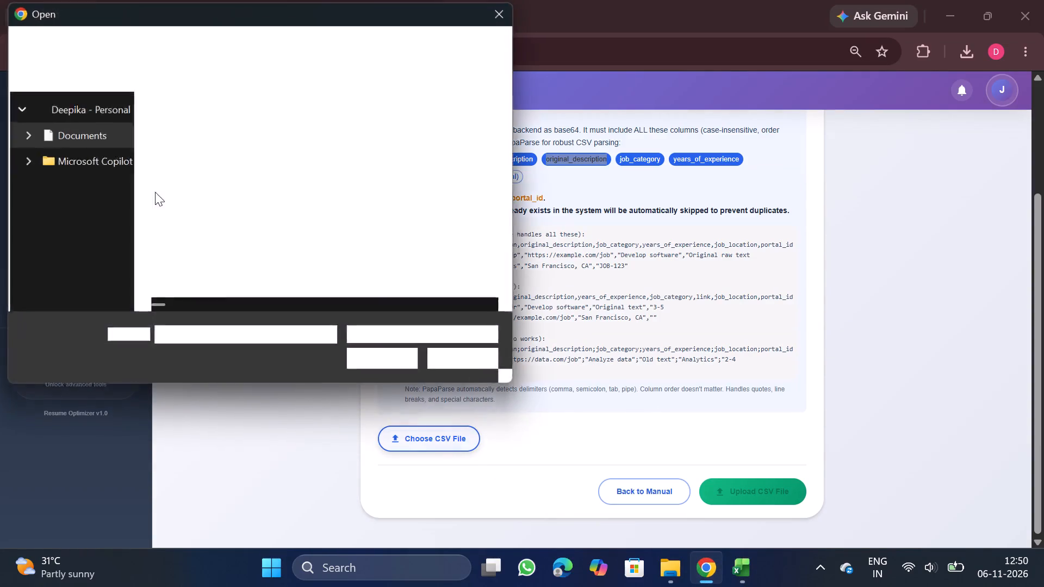
{"action": "double_click", "coordinate": [219, 110]}
Look through the data preview of Java_11_06.csv and upload the file to create its jobs.
{"action": "scroll", "coordinate": [484, 436], "scroll_direction": "down", "scroll_amount": 2}
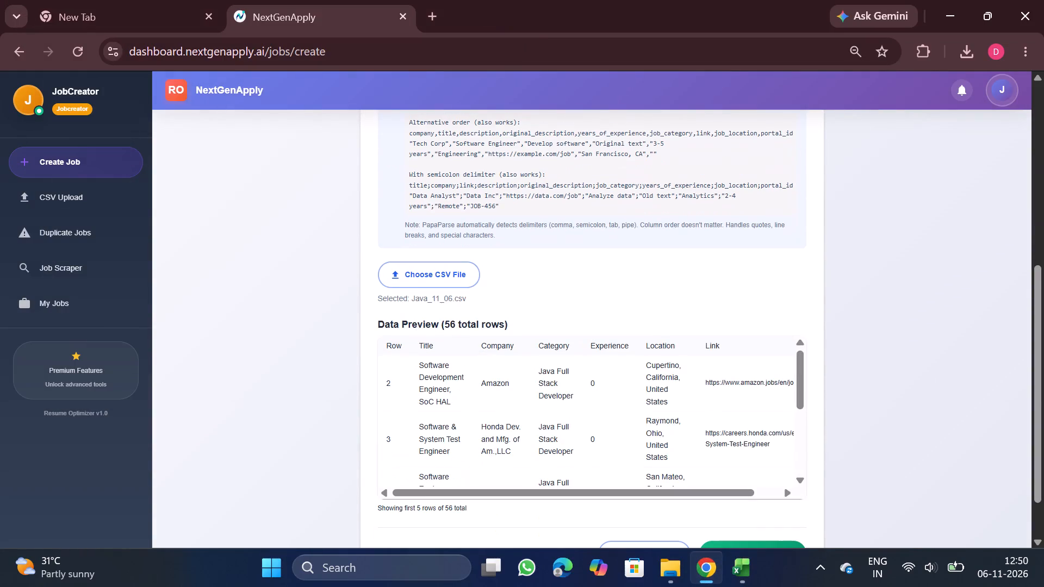
{"action": "scroll", "coordinate": [522, 431], "scroll_direction": "down", "scroll_amount": 1}
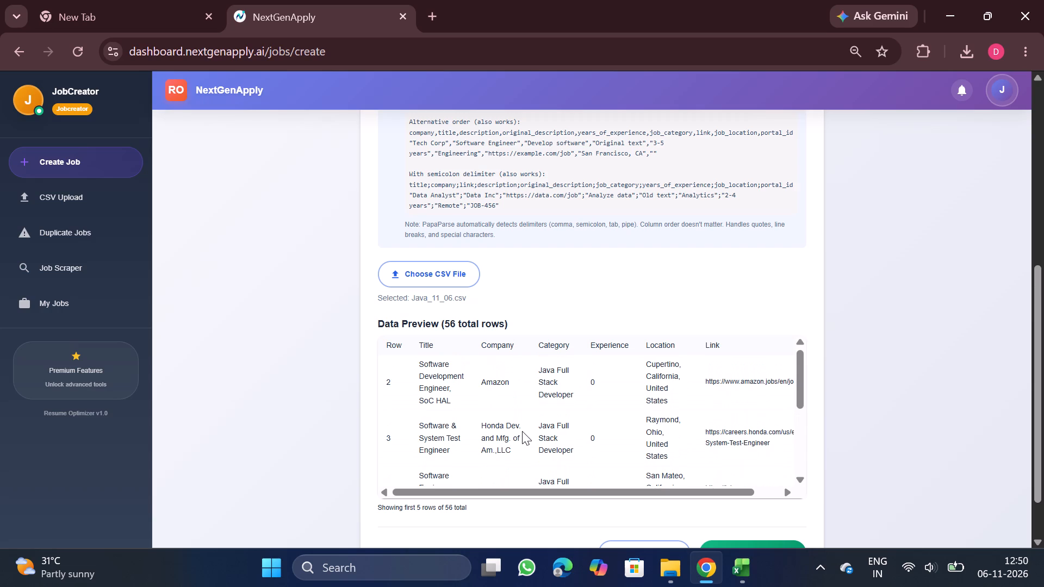
{"action": "scroll", "coordinate": [522, 431], "scroll_direction": "down", "scroll_amount": 1}
{"action": "right_click", "coordinate": [522, 431]}
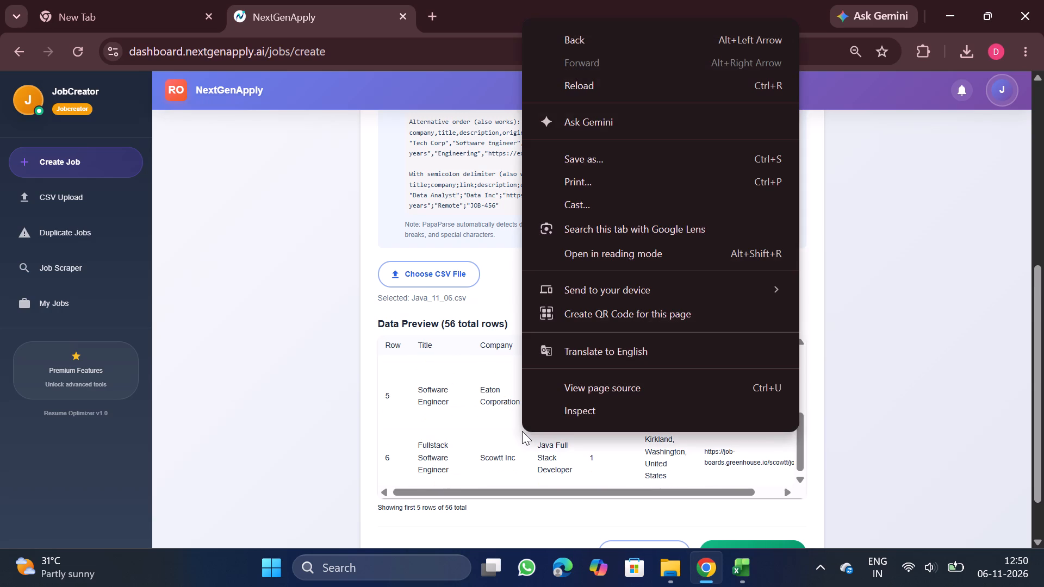
{"action": "left_click", "coordinate": [271, 417]}
{"action": "scroll", "coordinate": [640, 492], "scroll_direction": "down", "scroll_amount": 1}
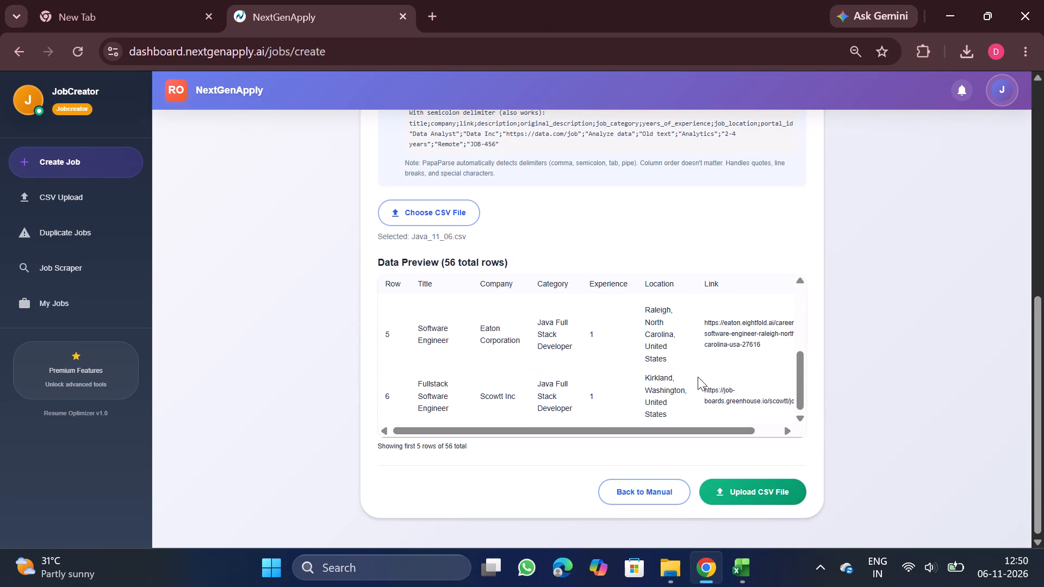
{"action": "scroll", "coordinate": [698, 377], "scroll_direction": "down", "scroll_amount": 3}
{"action": "left_click", "coordinate": [761, 497]}
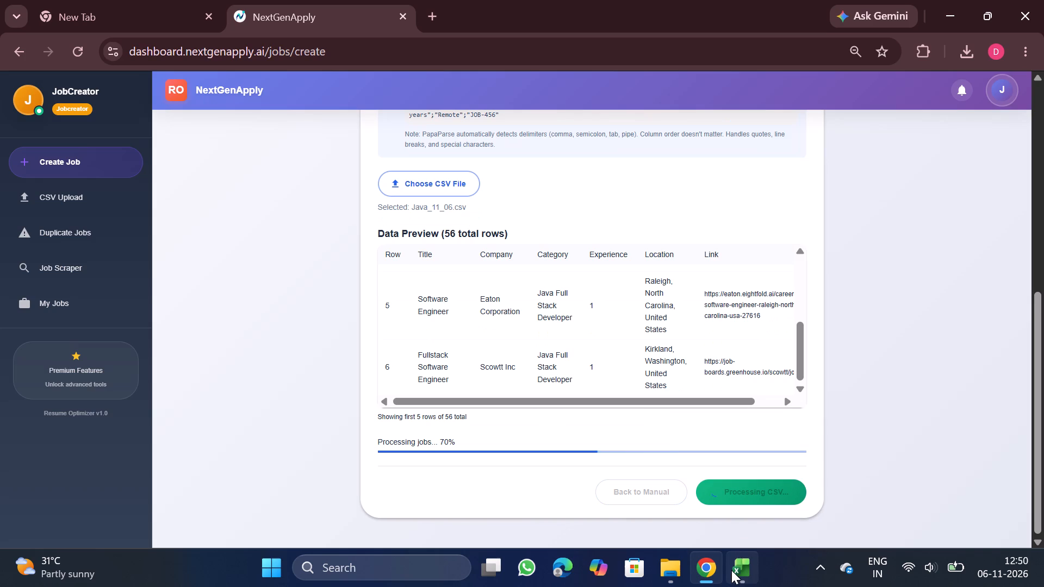
Close the Java_11_06 workbook in Excel while the upload is processing.
{"action": "left_click", "coordinate": [813, 420]}
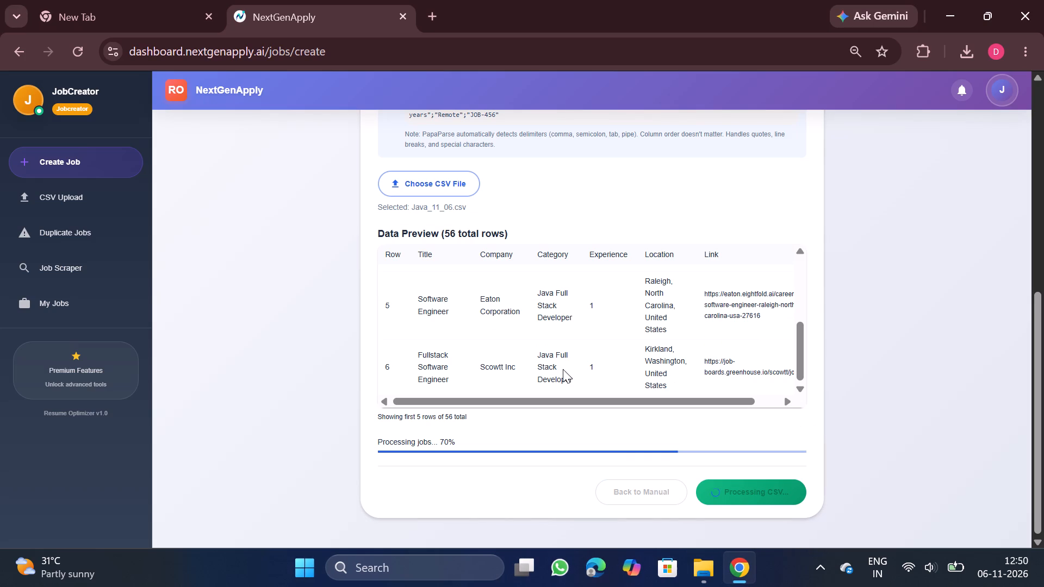
Download the Java Developer file (#4882) from the CSV upload history and open it in Excel.
{"action": "scroll", "coordinate": [563, 369], "scroll_direction": "up", "scroll_amount": 3}
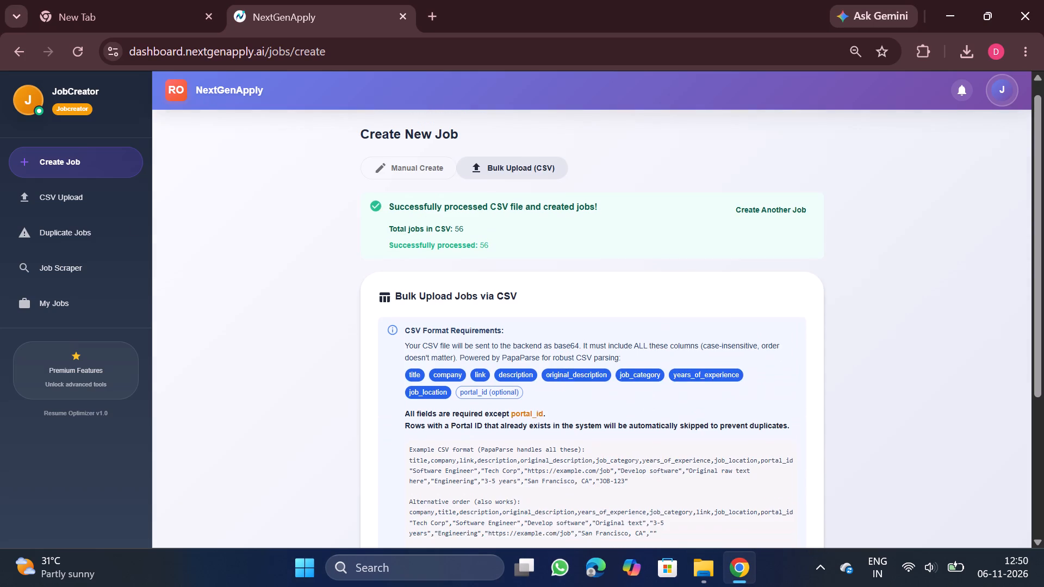
{"action": "left_click", "coordinate": [92, 194]}
{"action": "scroll", "coordinate": [558, 287], "scroll_direction": "up", "scroll_amount": 3}
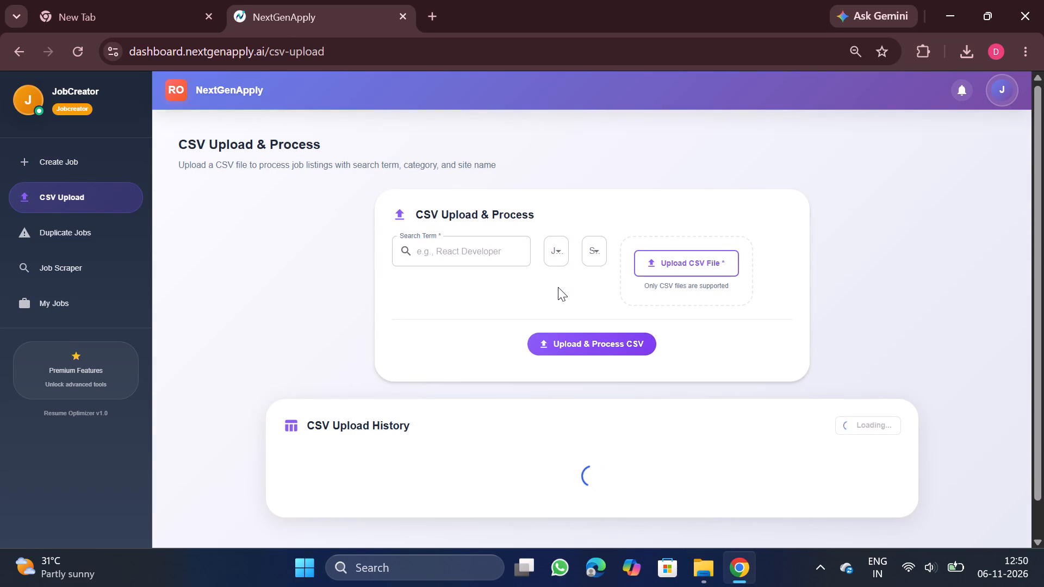
{"action": "scroll", "coordinate": [670, 378], "scroll_direction": "down", "scroll_amount": 2}
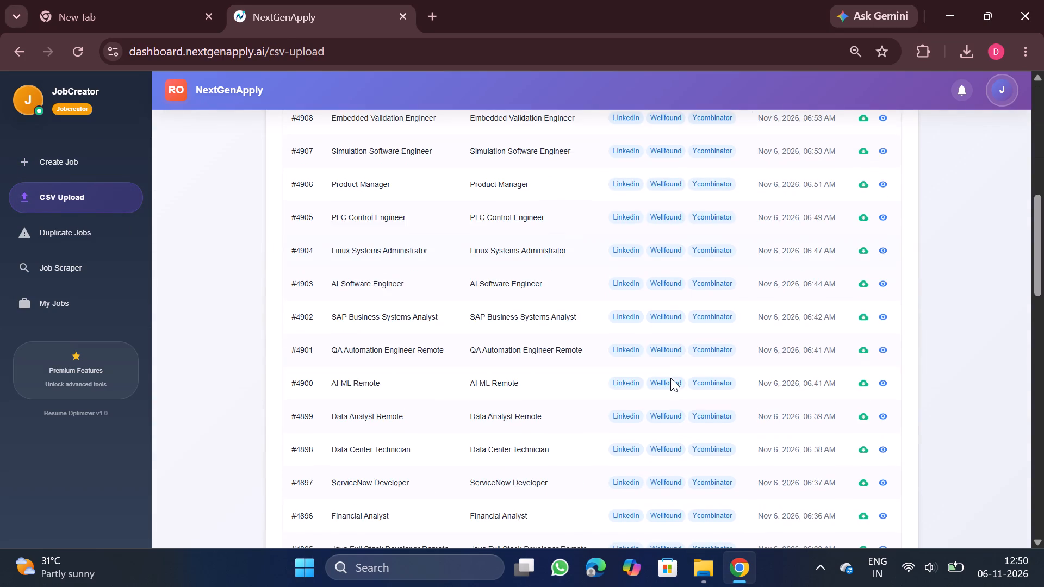
{"action": "scroll", "coordinate": [670, 378], "scroll_direction": "down", "scroll_amount": 4}
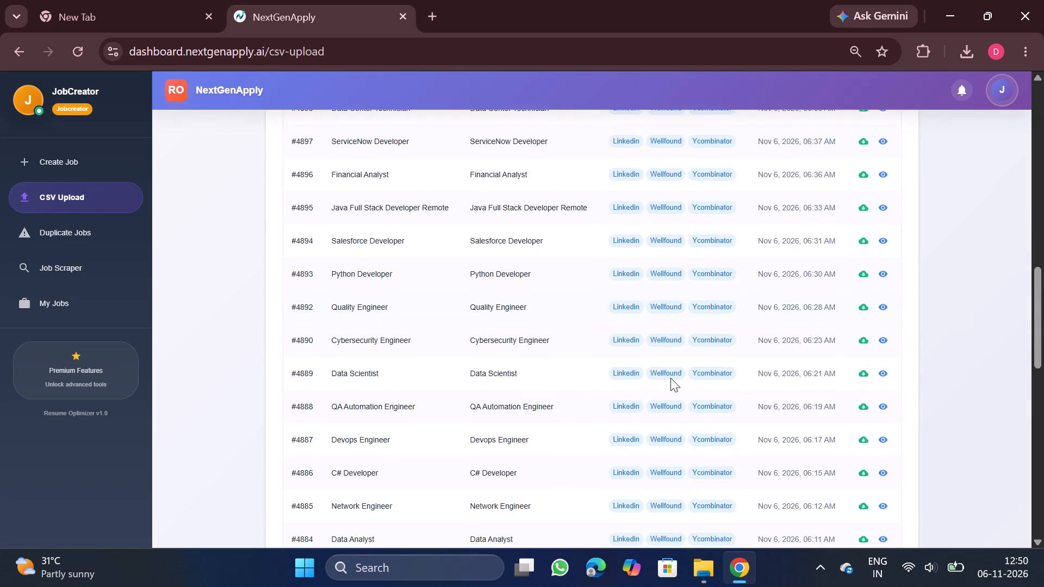
{"action": "scroll", "coordinate": [670, 378], "scroll_direction": "down", "scroll_amount": 2}
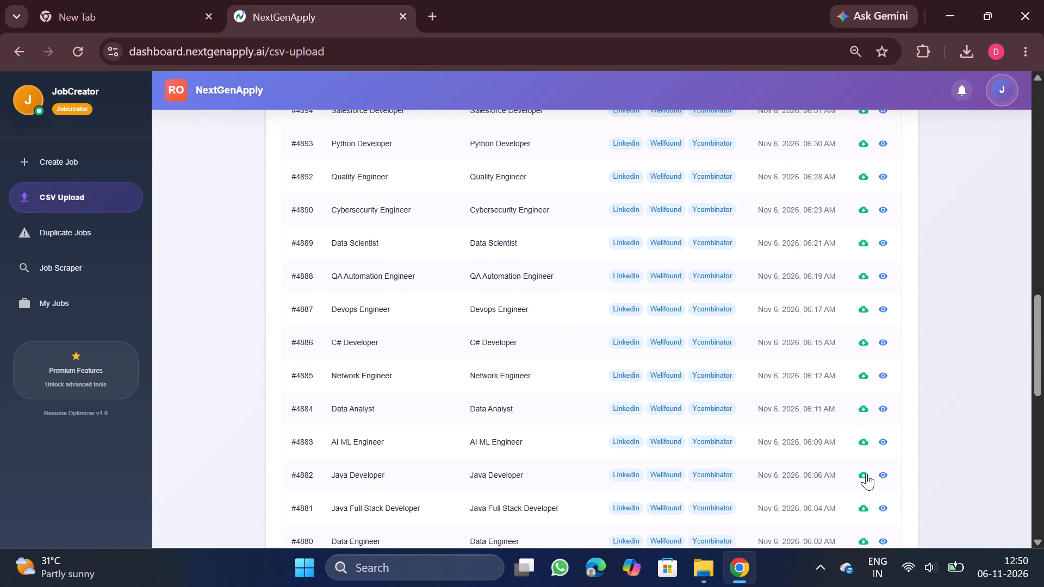
{"action": "left_click", "coordinate": [866, 473]}
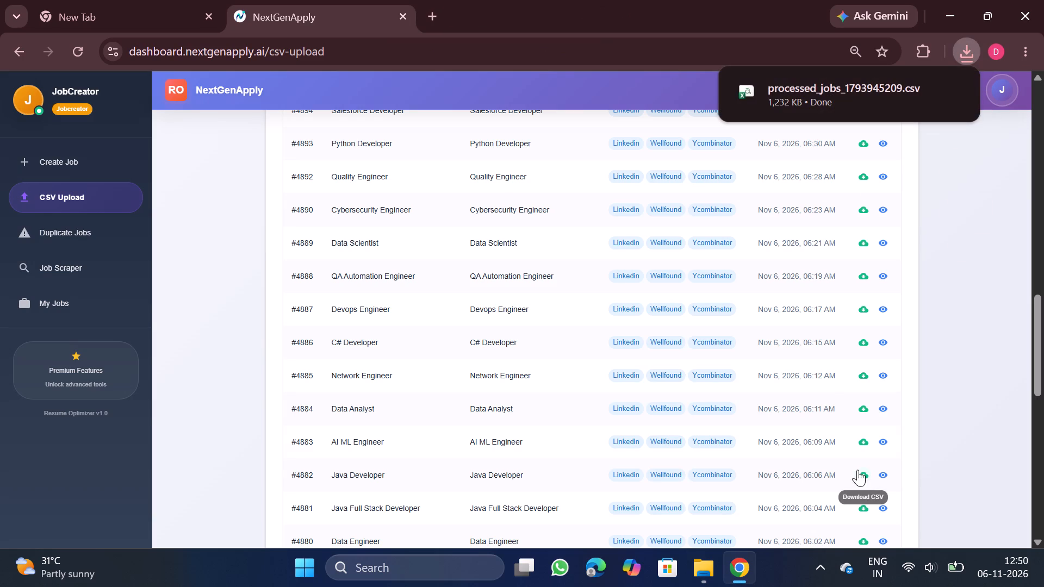
{"action": "left_click", "coordinate": [819, 86]}
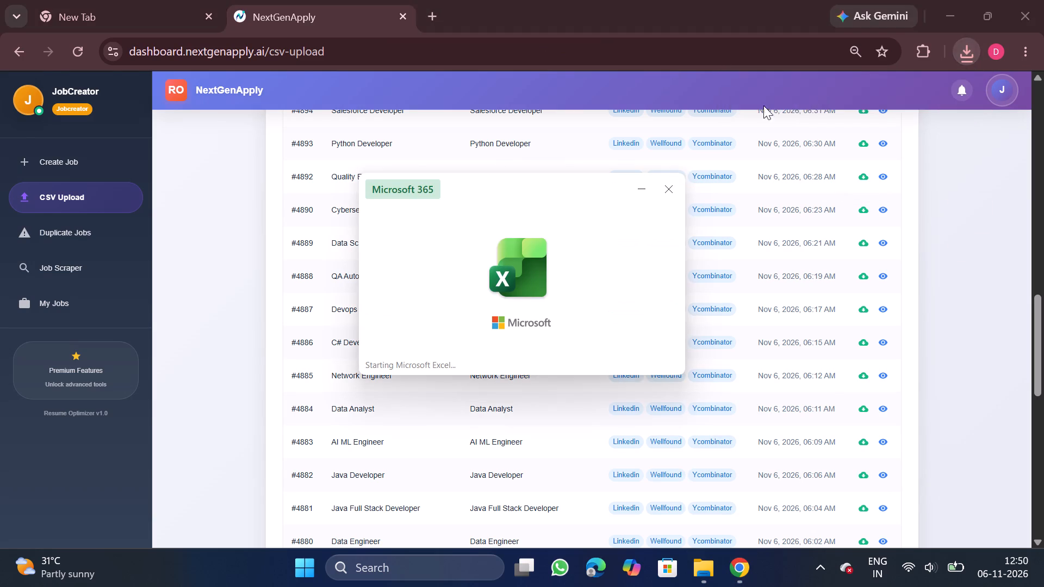
Remove duplicate rows from the whole data range, comparing only the company column.
{"action": "left_click", "coordinate": [171, 470]}
{"action": "key", "text": "ctrl+a"}
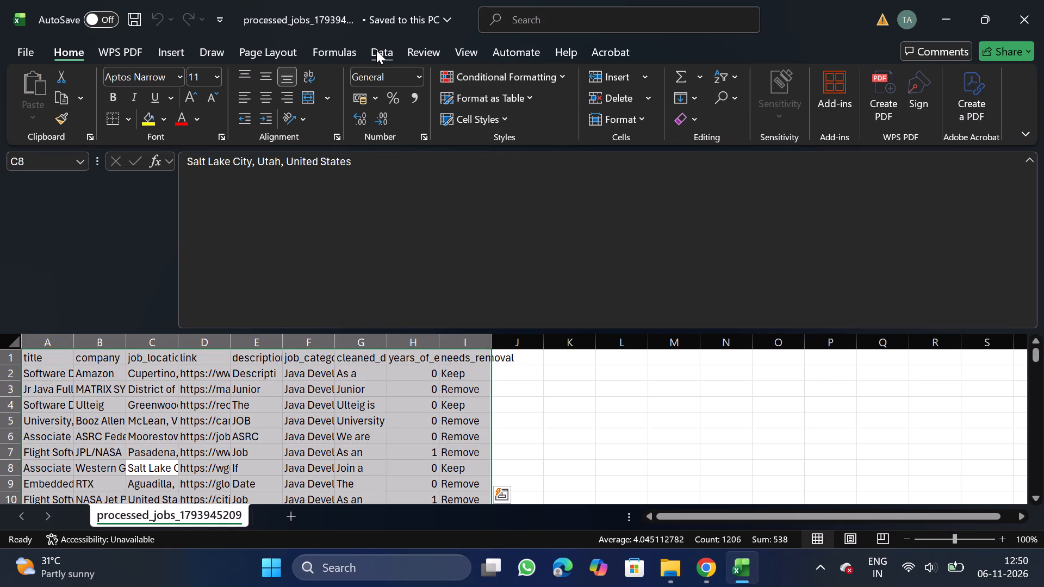
{"action": "left_click", "coordinate": [376, 50]}
{"action": "left_click", "coordinate": [686, 95]}
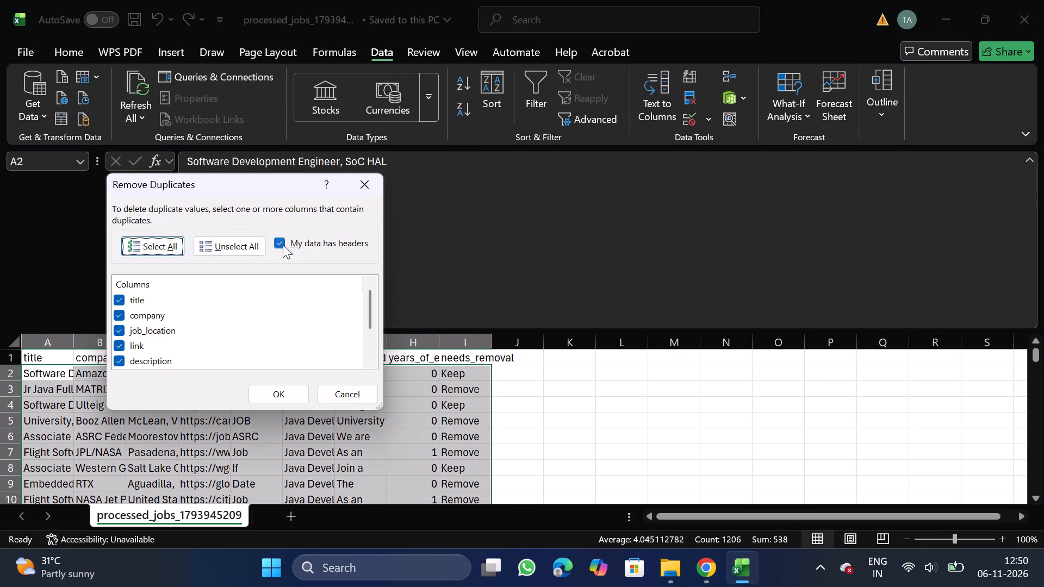
{"action": "left_click", "coordinate": [256, 238]}
{"action": "left_click", "coordinate": [118, 319]}
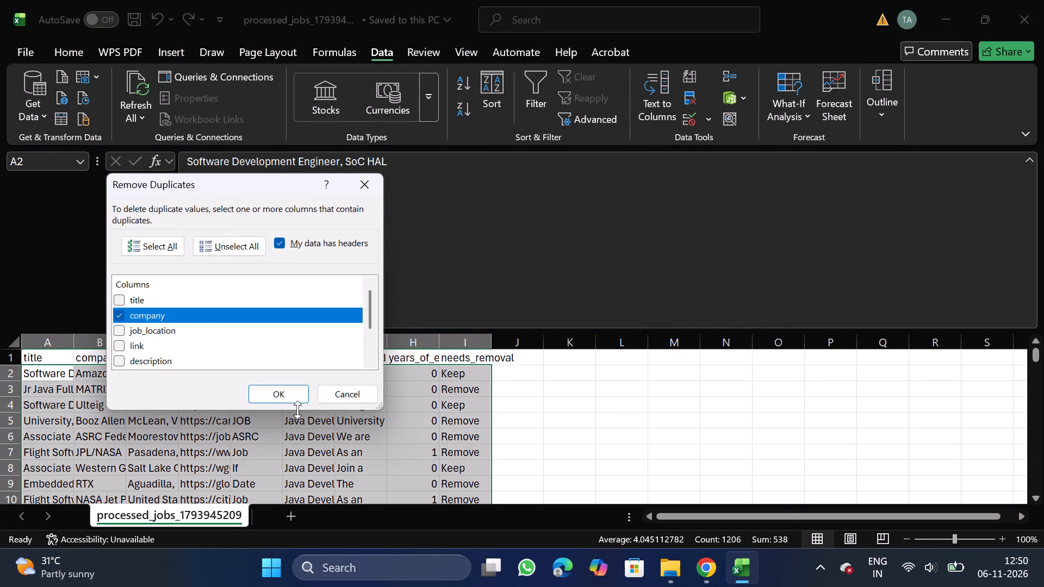
{"action": "left_click", "coordinate": [294, 405]}
{"action": "left_click", "coordinate": [287, 397]}
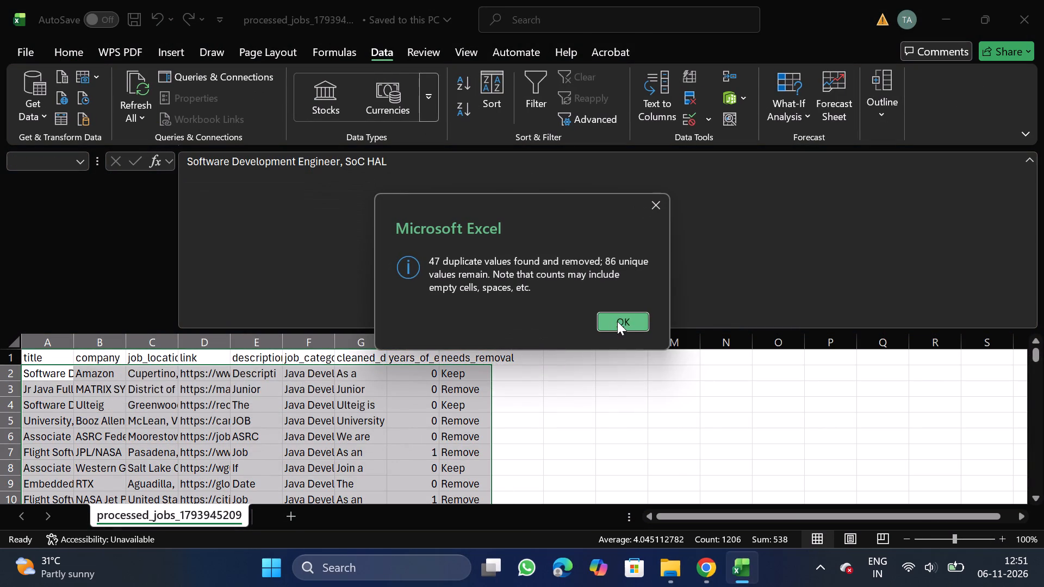
{"action": "left_click", "coordinate": [617, 321]}
Filter the needs_removal column so that only the Remove rows are shown.
{"action": "left_click", "coordinate": [470, 358]}
{"action": "left_click", "coordinate": [548, 80]}
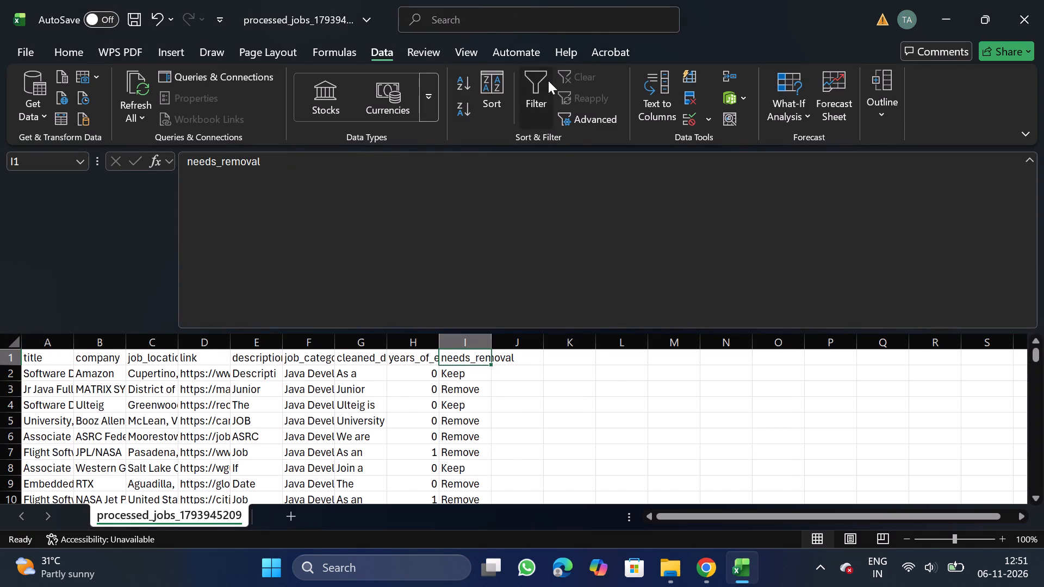
{"action": "left_click", "coordinate": [481, 353]}
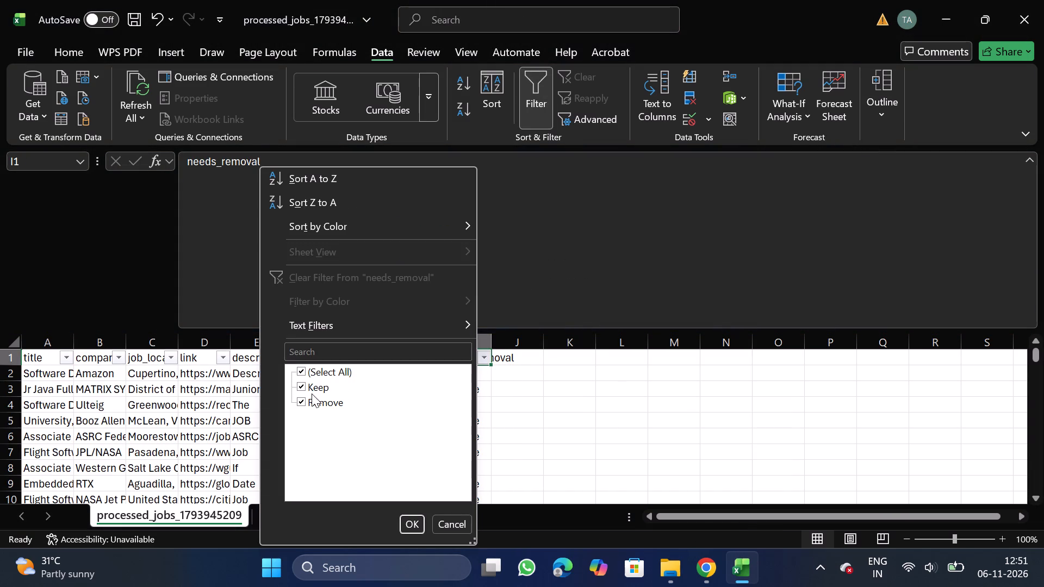
{"action": "left_click", "coordinate": [312, 394]}
{"action": "left_click", "coordinate": [423, 529]}
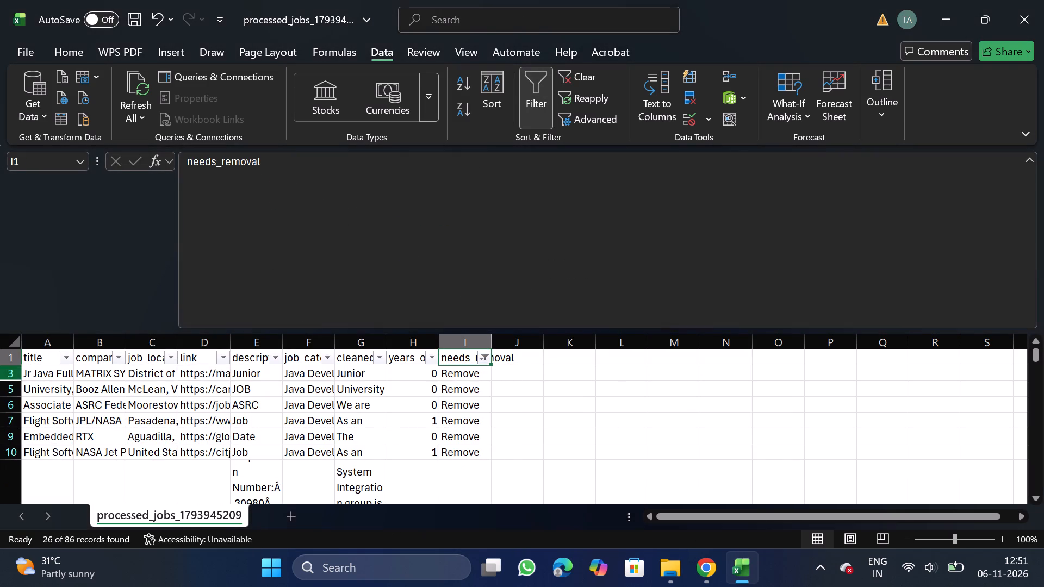
Delete all the filtered Remove rows below the header and turn off the filter.
{"action": "left_click", "coordinate": [1, 376]}
{"action": "key", "text": "ctrl+shift+Down"}
{"action": "right_click", "coordinate": [123, 411]}
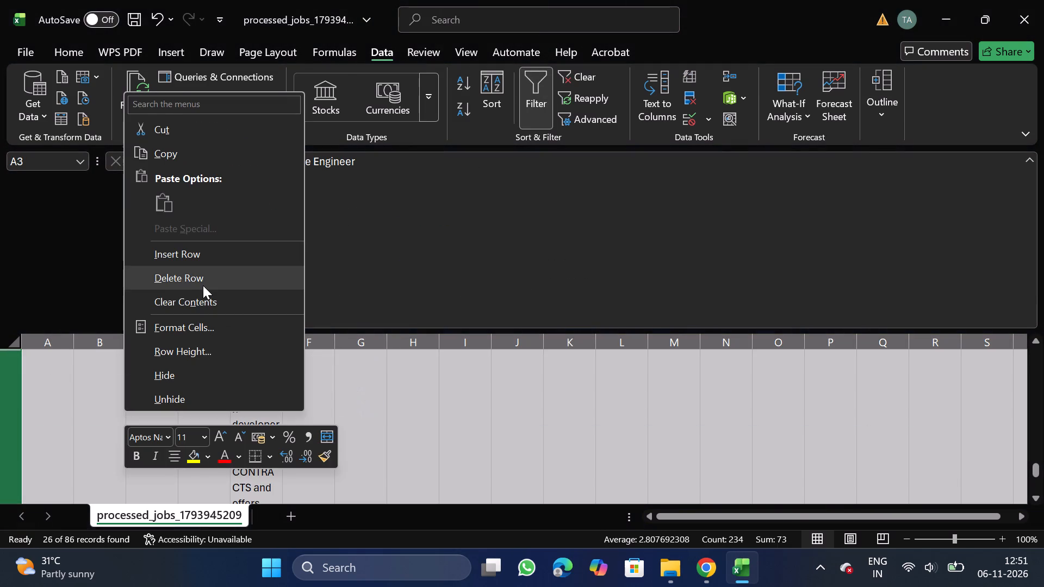
{"action": "left_click", "coordinate": [203, 285]}
{"action": "left_click", "coordinate": [539, 109]}
Filter the years_of_experience column to show only the values 8, 10 and 60.
{"action": "left_click", "coordinate": [411, 360]}
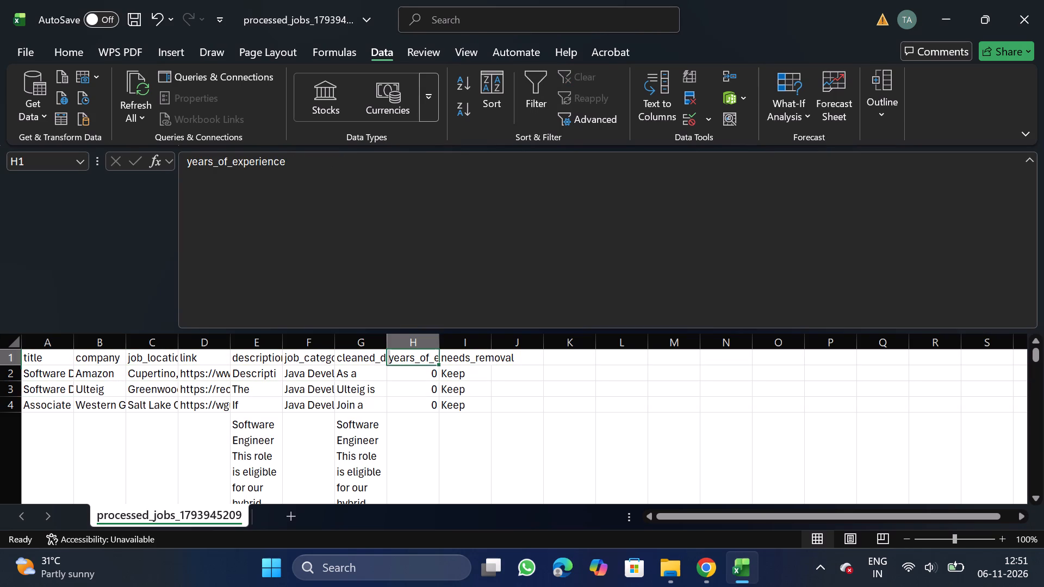
{"action": "left_click", "coordinate": [526, 99]}
{"action": "left_click", "coordinate": [433, 365]}
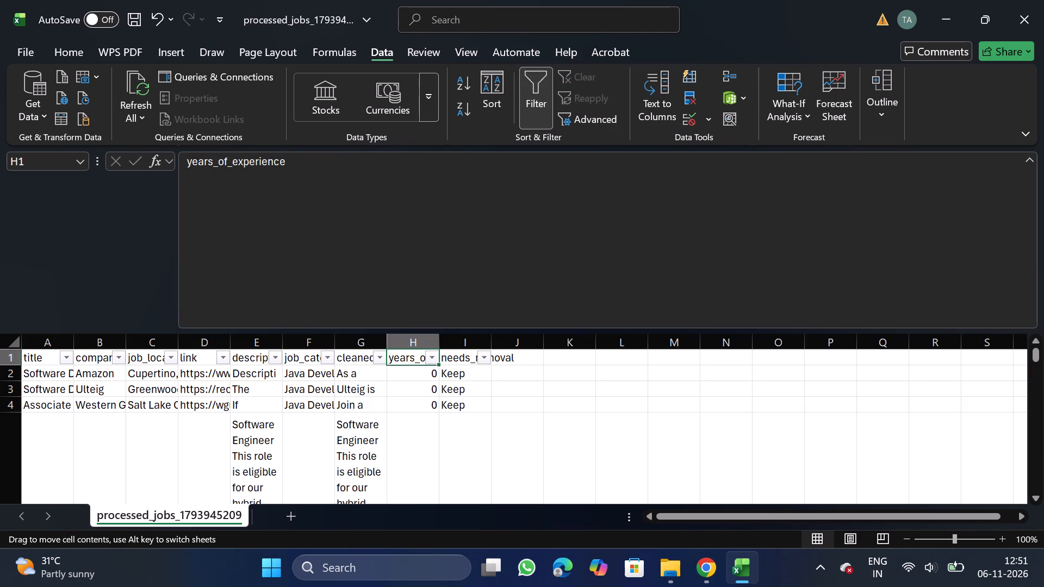
{"action": "left_click", "coordinate": [430, 359]}
{"action": "left_click", "coordinate": [268, 367]}
{"action": "scroll", "coordinate": [272, 464], "scroll_direction": "down", "scroll_amount": 1}
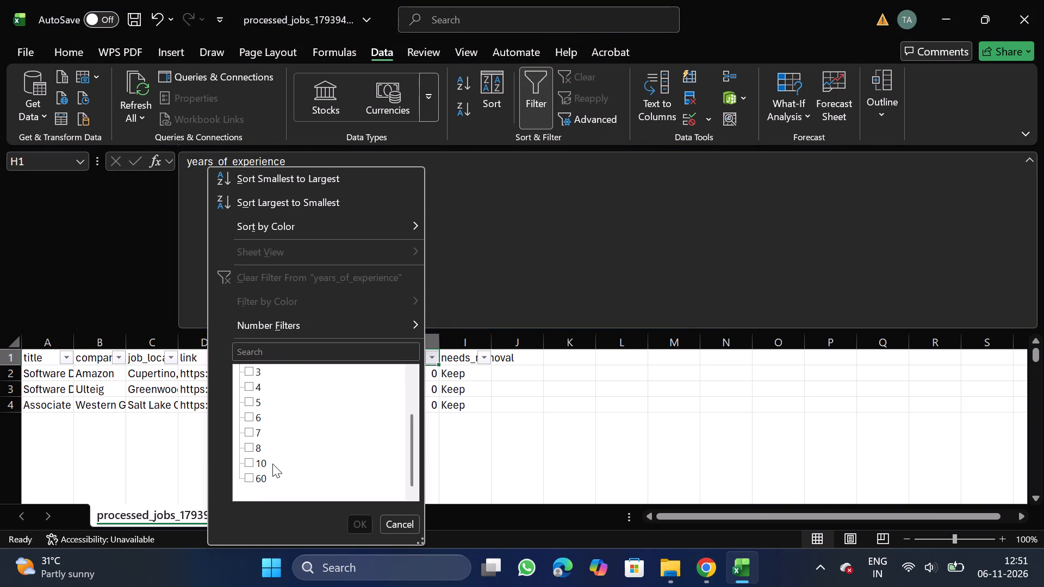
{"action": "scroll", "coordinate": [272, 464], "scroll_direction": "down", "scroll_amount": 1}
{"action": "left_click", "coordinate": [253, 446]}
{"action": "left_click", "coordinate": [253, 463]}
{"action": "left_click", "coordinate": [253, 479]}
{"action": "left_click", "coordinate": [362, 525]}
Delete all the filtered rows with 8 or more years of experience and turn off the filter.
{"action": "left_click", "coordinate": [0, 399]}
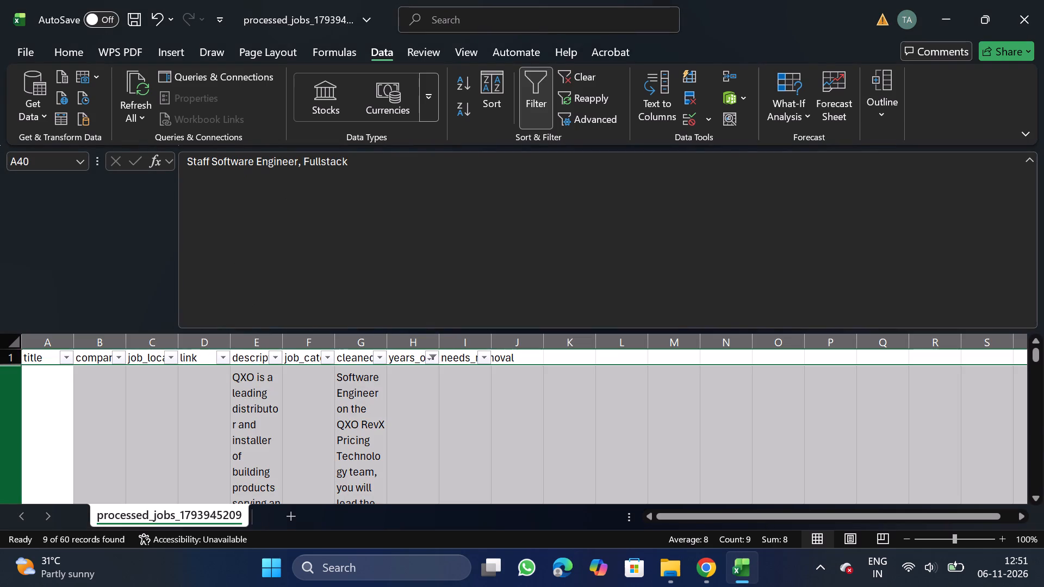
{"action": "key", "text": "ctrl+shift+Down"}
{"action": "right_click", "coordinate": [153, 457]}
{"action": "left_click", "coordinate": [252, 327]}
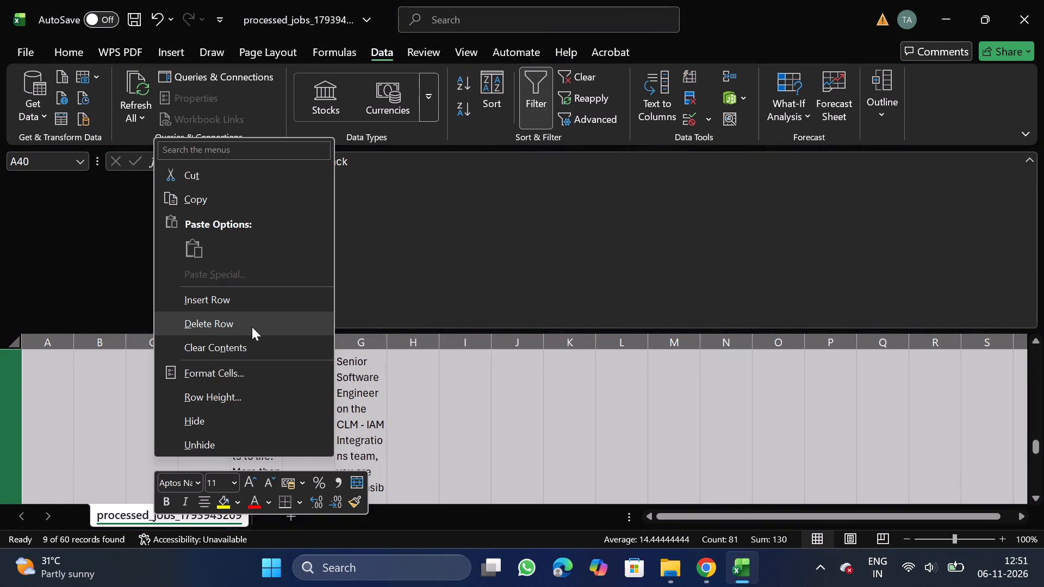
{"action": "left_click", "coordinate": [535, 95]}
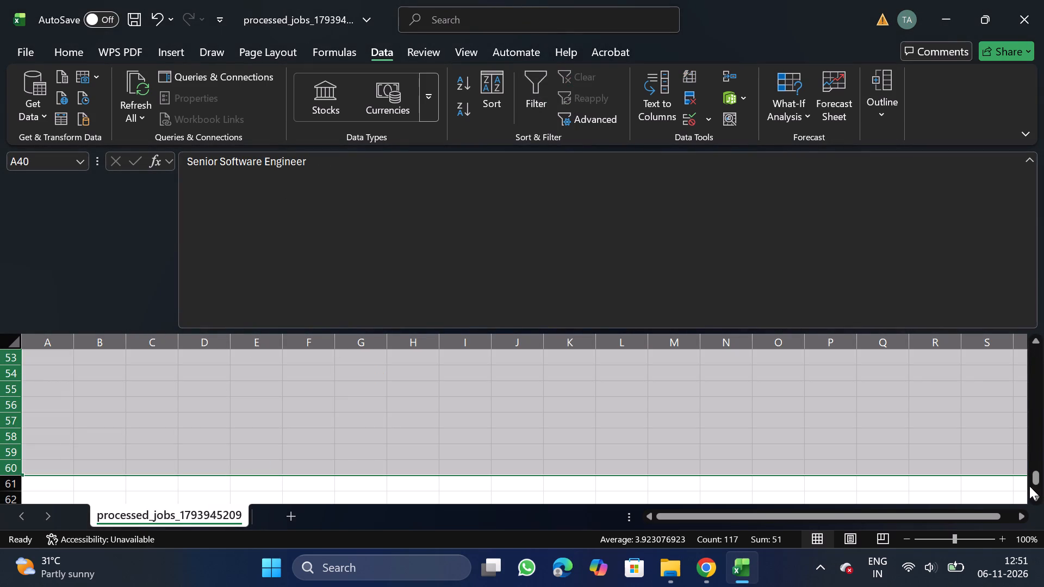
Delete the needs_removal column from the sheet.
{"action": "left_click_drag", "start_coordinate": [1037, 479], "coordinate": [1030, 284]}
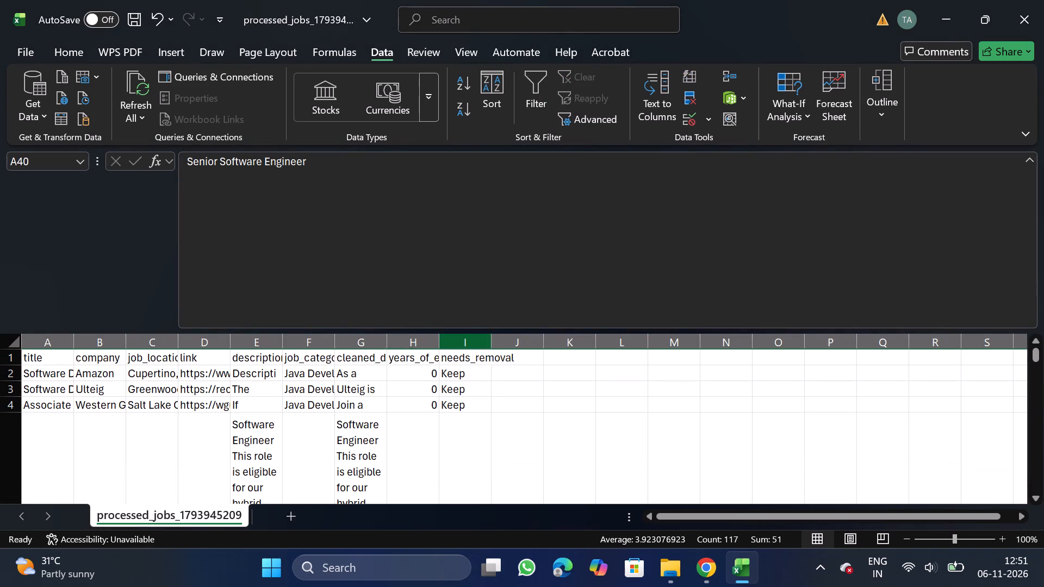
{"action": "left_click", "coordinate": [464, 344]}
{"action": "right_click", "coordinate": [451, 439]}
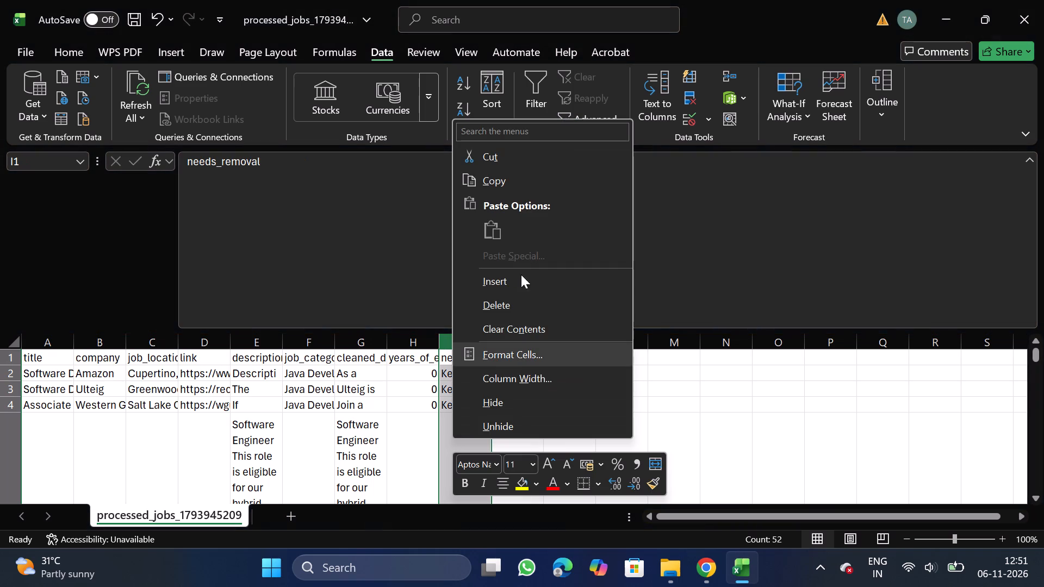
{"action": "left_click", "coordinate": [535, 300]}
Check the remaining filter values of the years_of_experience column, leaving the data unfiltered.
{"action": "left_click", "coordinate": [402, 346]}
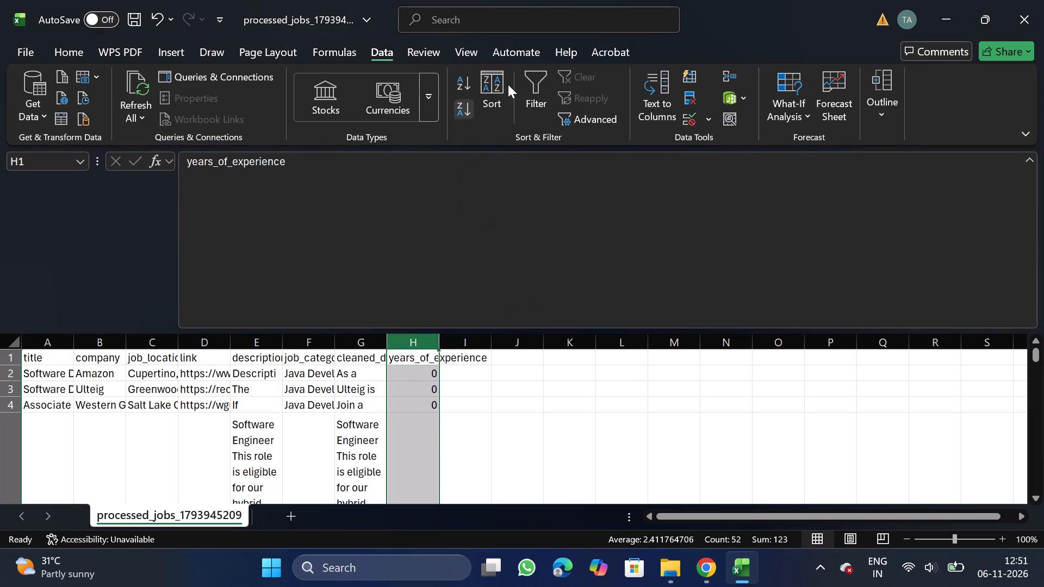
{"action": "left_click", "coordinate": [521, 102]}
{"action": "left_click", "coordinate": [436, 352]}
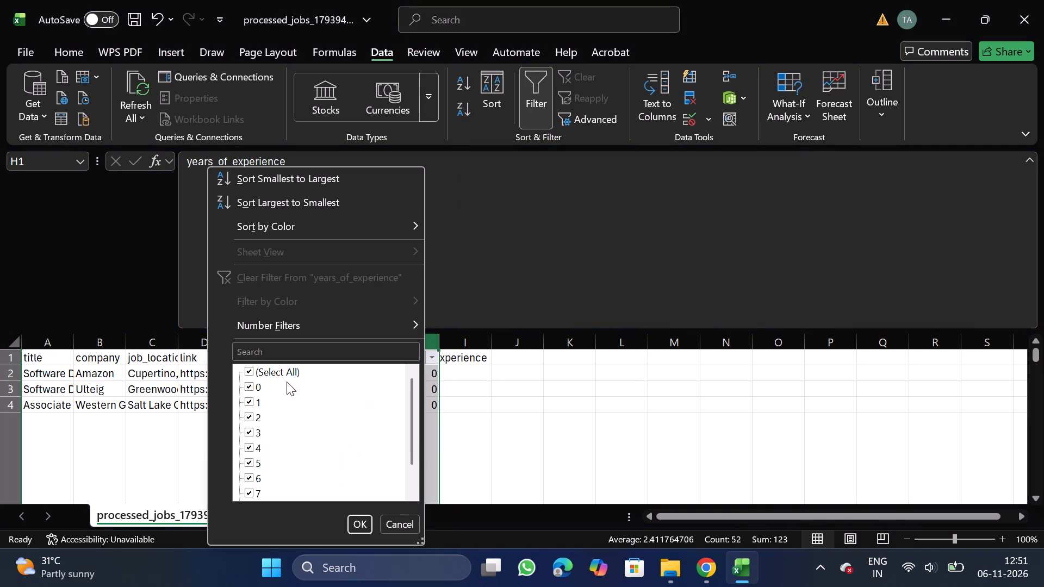
{"action": "left_click", "coordinate": [273, 381]}
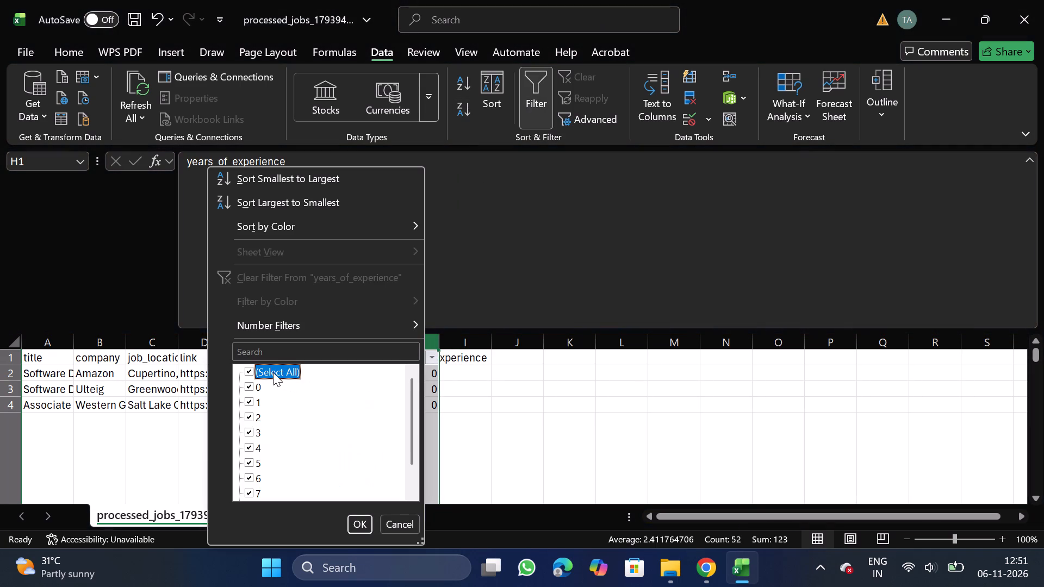
{"action": "left_click", "coordinate": [273, 370]}
{"action": "scroll", "coordinate": [276, 433], "scroll_direction": "down", "scroll_amount": 1}
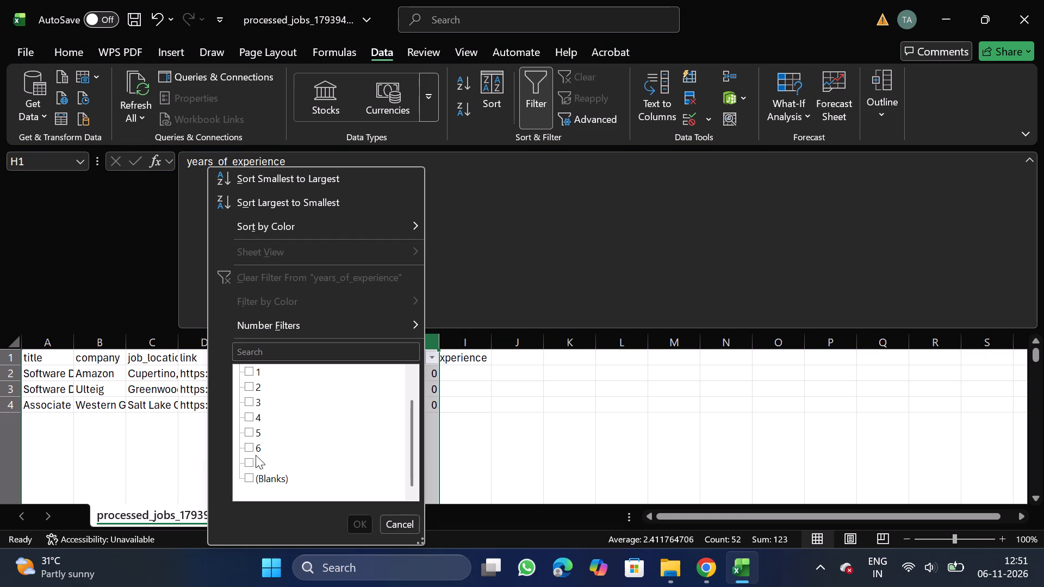
{"action": "left_click", "coordinate": [252, 478]}
{"action": "left_click", "coordinate": [552, 446]}
{"action": "left_click", "coordinate": [543, 118]}
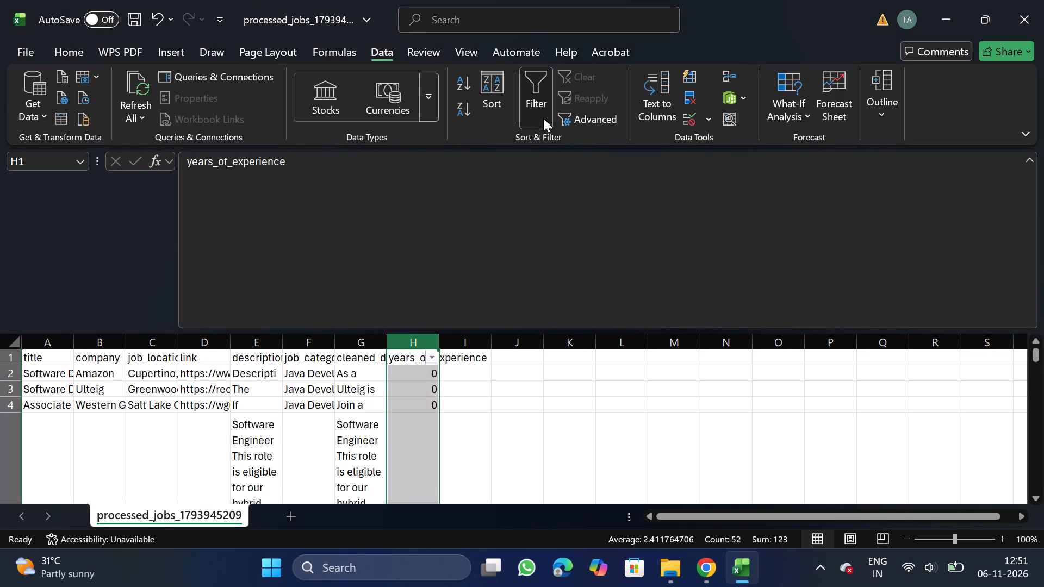
Move the job_category column to the front of the table, before the title column.
{"action": "left_click", "coordinate": [319, 340]}
{"action": "key", "text": "ctrl+x"}
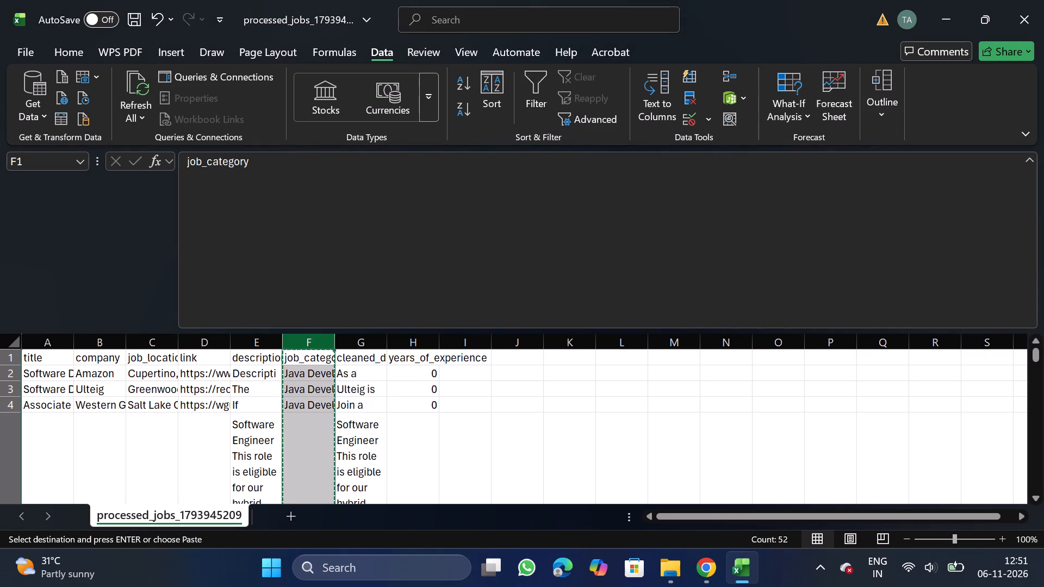
{"action": "left_click", "coordinate": [45, 348]}
{"action": "right_click", "coordinate": [36, 404]}
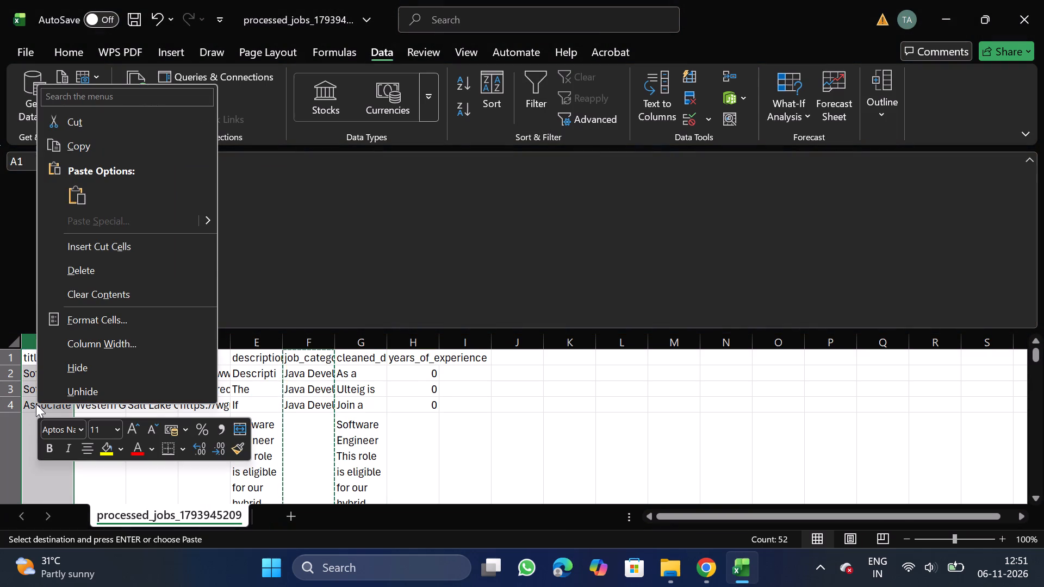
{"action": "left_click", "coordinate": [123, 242]}
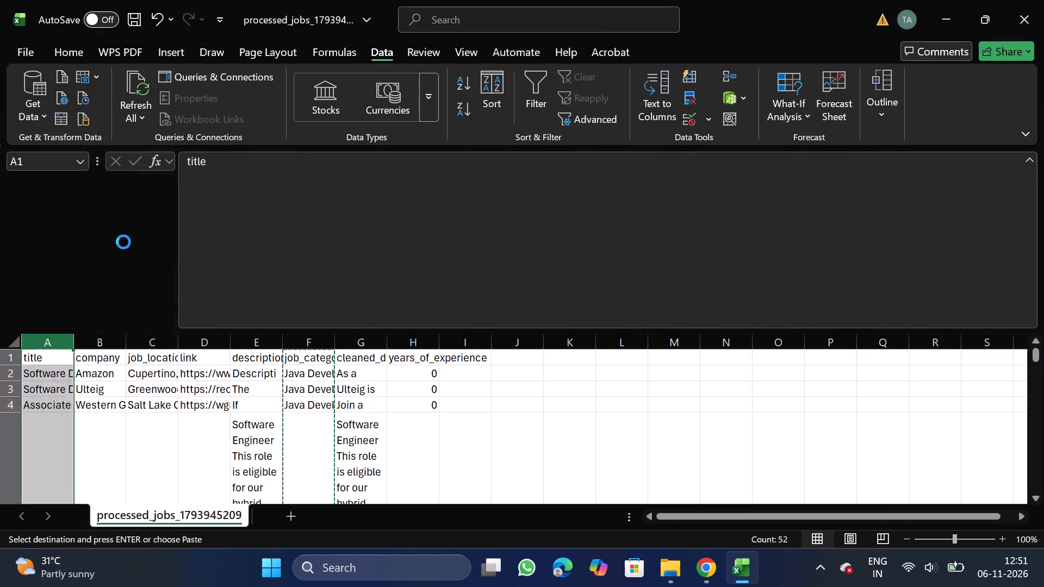
Turn off text wrapping for the original and cleaned description columns, F and G.
{"action": "left_click", "coordinate": [314, 334]}
{"action": "key", "text": "shift+Right"}
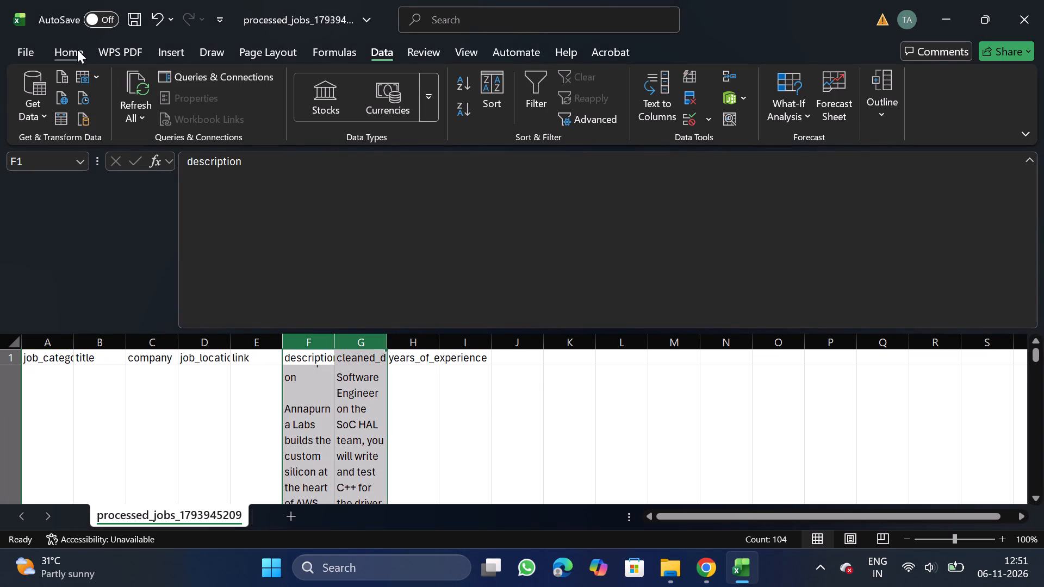
{"action": "left_click", "coordinate": [77, 51]}
{"action": "left_click", "coordinate": [337, 138]}
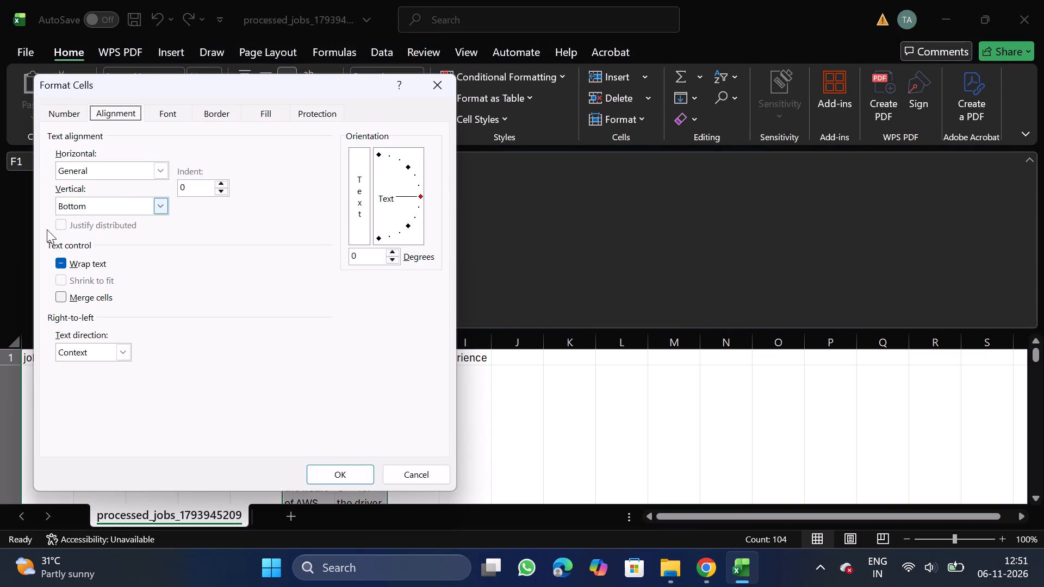
{"action": "left_click", "coordinate": [87, 258]}
{"action": "left_click", "coordinate": [87, 258]}
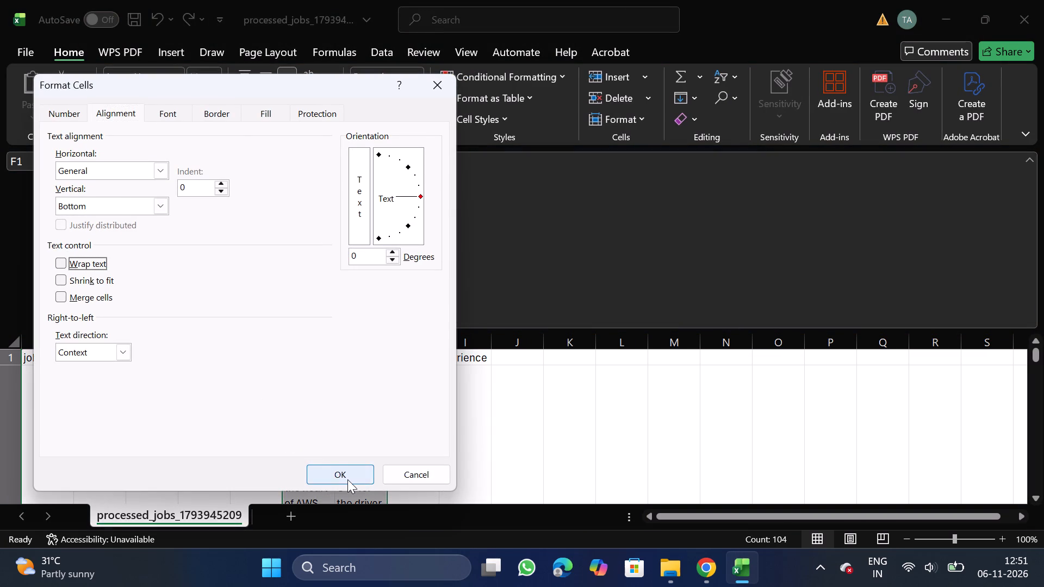
{"action": "left_click", "coordinate": [347, 479]}
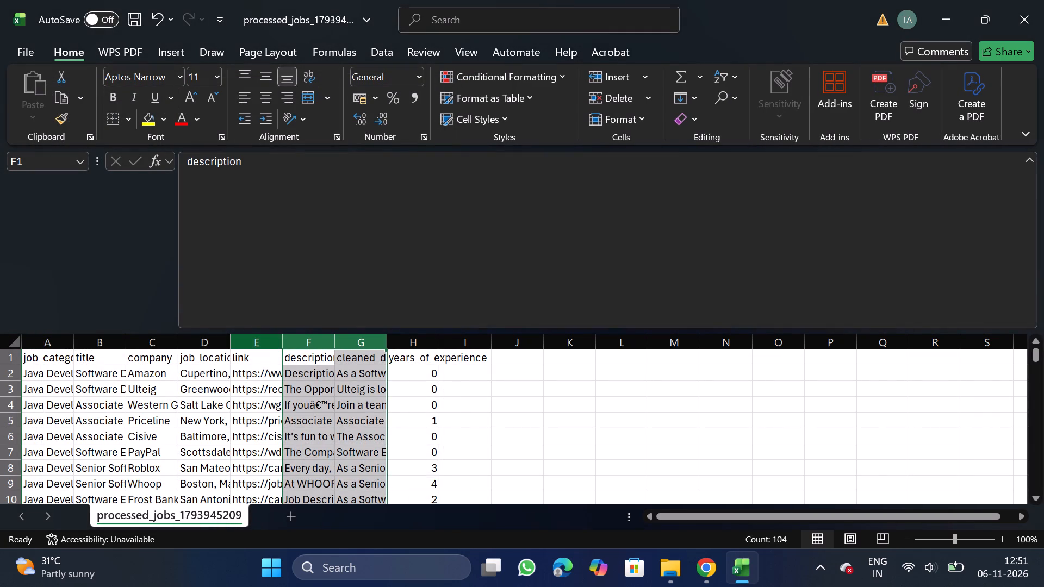
Move the link column to the end of the table, after years_of_experience.
{"action": "left_click", "coordinate": [255, 345]}
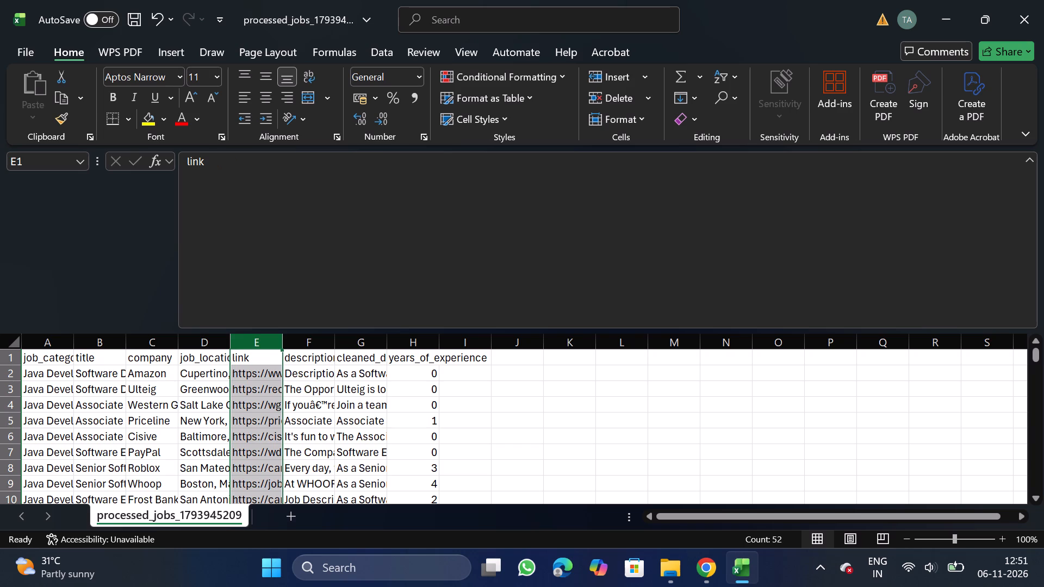
{"action": "key", "text": "ctrl+x"}
{"action": "left_click_drag", "start_coordinate": [458, 344], "coordinate": [459, 399]}
{"action": "right_click", "coordinate": [459, 399]}
{"action": "left_click", "coordinate": [556, 246]}
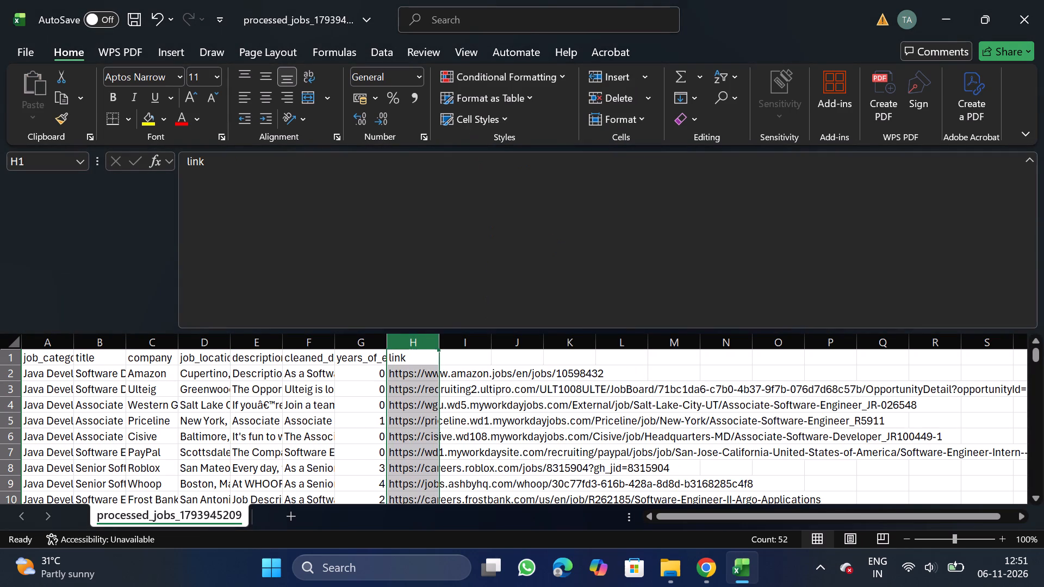
Move the years_of_experience column between the job_location and description columns.
{"action": "left_click", "coordinate": [341, 339]}
{"action": "key", "text": "ctrl+x"}
{"action": "left_click", "coordinate": [243, 342]}
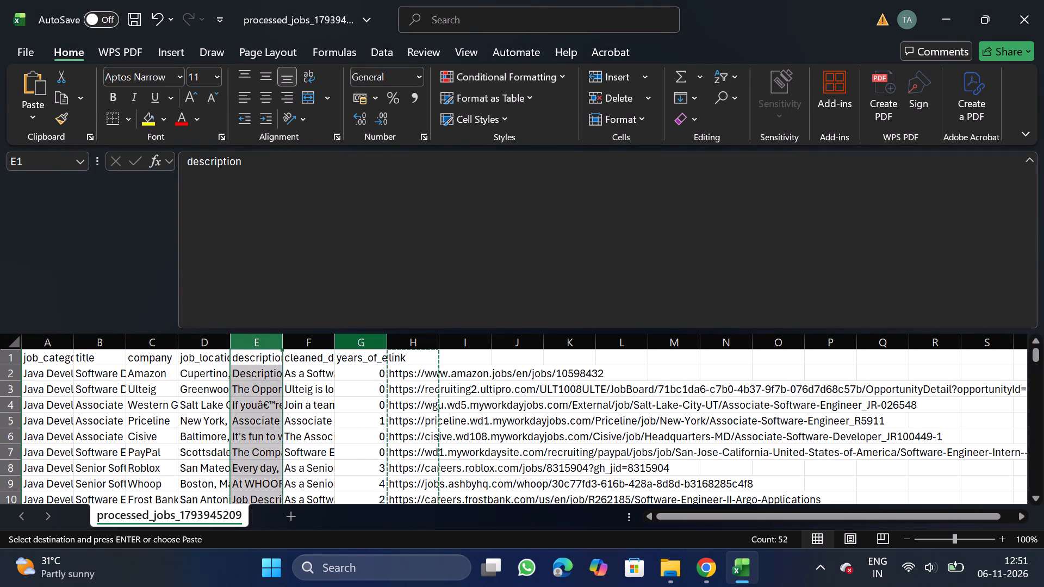
{"action": "left_click", "coordinate": [357, 341]}
{"action": "key", "text": "ctrl+x"}
{"action": "left_click_drag", "start_coordinate": [264, 347], "coordinate": [259, 403]}
{"action": "right_click", "coordinate": [259, 403]}
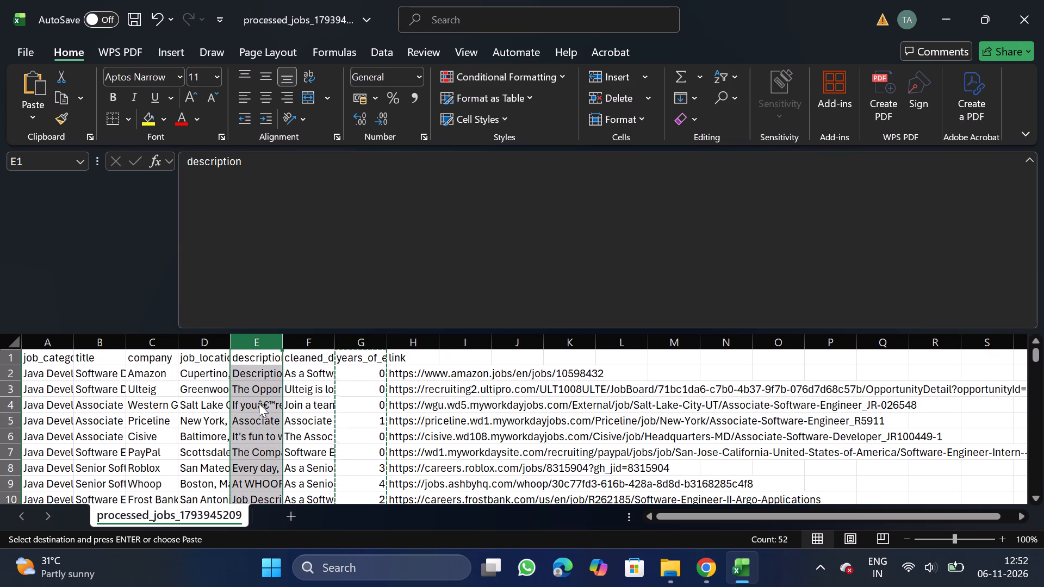
{"action": "left_click", "coordinate": [327, 247]}
Rename the cleaned description header in G1 as description, reusing the header text from F1.
{"action": "left_click", "coordinate": [302, 355]}
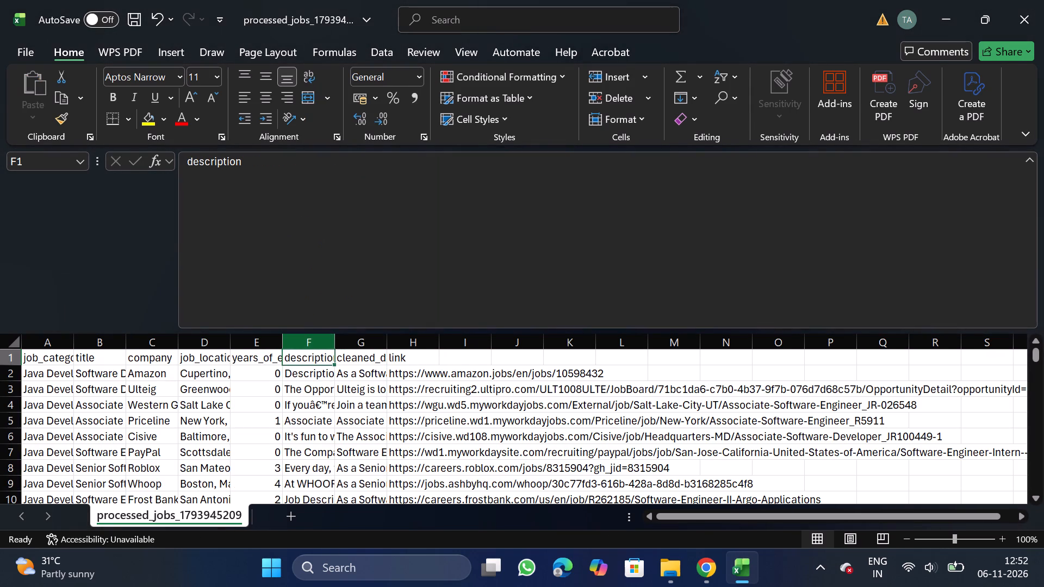
{"action": "left_click_drag", "start_coordinate": [184, 158], "coordinate": [271, 161]}
{"action": "key", "text": "ctrl+c"}
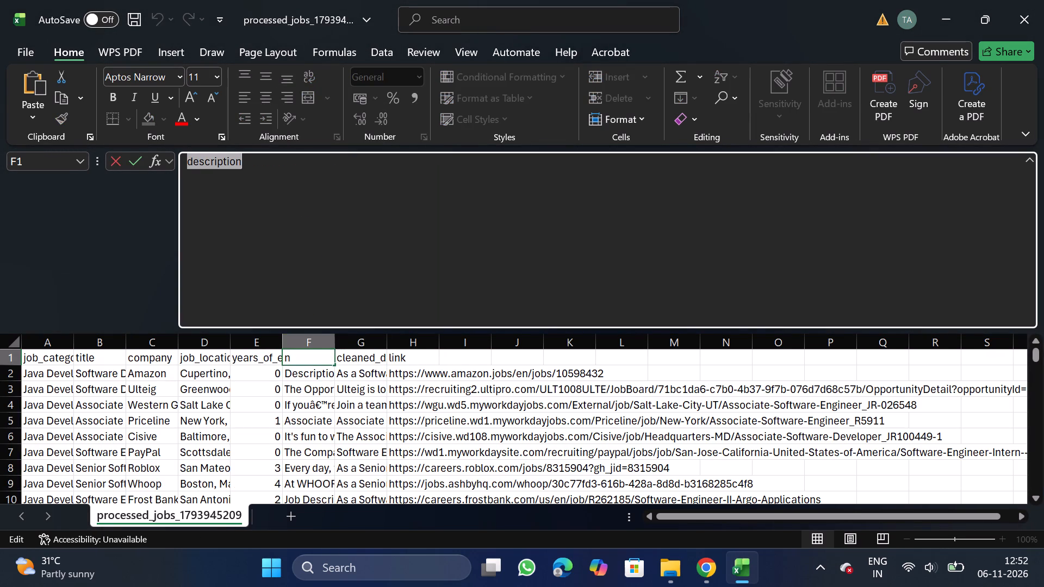
{"action": "left_click", "coordinate": [359, 352]}
{"action": "left_click", "coordinate": [458, 268]}
{"action": "key", "text": "BackSpace"}
{"action": "key", "text": "BackSpace"}
{"action": "key", "text": "BackSpace"}
{"action": "key", "text": "BackSpace"}
{"action": "key", "text": "BackSpace"}
{"action": "key", "text": "BackSpace"}
{"action": "key", "text": "BackSpace"}
{"action": "key", "text": "BackSpace"}
{"action": "key", "text": "BackSpace"}
{"action": "key", "text": "BackSpace"}
{"action": "key", "text": "BackSpace"}
{"action": "key", "text": "BackSpace"}
{"action": "key", "text": "BackSpace"}
{"action": "key", "text": "BackSpace"}
{"action": "key", "text": "BackSpace"}
{"action": "key", "text": "BackSpace"}
{"action": "key", "text": "BackSpace"}
{"action": "key", "text": "BackSpace"}
{"action": "key", "text": "BackSpace"}
{"action": "key", "text": "BackSpace"}
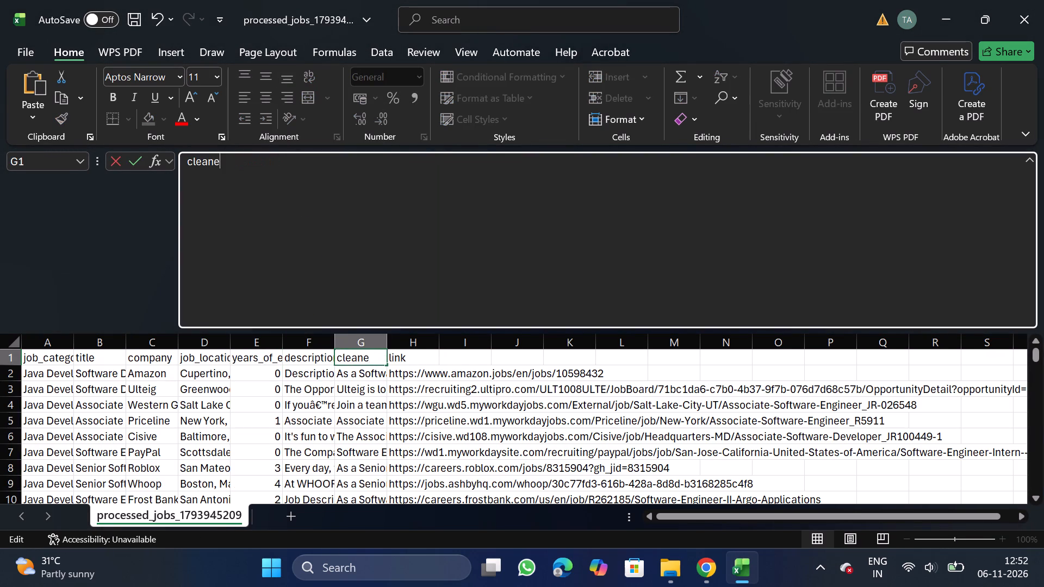
{"action": "key", "text": "ctrl+v"}
Rename the F1 header as original_description, copying the name from the bulk CSV upload requirements on the NextGenApply site.
{"action": "left_click", "coordinate": [310, 353]}
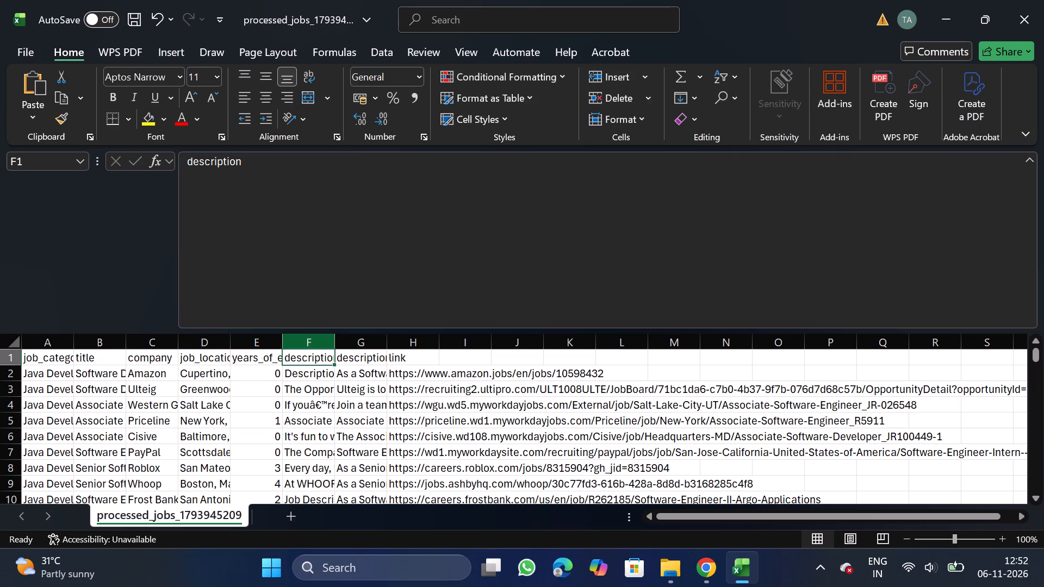
{"action": "left_click", "coordinate": [376, 282]}
{"action": "key", "text": "BackSpace"}
{"action": "key", "text": "BackSpace"}
{"action": "key", "text": "BackSpace"}
{"action": "key", "text": "BackSpace"}
{"action": "key", "text": "BackSpace"}
{"action": "key", "text": "BackSpace"}
{"action": "key", "text": "BackSpace"}
{"action": "key", "text": "BackSpace"}
{"action": "key", "text": "BackSpace"}
{"action": "key", "text": "BackSpace"}
{"action": "key", "text": "BackSpace"}
{"action": "key", "text": "BackSpace"}
{"action": "key", "text": "BackSpace"}
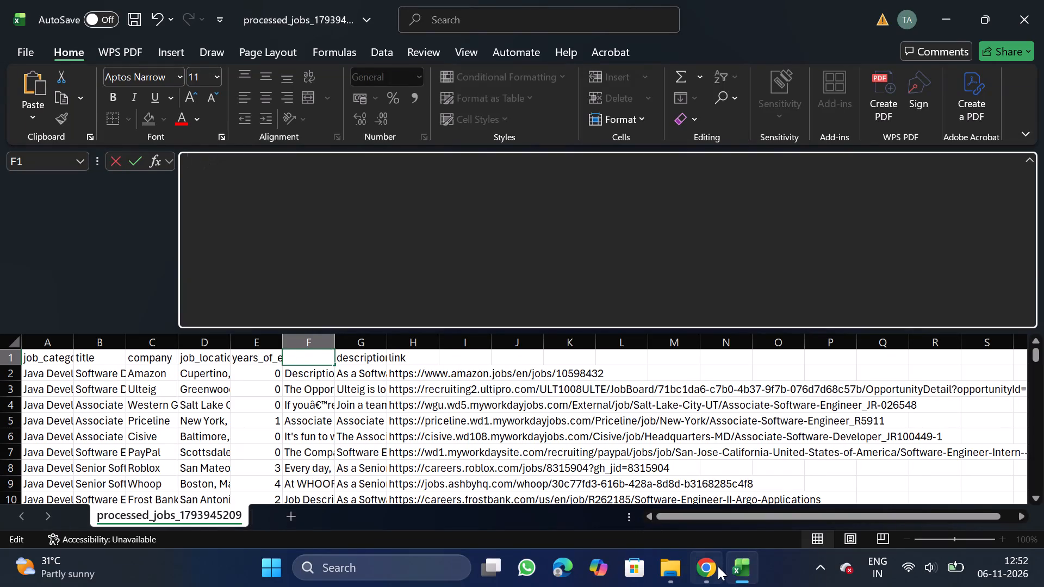
{"action": "left_click", "coordinate": [718, 566]}
{"action": "left_click", "coordinate": [63, 163]}
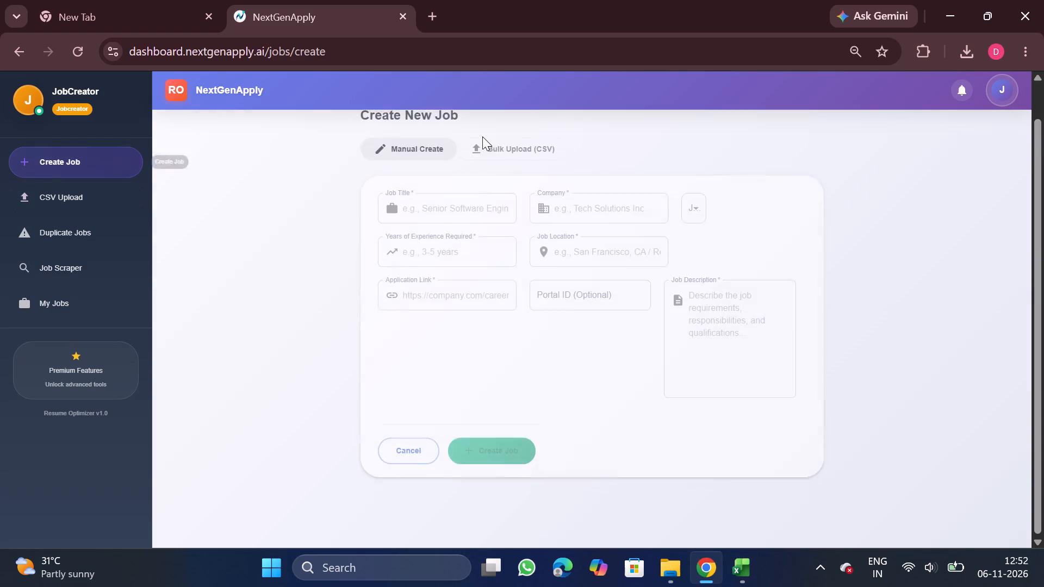
{"action": "left_click", "coordinate": [509, 149]}
{"action": "double_click", "coordinate": [575, 270]}
{"action": "key", "text": "ctrl+c"}
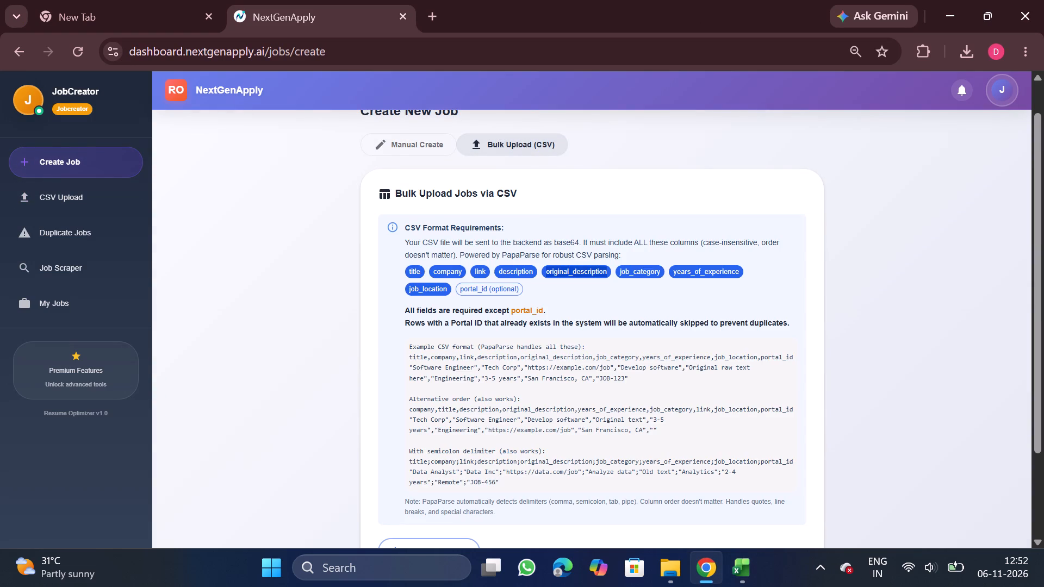
{"action": "left_click", "coordinate": [752, 585]}
{"action": "key", "text": "ctrl+v"}
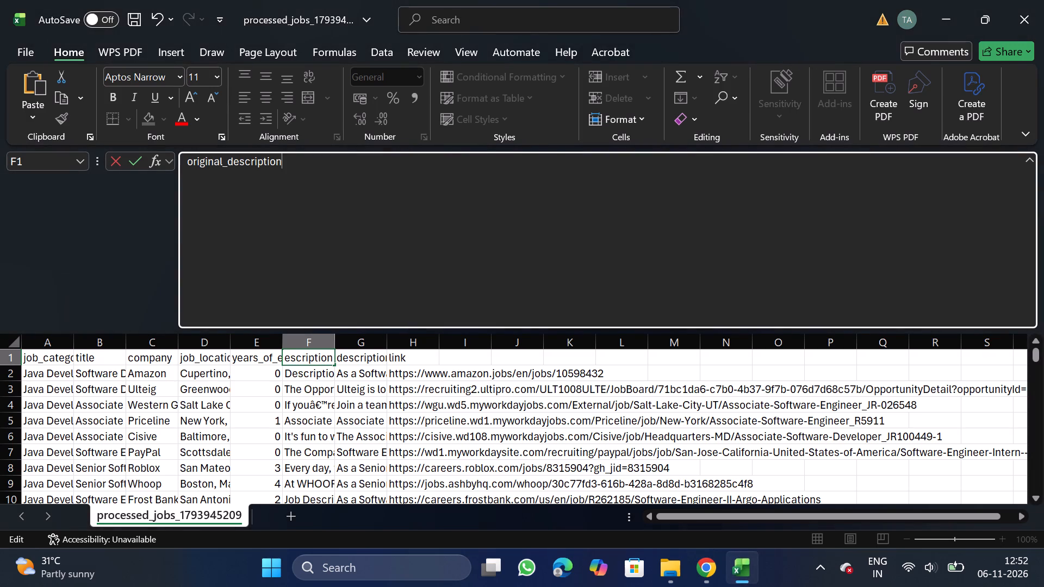
{"action": "left_click", "coordinate": [100, 341]}
Replace all occurrences of United States with Remote in the job_location column.
{"action": "left_click", "coordinate": [217, 335]}
{"action": "key", "text": "ctrl+h"}
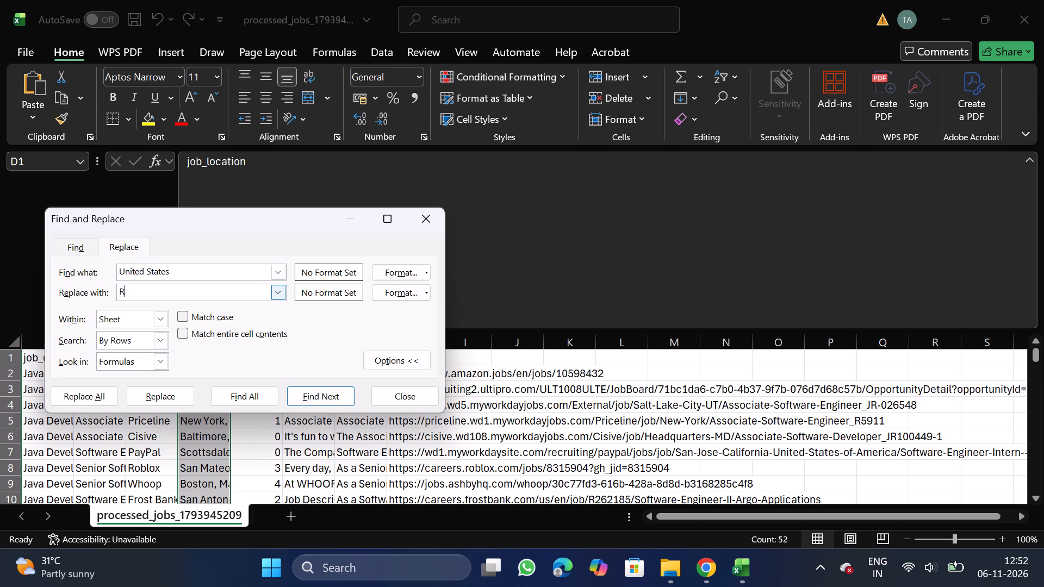
{"action": "type", "text": "emote"}
{"action": "left_click", "coordinate": [179, 328]}
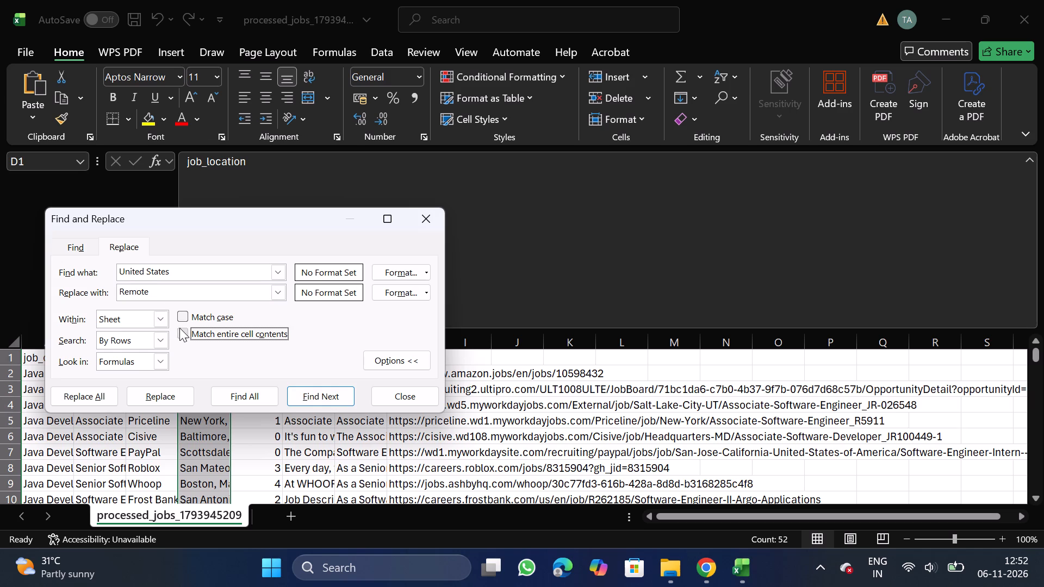
{"action": "double_click", "coordinate": [179, 328]}
{"action": "left_click", "coordinate": [109, 397]}
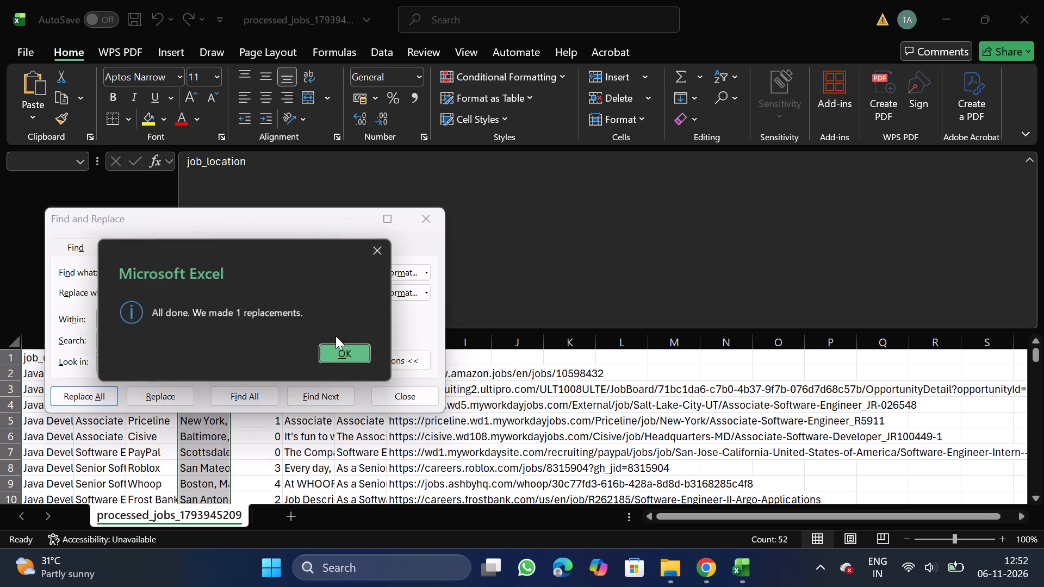
{"action": "left_click", "coordinate": [366, 360]}
{"action": "left_click", "coordinate": [430, 220]}
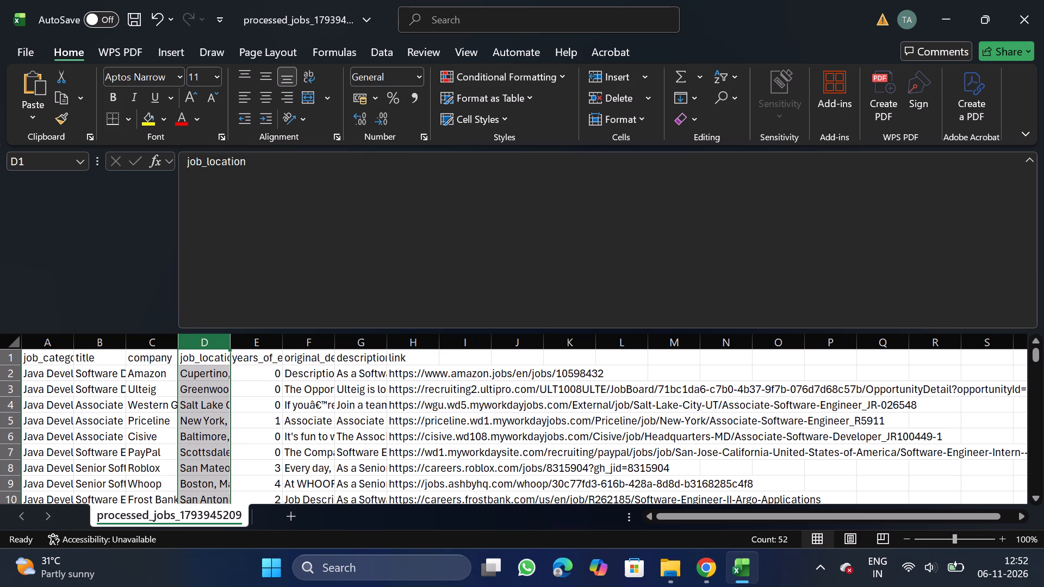
Add a filter to the title column.
{"action": "left_click", "coordinate": [102, 347]}
{"action": "left_click", "coordinate": [375, 55]}
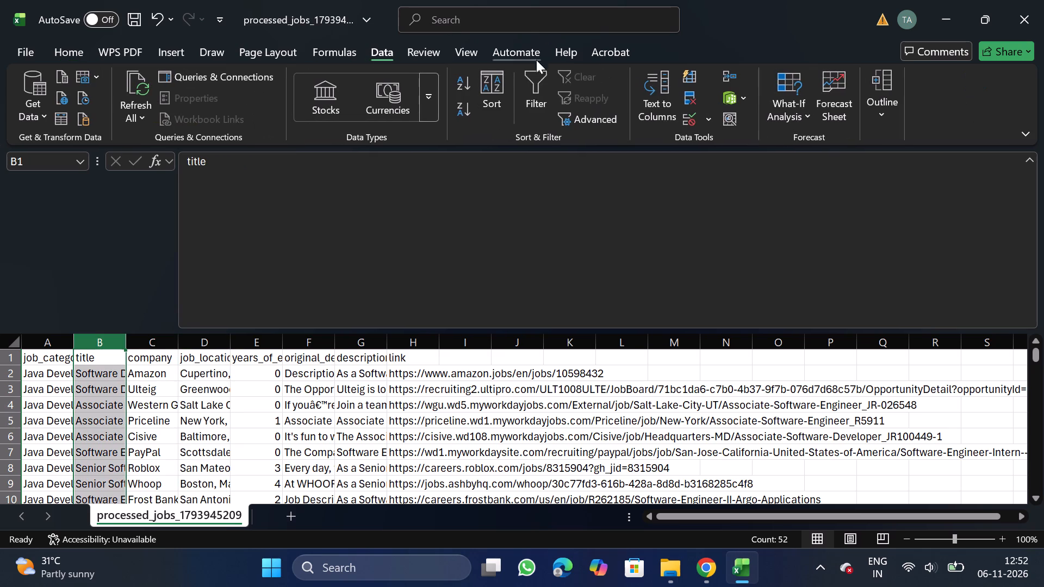
{"action": "left_click", "coordinate": [538, 84]}
Filter title to only Software Engineer - Connected Vehicle Data, Software Engineer Intern - Summer 2027 and blanks.
{"action": "left_click", "coordinate": [119, 358]}
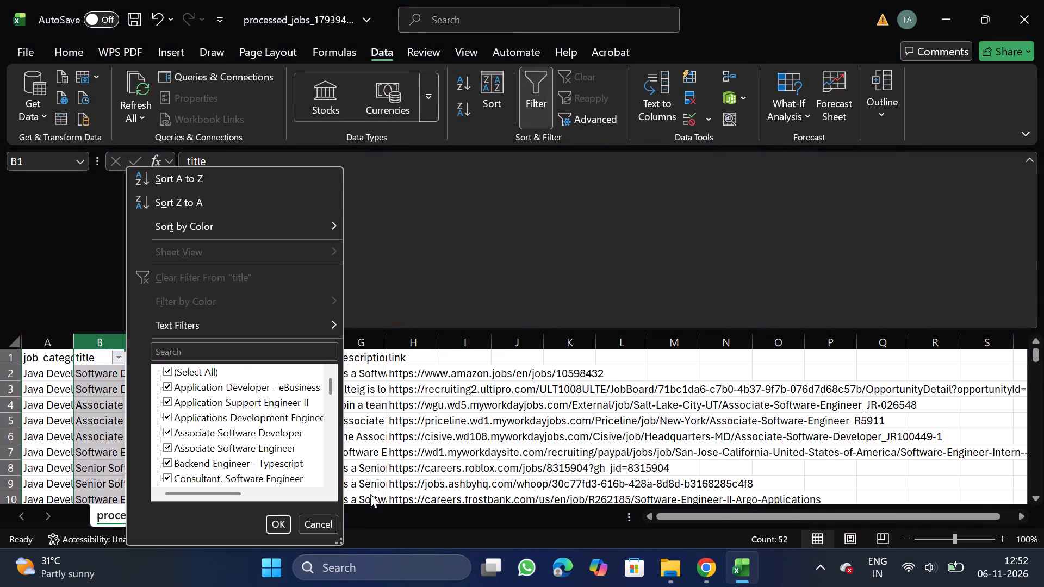
{"action": "double_click", "coordinate": [338, 542]}
{"action": "left_click_drag", "start_coordinate": [338, 542], "coordinate": [881, 585]}
{"action": "left_click", "coordinate": [210, 373]}
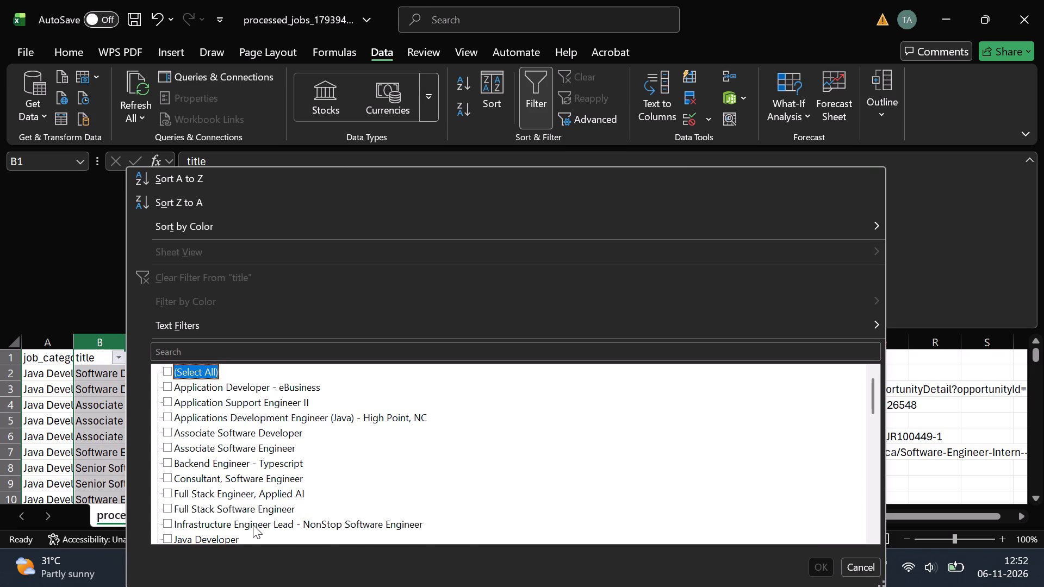
{"action": "scroll", "coordinate": [253, 524], "scroll_direction": "down", "scroll_amount": 1}
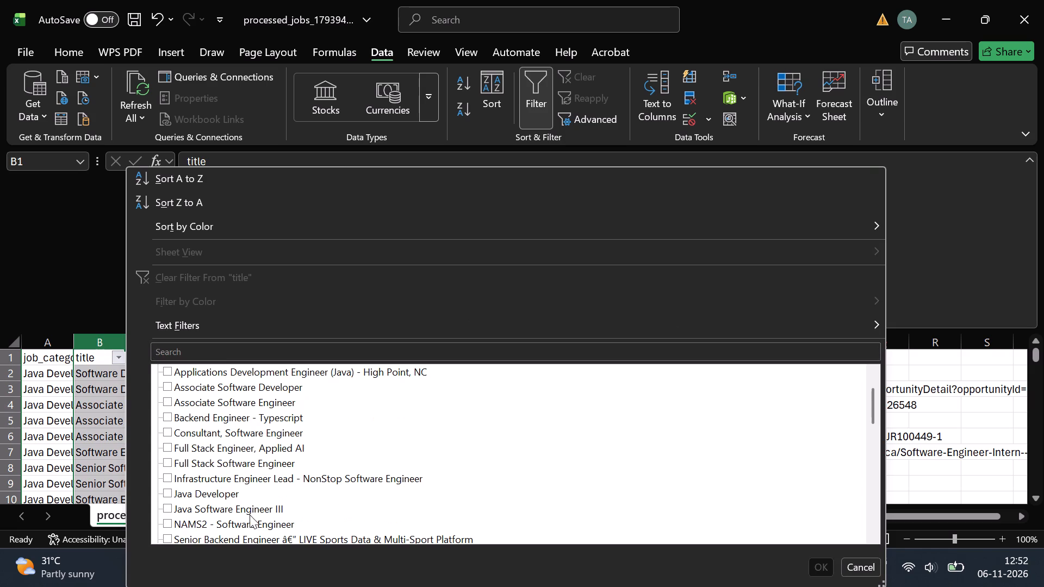
{"action": "scroll", "coordinate": [238, 541], "scroll_direction": "down", "scroll_amount": 1}
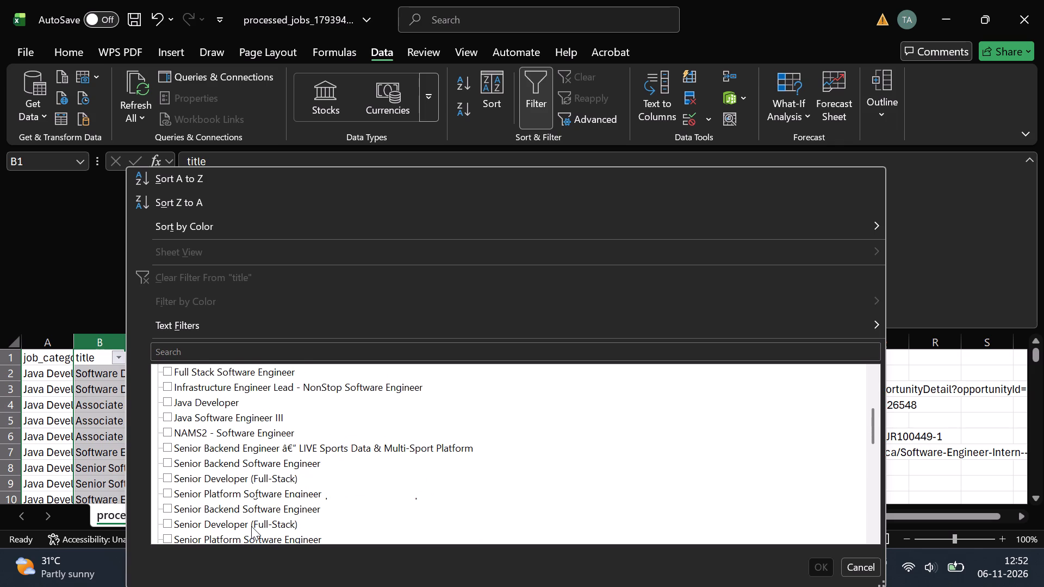
{"action": "scroll", "coordinate": [251, 526], "scroll_direction": "down", "scroll_amount": 1}
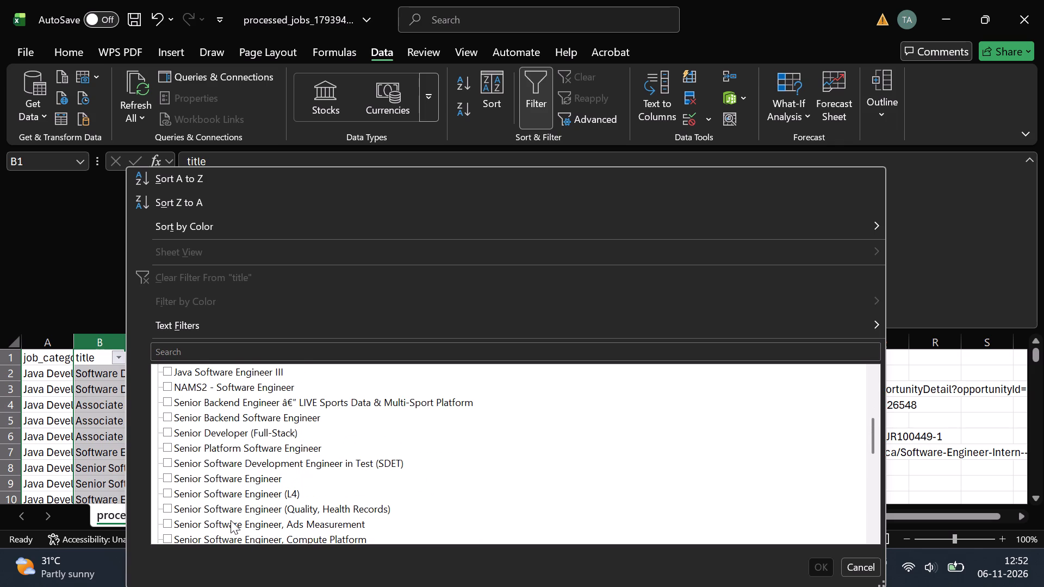
{"action": "scroll", "coordinate": [225, 538], "scroll_direction": "down", "scroll_amount": 1}
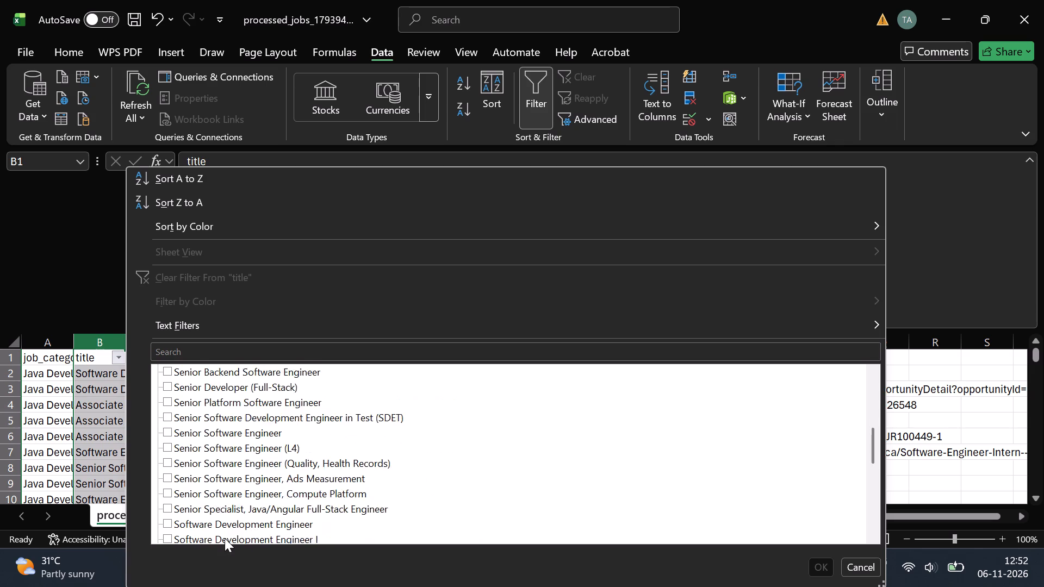
{"action": "scroll", "coordinate": [225, 538], "scroll_direction": "down", "scroll_amount": 1}
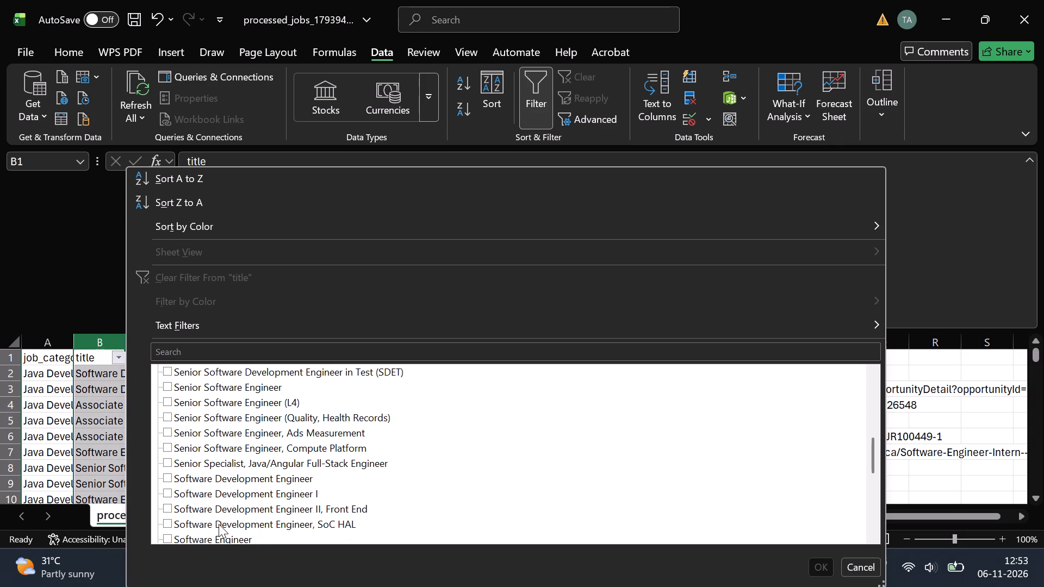
{"action": "scroll", "coordinate": [219, 524], "scroll_direction": "down", "scroll_amount": 1}
{"action": "left_click", "coordinate": [232, 512]}
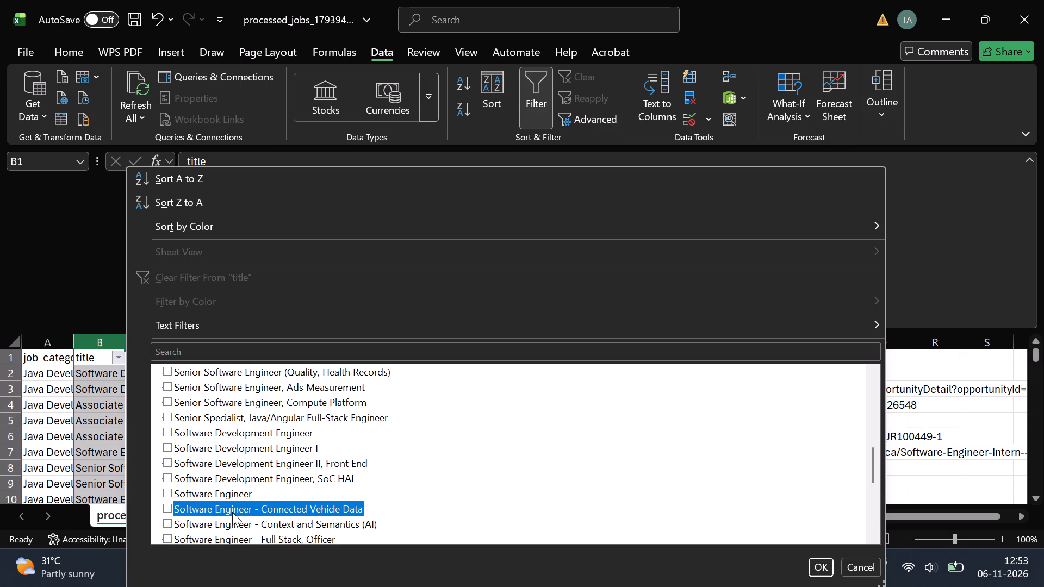
{"action": "scroll", "coordinate": [232, 512], "scroll_direction": "down", "scroll_amount": 2}
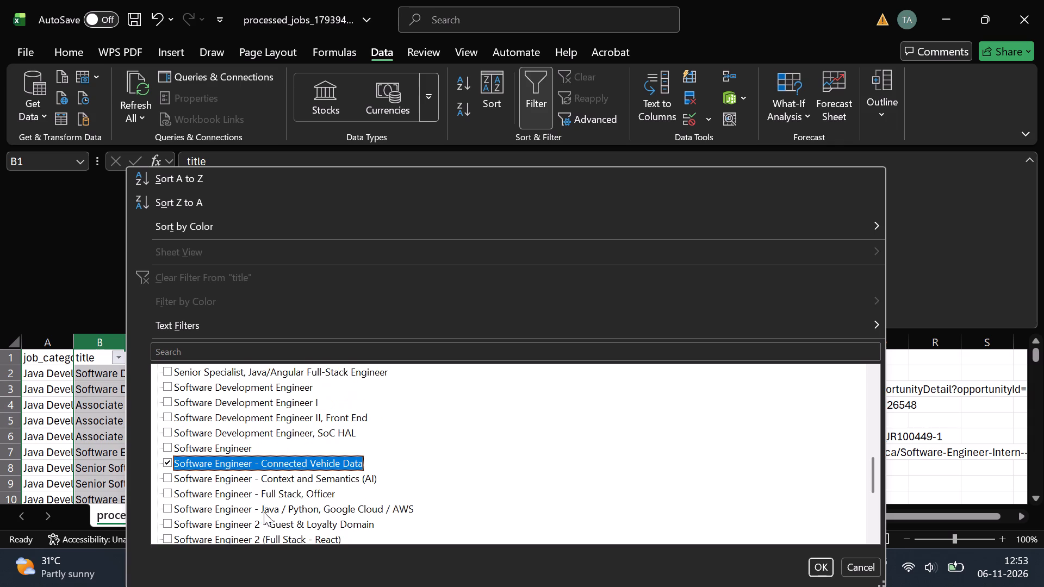
{"action": "scroll", "coordinate": [258, 527], "scroll_direction": "down", "scroll_amount": 1}
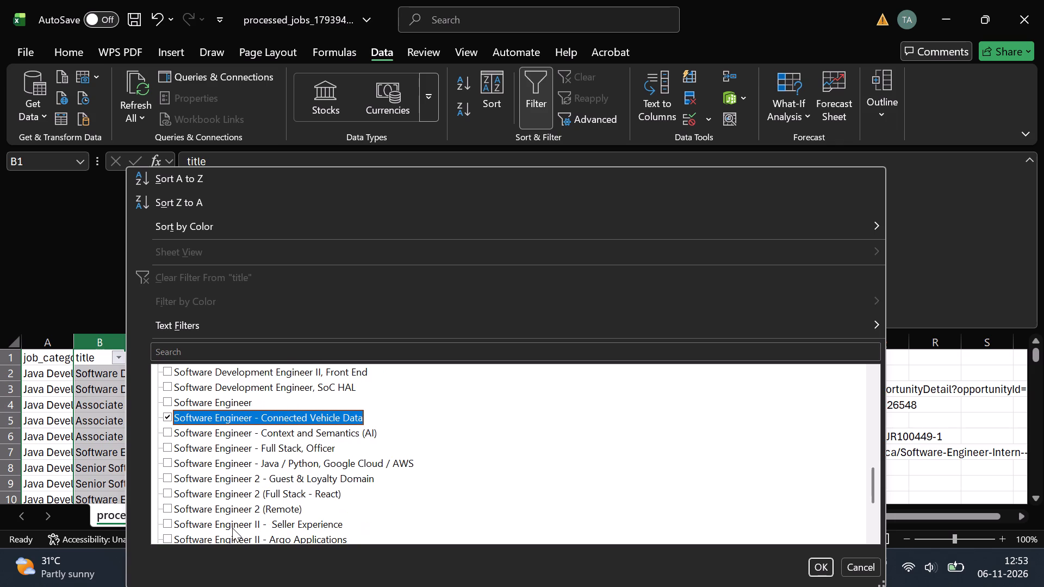
{"action": "scroll", "coordinate": [228, 528], "scroll_direction": "down", "scroll_amount": 1}
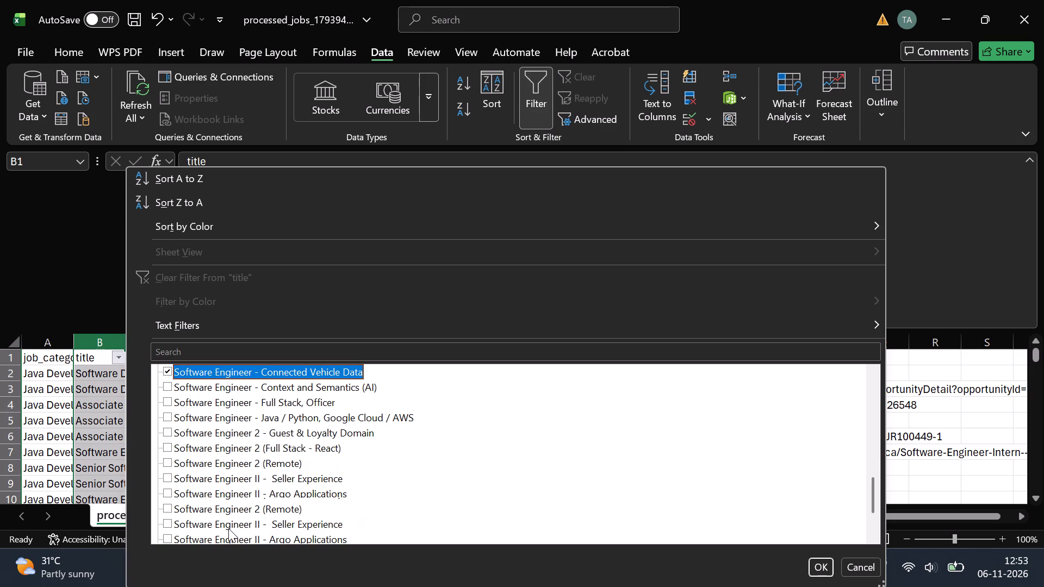
{"action": "left_click", "coordinate": [235, 527]}
{"action": "scroll", "coordinate": [235, 527], "scroll_direction": "down", "scroll_amount": 1}
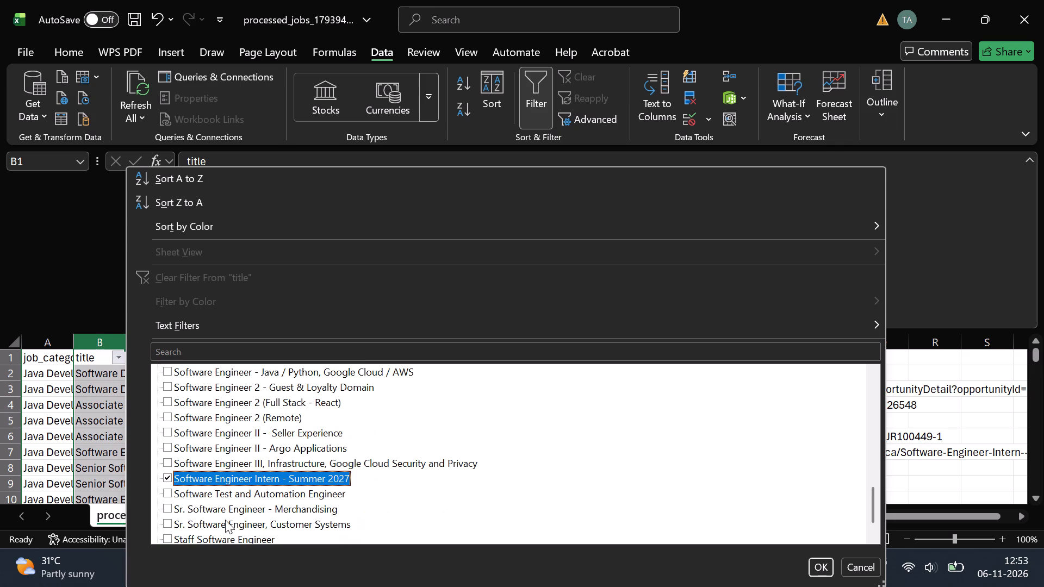
{"action": "left_click", "coordinate": [241, 525]}
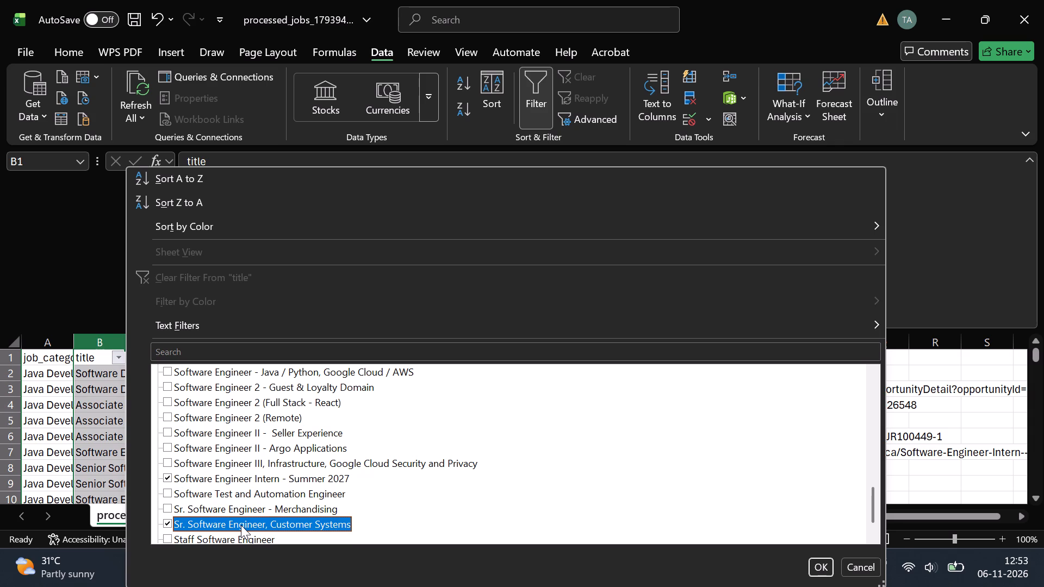
{"action": "left_click", "coordinate": [241, 525]}
{"action": "scroll", "coordinate": [241, 525], "scroll_direction": "down", "scroll_amount": 1}
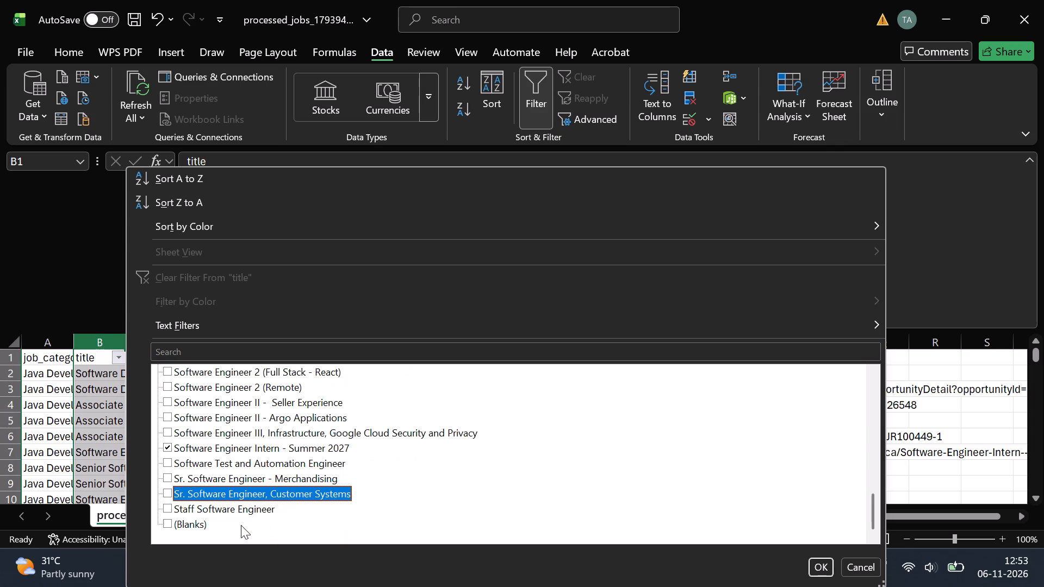
{"action": "left_click", "coordinate": [204, 518]}
{"action": "left_click", "coordinate": [821, 566]}
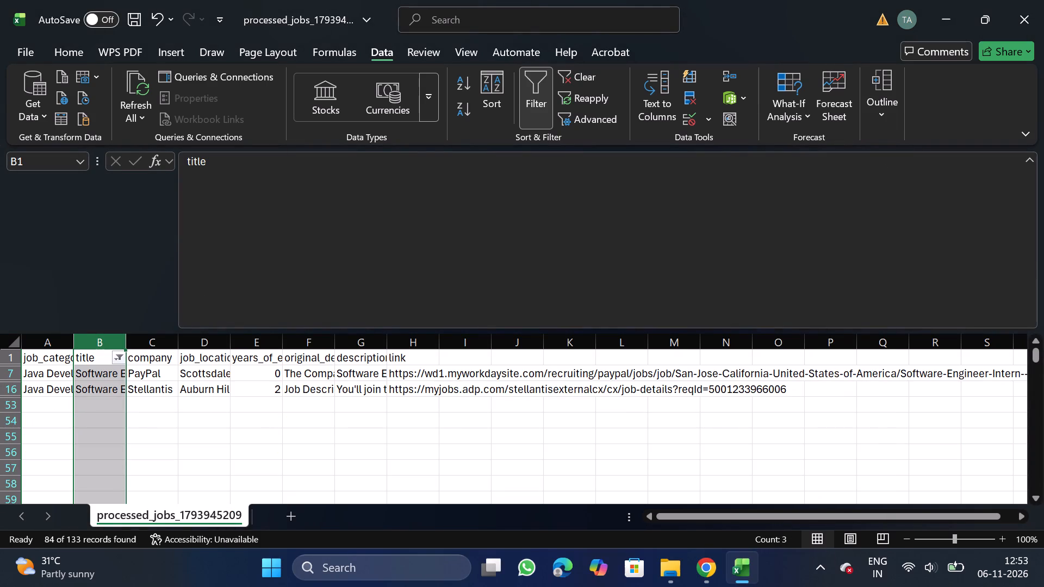
Check the filtered job titles and resize the title column wider than its original width.
{"action": "left_click", "coordinate": [104, 360]}
{"action": "double_click", "coordinate": [104, 360]}
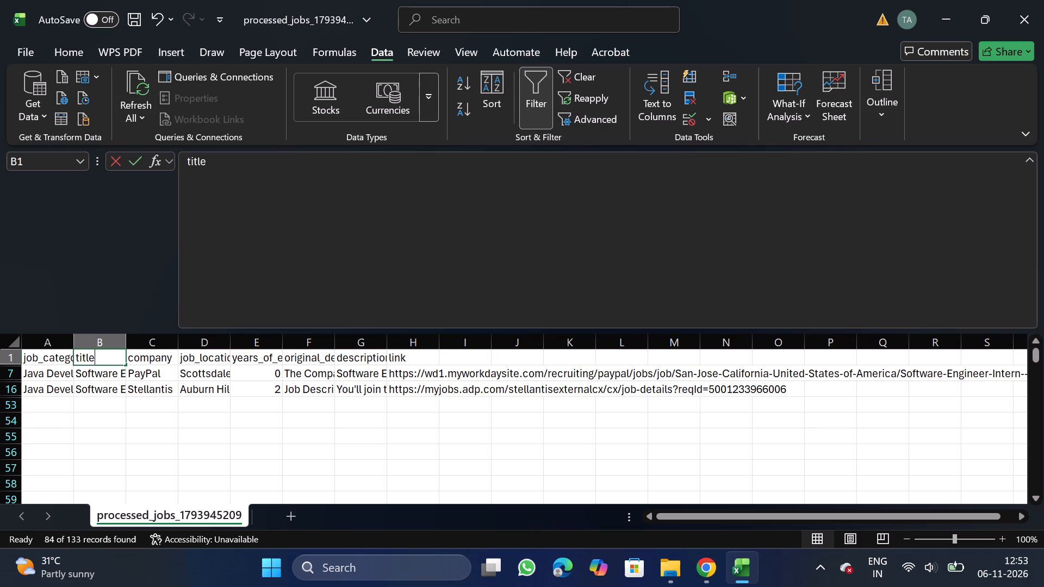
{"action": "left_click", "coordinate": [117, 375]}
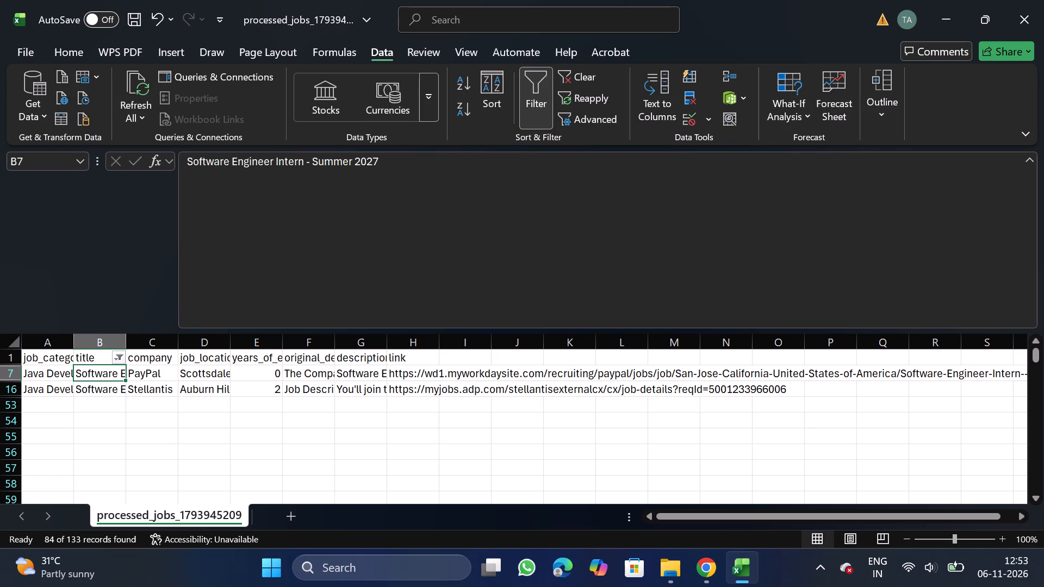
{"action": "left_click", "coordinate": [116, 388]}
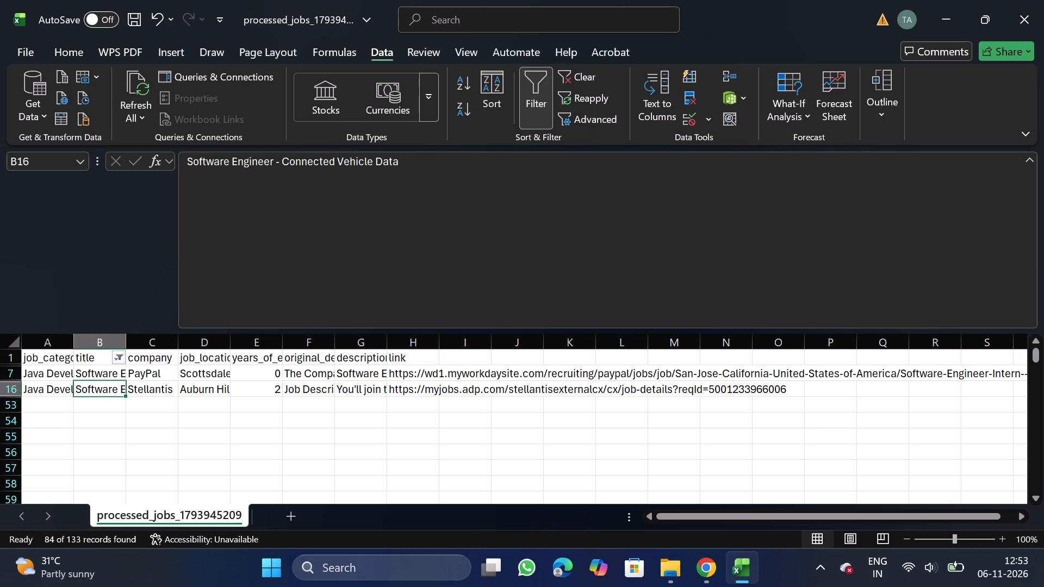
{"action": "left_click", "coordinate": [117, 365]}
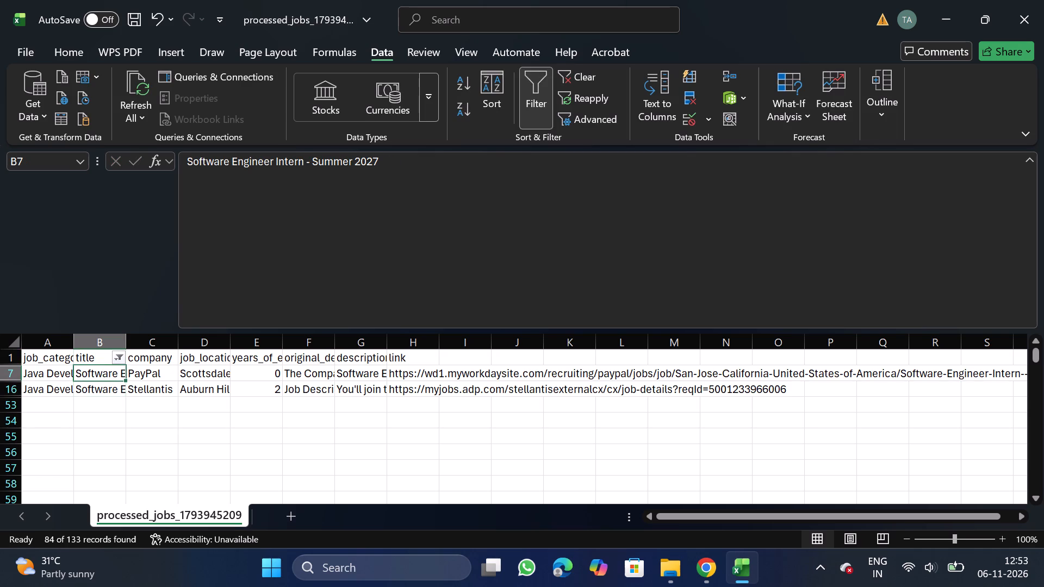
{"action": "left_click_drag", "start_coordinate": [126, 348], "coordinate": [265, 370]}
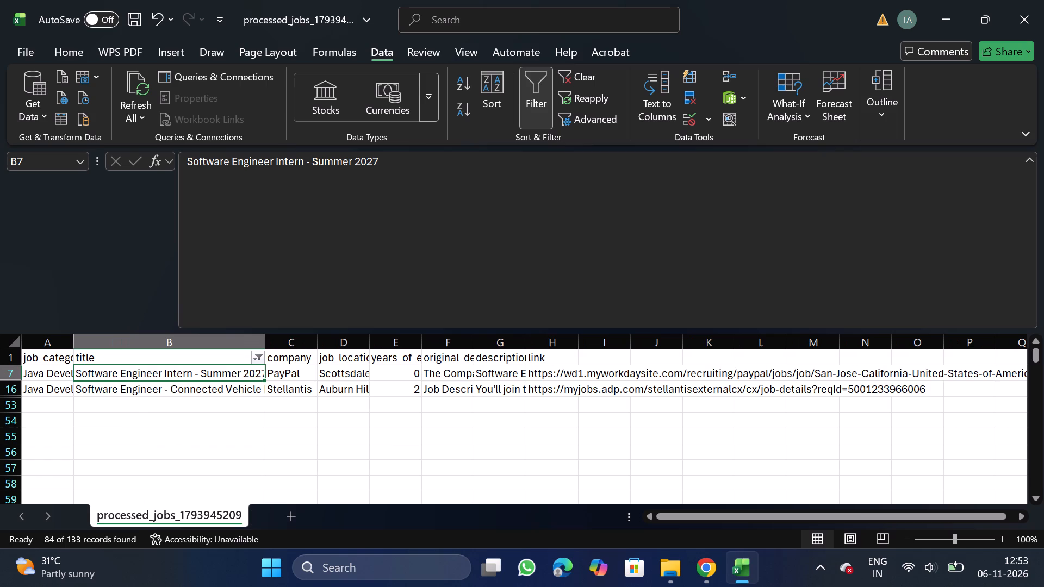
{"action": "left_click_drag", "start_coordinate": [265, 347], "coordinate": [386, 394]}
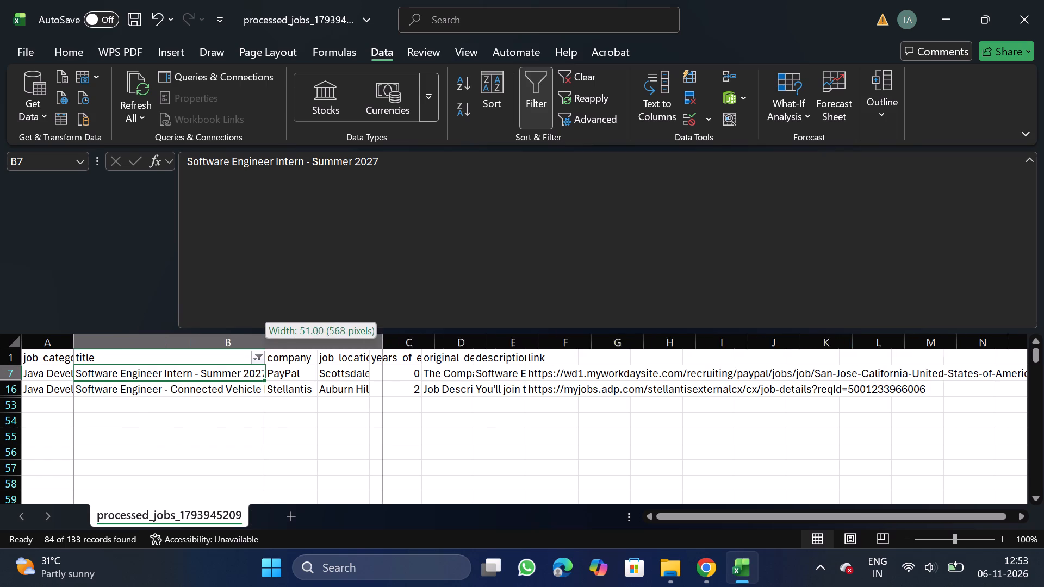
{"action": "left_click_drag", "start_coordinate": [386, 394], "coordinate": [402, 391]}
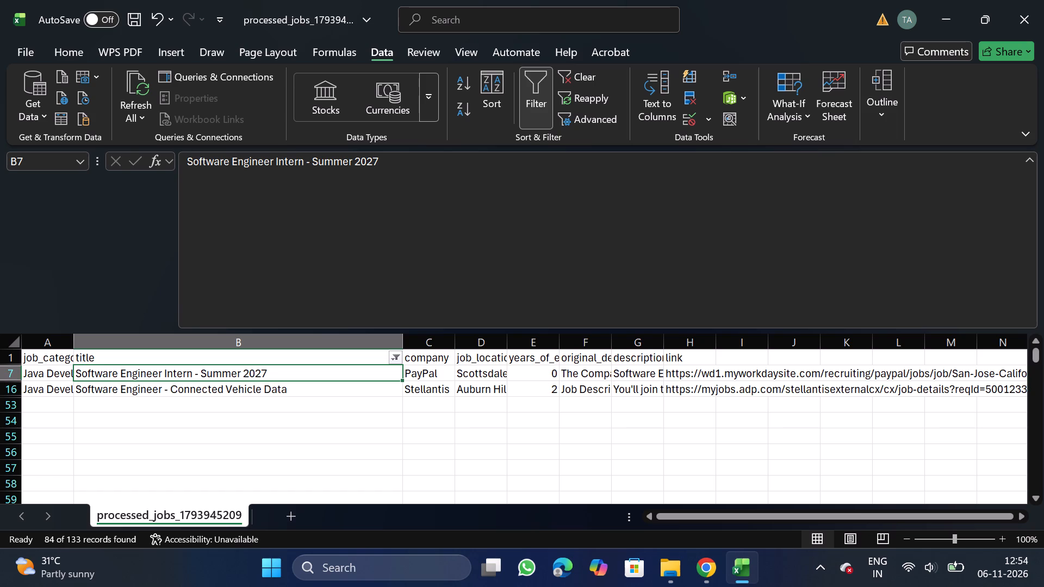
{"action": "left_click_drag", "start_coordinate": [404, 349], "coordinate": [199, 335]}
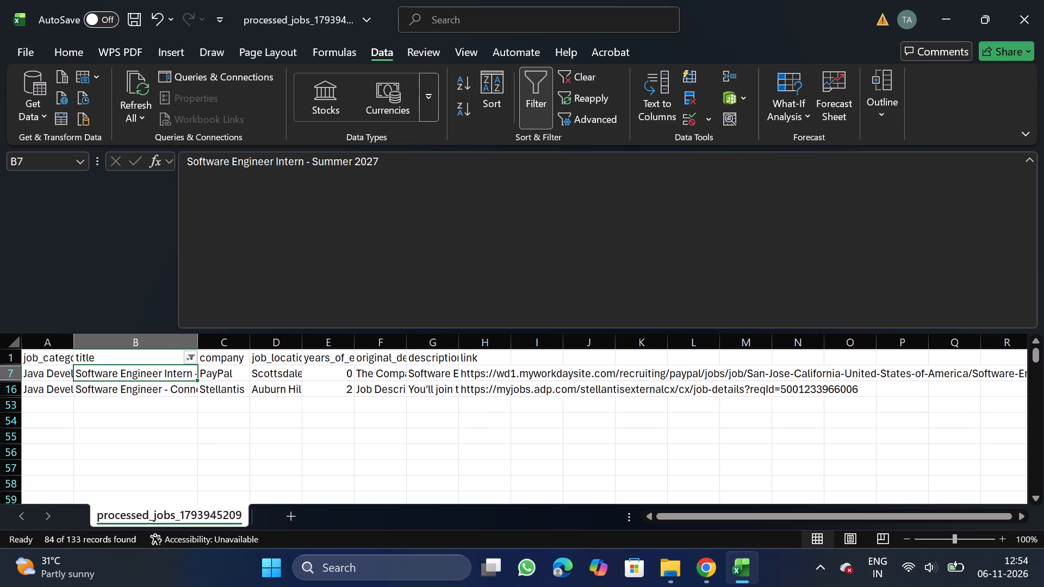
Delete the filtered job rows 7 and 16, and remove the title filter.
{"action": "left_click", "coordinate": [0, 372]}
{"action": "key", "text": "ctrl+shift+Down"}
{"action": "right_click", "coordinate": [66, 388]}
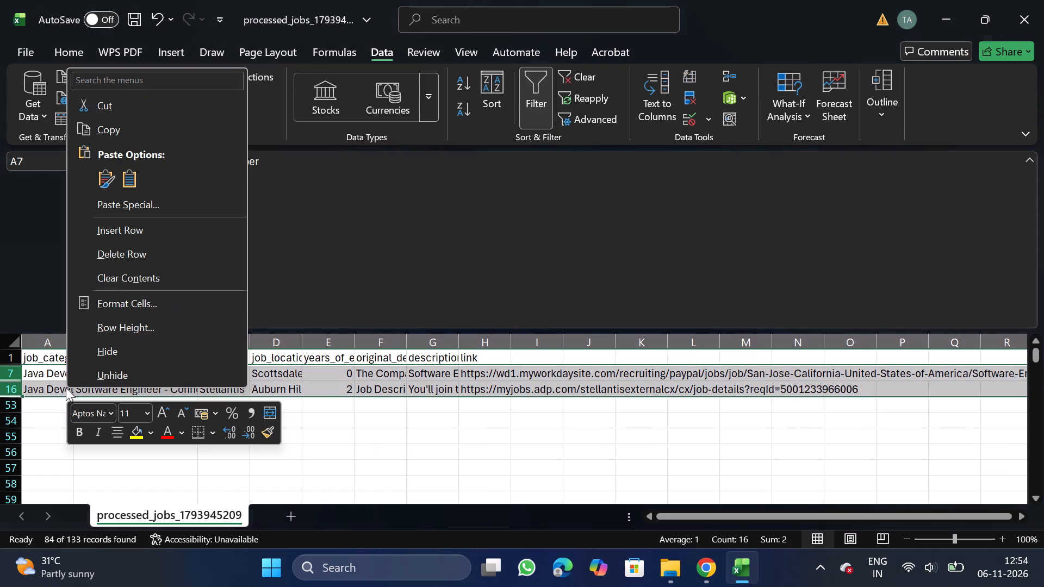
{"action": "left_click", "coordinate": [160, 246]}
{"action": "left_click", "coordinate": [540, 98]}
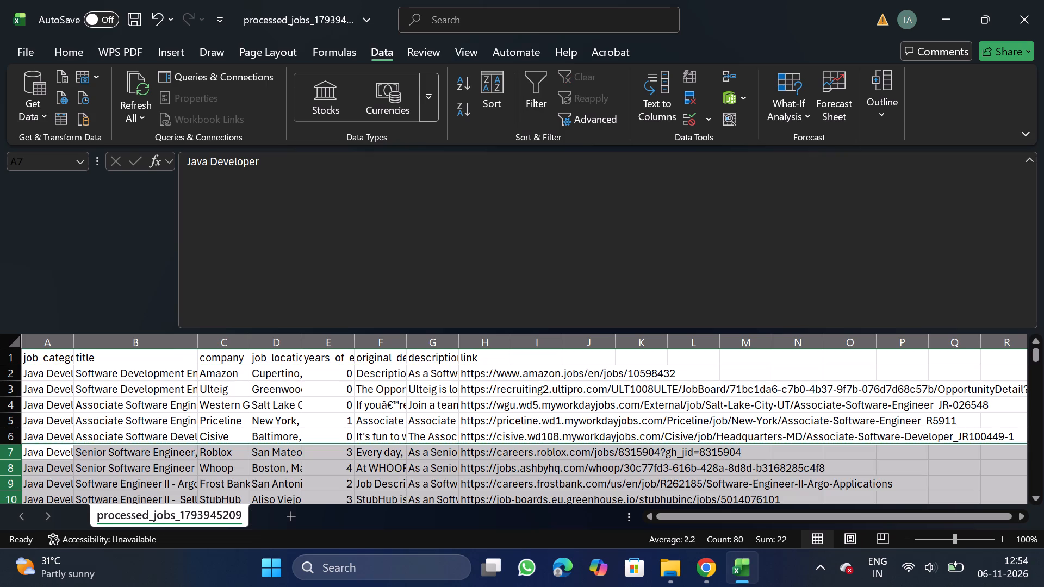
Add filters to the header cells from company through column I.
{"action": "left_click_drag", "start_coordinate": [230, 363], "coordinate": [544, 103]}
{"action": "left_click", "coordinate": [544, 103]}
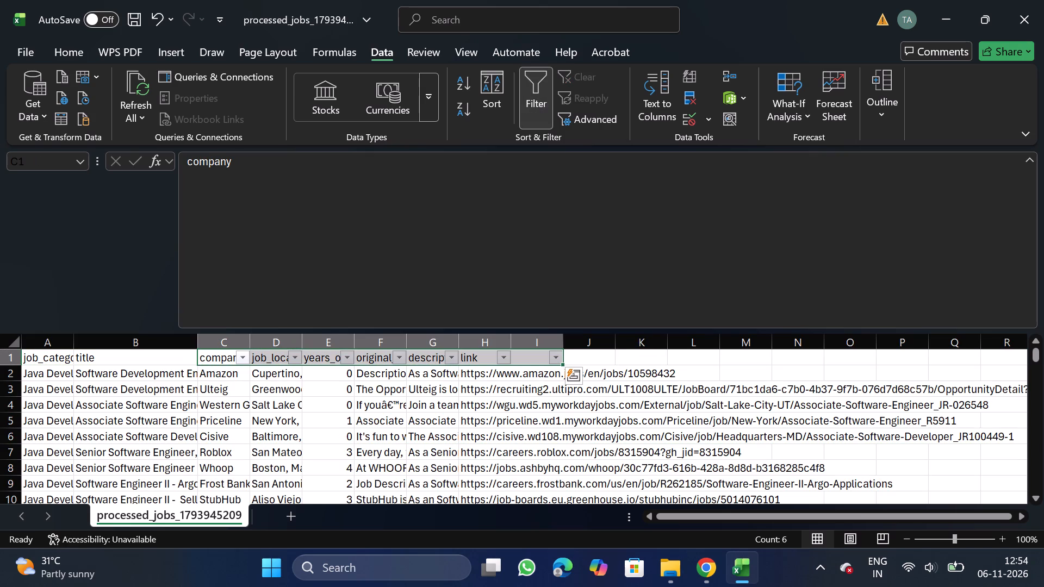
Search the company filter for walmart, then clear the search text.
{"action": "left_click", "coordinate": [244, 360]}
{"action": "left_click", "coordinate": [159, 357]}
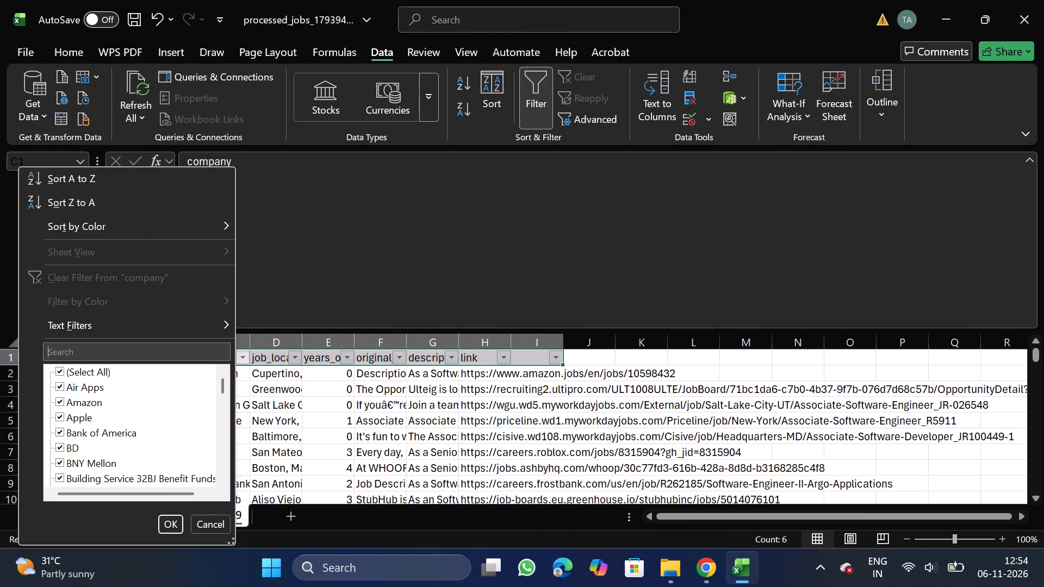
{"action": "type", "text": "walmart"}
{"action": "key", "text": "BackSpace"}
{"action": "key", "text": "BackSpace"}
{"action": "key", "text": "BackSpace"}
{"action": "key", "text": "BackSpace"}
{"action": "key", "text": "BackSpace"}
{"action": "key", "text": "BackSpace"}
{"action": "key", "text": "BackSpace"}
{"action": "key", "text": "BackSpace"}
{"action": "key", "text": "BackSpace"}
{"action": "key", "text": "BackSpace"}
{"action": "key", "text": "BackSpace"}
{"action": "key", "text": "BackSpace"}
{"action": "key", "text": "BackSpace"}
{"action": "key", "text": "BackSpace"}
{"action": "key", "text": "BackSpace"}
{"action": "key", "text": "BackSpace"}
{"action": "key", "text": "BackSpace"}
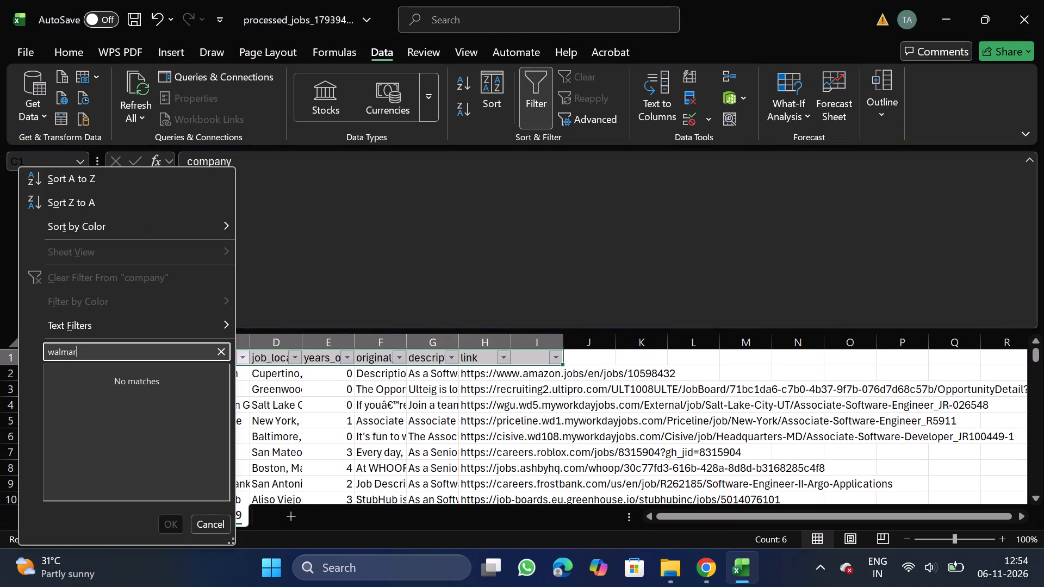
Search the company filter for dried, then clear the search text.
{"action": "type", "text": "dried"}
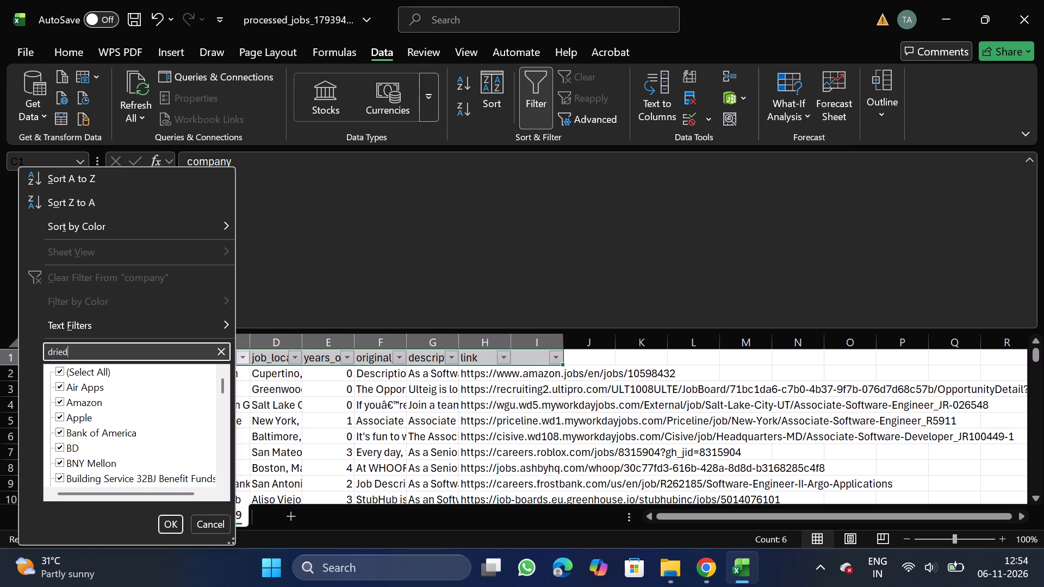
{"action": "key", "text": "BackSpace"}
{"action": "key", "text": "BackSpace"}
{"action": "key", "text": "BackSpace"}
{"action": "key", "text": "BackSpace"}
{"action": "key", "text": "BackSpace"}
{"action": "key", "text": "BackSpace"}
{"action": "key", "text": "BackSpace"}
{"action": "key", "text": "BackSpace"}
{"action": "key", "text": "BackSpace"}
{"action": "key", "text": "BackSpace"}
{"action": "key", "text": "BackSpace"}
Search the company filter for capital, then clear the search text.
{"action": "type", "text": "capital"}
{"action": "key", "text": "BackSpace"}
{"action": "key", "text": "BackSpace"}
{"action": "key", "text": "BackSpace"}
{"action": "key", "text": "BackSpace"}
{"action": "key", "text": "BackSpace"}
{"action": "key", "text": "BackSpace"}
{"action": "key", "text": "BackSpace"}
{"action": "key", "text": "BackSpace"}
{"action": "key", "text": "BackSpace"}
{"action": "key", "text": "BackSpace"}
{"action": "key", "text": "BackSpace"}
{"action": "key", "text": "BackSpace"}
{"action": "key", "text": "BackSpace"}
{"action": "key", "text": "BackSpace"}
{"action": "key", "text": "BackSpace"}
Search the company filter for under, then clear the search text.
{"action": "type", "text": "under"}
{"action": "key", "text": "BackSpace"}
{"action": "key", "text": "BackSpace"}
{"action": "key", "text": "BackSpace"}
{"action": "key", "text": "BackSpace"}
{"action": "key", "text": "BackSpace"}
{"action": "key", "text": "BackSpace"}
{"action": "key", "text": "BackSpace"}
{"action": "key", "text": "BackSpace"}
{"action": "key", "text": "BackSpace"}
{"action": "key", "text": "BackSpace"}
{"action": "key", "text": "BackSpace"}
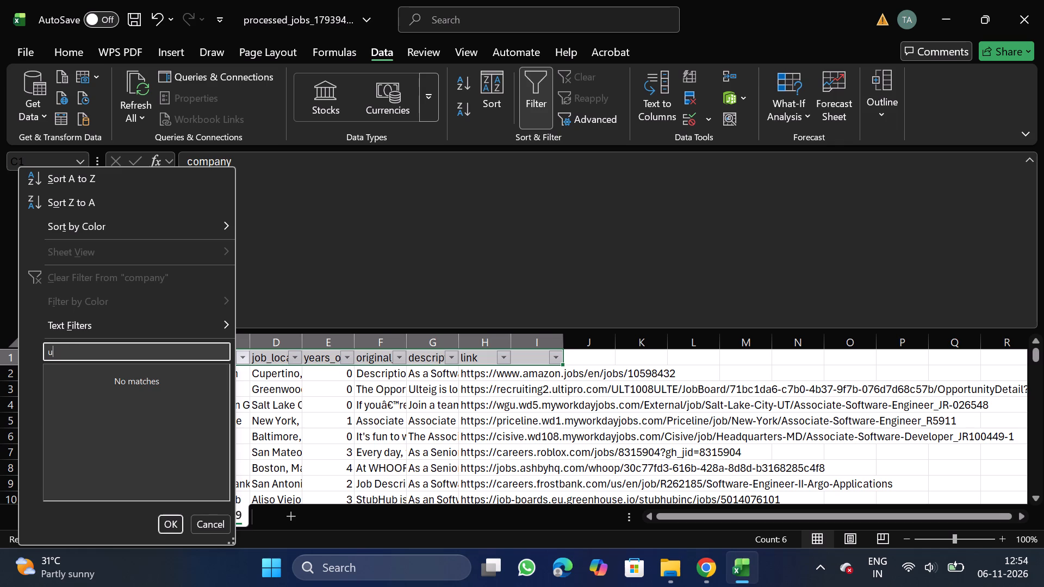
Search the company filter for hun, then clear the search text.
{"action": "type", "text": "hun"}
{"action": "key", "text": "BackSpace"}
{"action": "key", "text": "BackSpace"}
{"action": "key", "text": "BackSpace"}
{"action": "key", "text": "BackSpace"}
{"action": "key", "text": "BackSpace"}
{"action": "key", "text": "BackSpace"}
{"action": "key", "text": "BackSpace"}
{"action": "key", "text": "BackSpace"}
{"action": "key", "text": "BackSpace"}
{"action": "key", "text": "BackSpace"}
{"action": "key", "text": "BackSpace"}
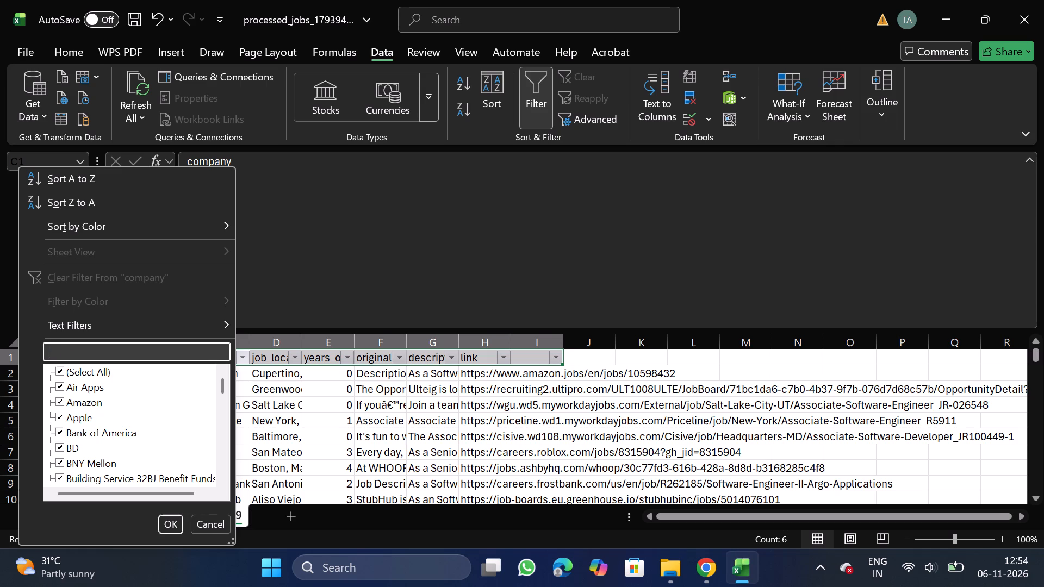
Search the company filter for ski, then clear the search text.
{"action": "type", "text": "ski"}
{"action": "key", "text": "BackSpace"}
{"action": "key", "text": "BackSpace"}
{"action": "key", "text": "BackSpace"}
{"action": "key", "text": "BackSpace"}
{"action": "key", "text": "BackSpace"}
{"action": "key", "text": "BackSpace"}
{"action": "key", "text": "BackSpace"}
{"action": "key", "text": "BackSpace"}
{"action": "key", "text": "BackSpace"}
{"action": "key", "text": "BackSpace"}
{"action": "key", "text": "BackSpace"}
{"action": "key", "text": "BackSpace"}
{"action": "key", "text": "BackSpace"}
{"action": "key", "text": "BackSpace"}
Search the company filter for ap, then clear the search text.
{"action": "type", "text": "ap"}
{"action": "key", "text": "BackSpace"}
{"action": "key", "text": "BackSpace"}
{"action": "key", "text": "BackSpace"}
Search the company filter for in landem, then close the filter without applying it.
{"action": "type", "text": "in landem"}
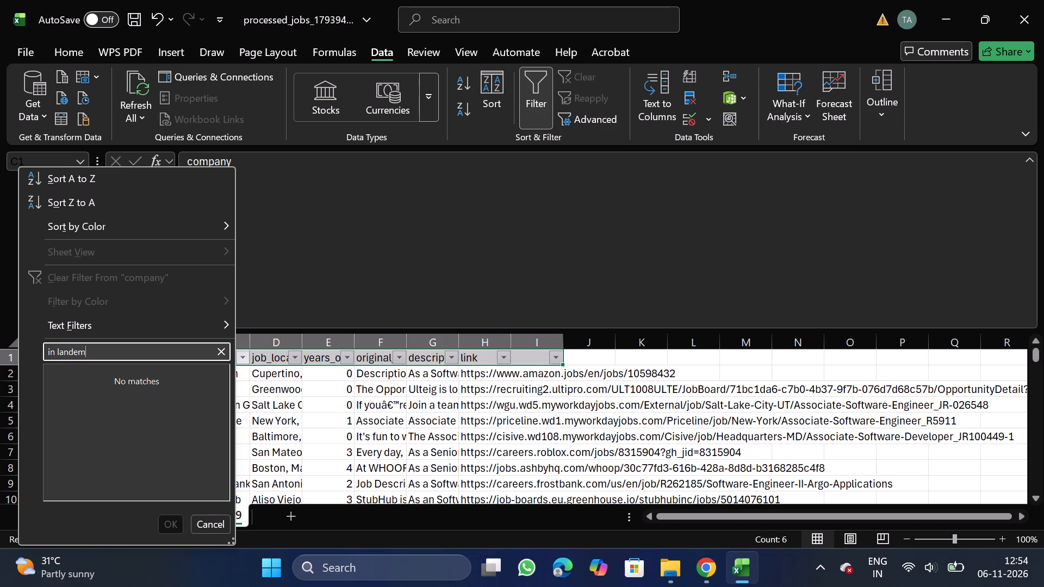
{"action": "left_click", "coordinate": [216, 529]}
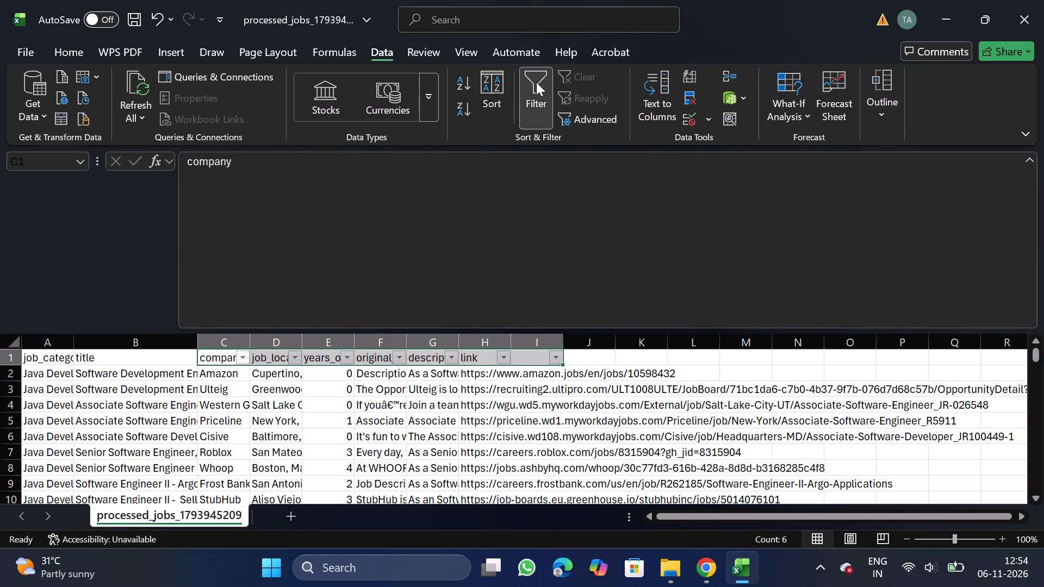
Remove the filters from the header cells of the Java Developer list.
{"action": "left_click", "coordinate": [536, 82]}
Save the Java Developer list as the CSV file Java Dev_11_06 in the Daily Scraping jobs folder under Documents.
{"action": "left_click", "coordinate": [23, 56]}
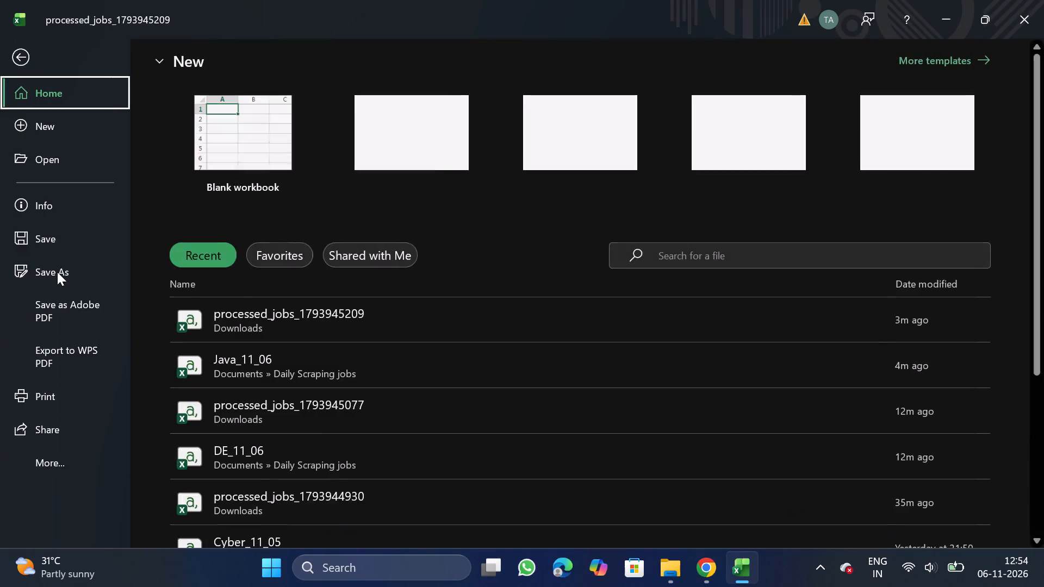
{"action": "double_click", "coordinate": [67, 279]}
{"action": "triple_click", "coordinate": [225, 452]}
{"action": "left_click", "coordinate": [225, 452]}
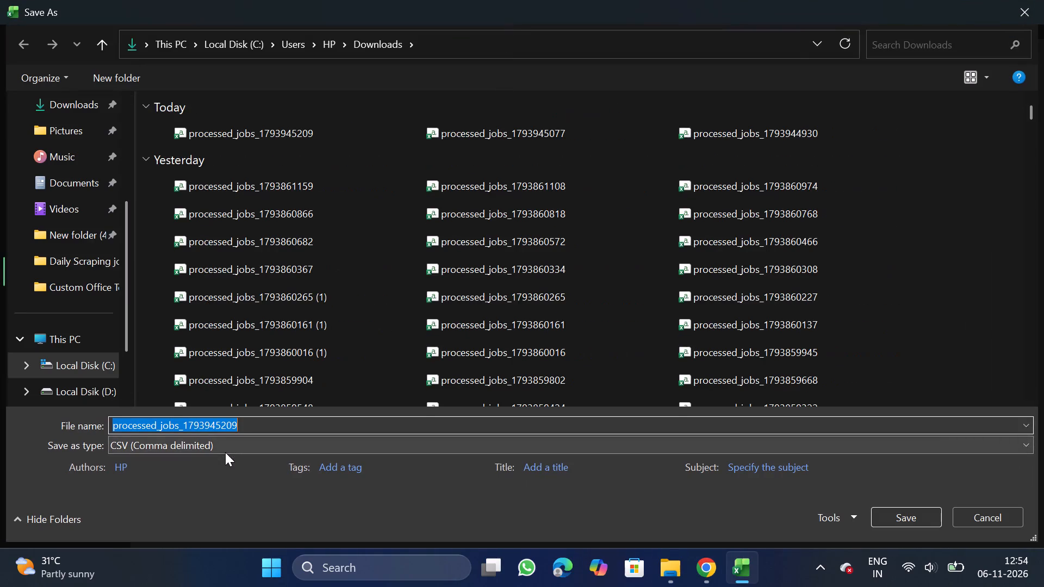
{"action": "double_click", "coordinate": [92, 179]}
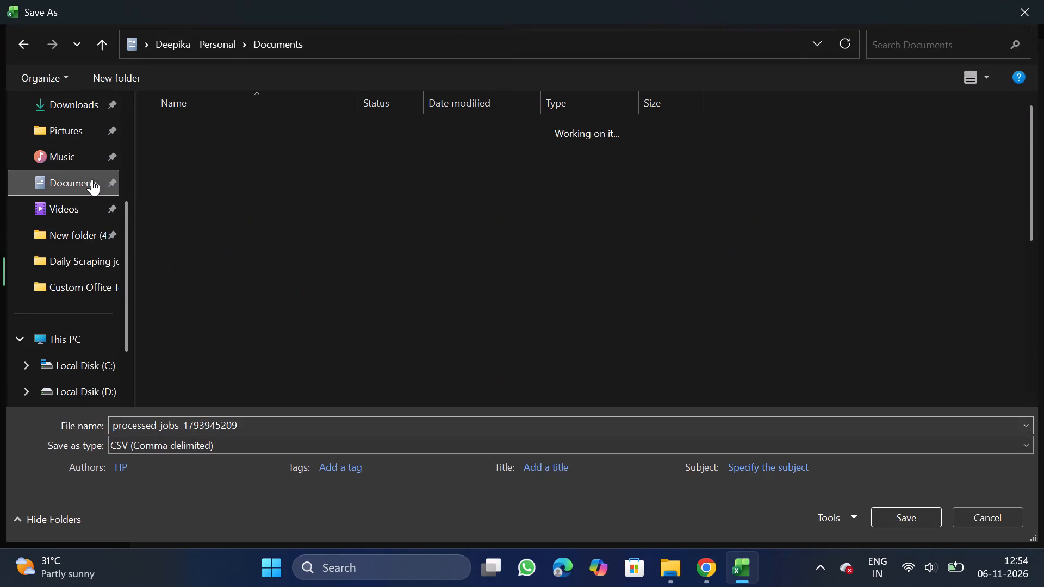
{"action": "double_click", "coordinate": [231, 173]}
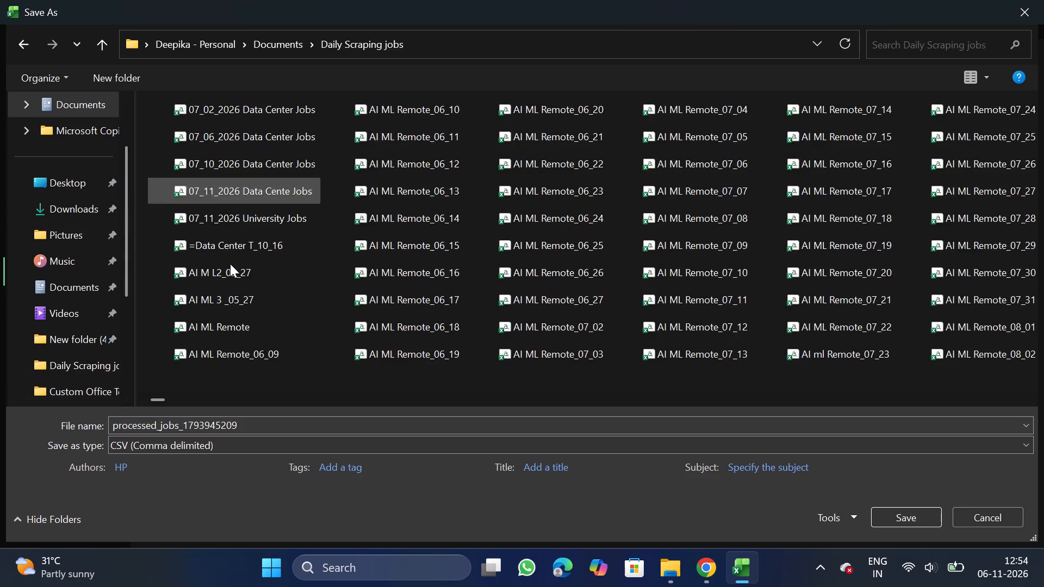
{"action": "left_click", "coordinate": [296, 423]}
{"action": "key", "text": "BackSpace"}
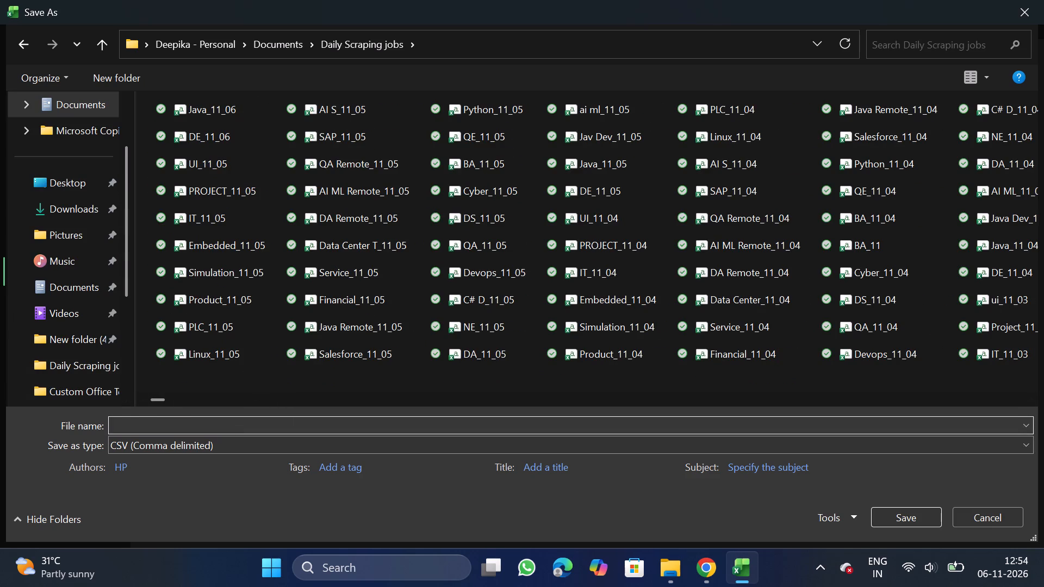
{"action": "type", "text": "av"}
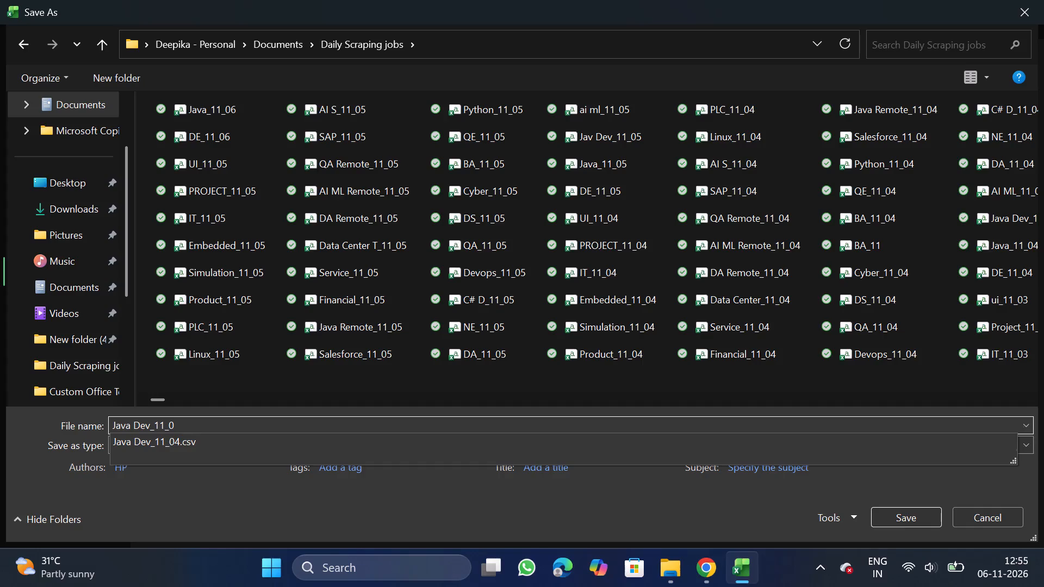
{"action": "key", "text": "5"}
{"action": "key", "text": "BackSpace"}
{"action": "key", "text": "5"}
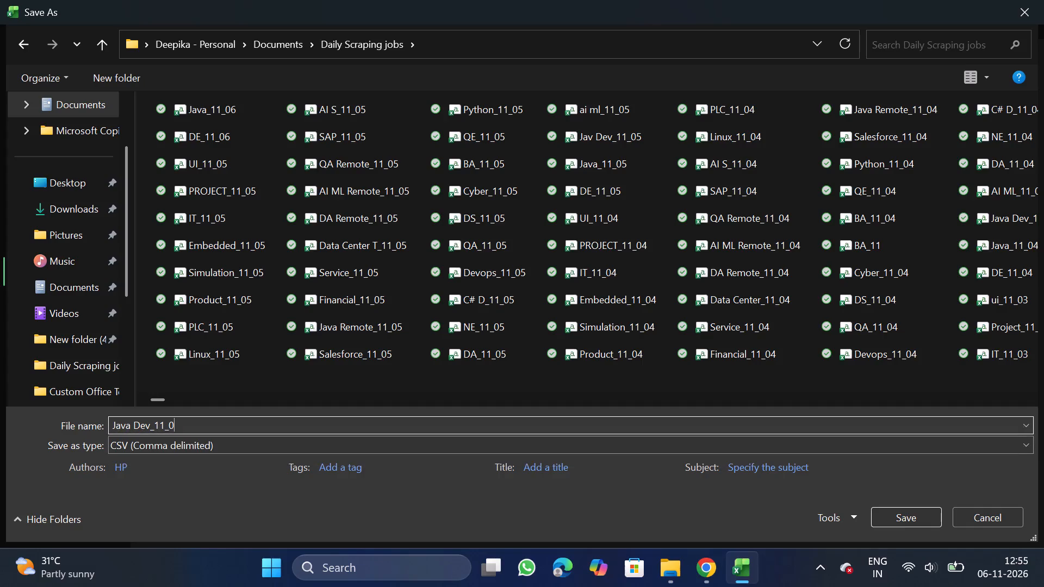
{"action": "key", "text": "BackSpace"}
{"action": "key", "text": "6"}
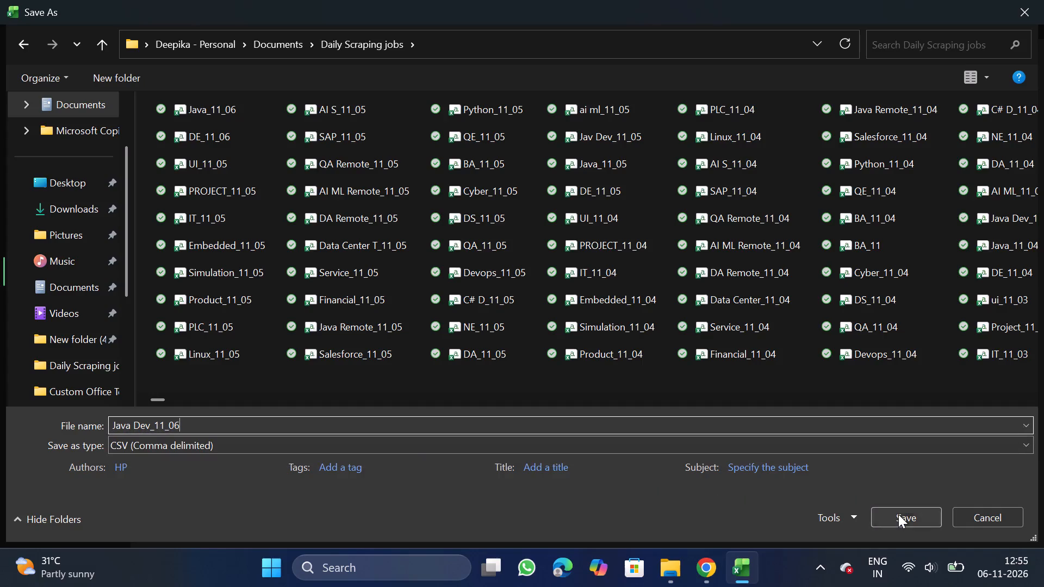
{"action": "left_click", "coordinate": [898, 514]}
Switch to NextGenApply in Chrome and bulk-upload the Java Dev_11_06 CSV file.
{"action": "left_click", "coordinate": [712, 556]}
{"action": "scroll", "coordinate": [418, 410], "scroll_direction": "down", "scroll_amount": 2}
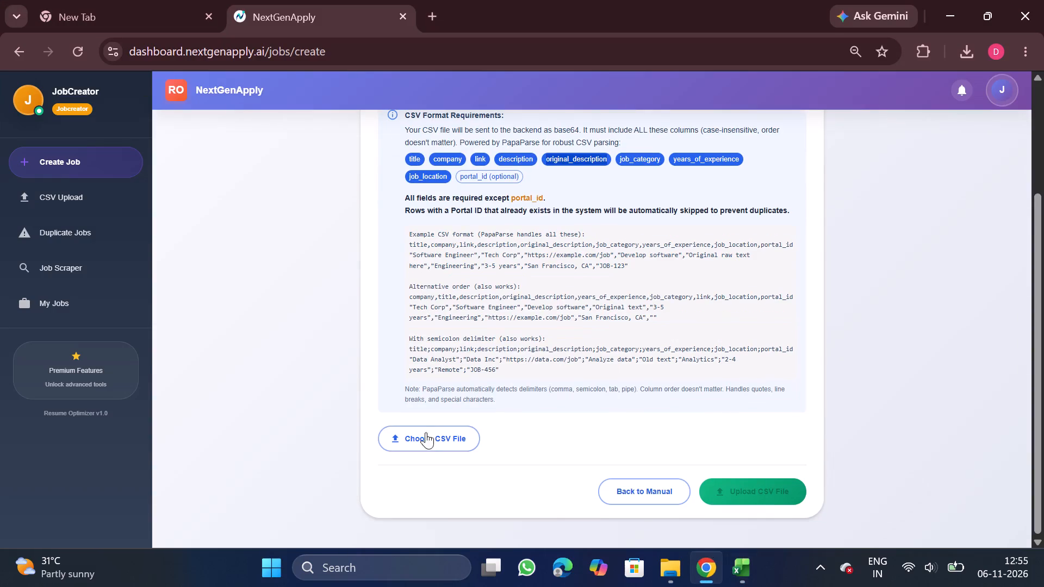
{"action": "left_click", "coordinate": [431, 439]}
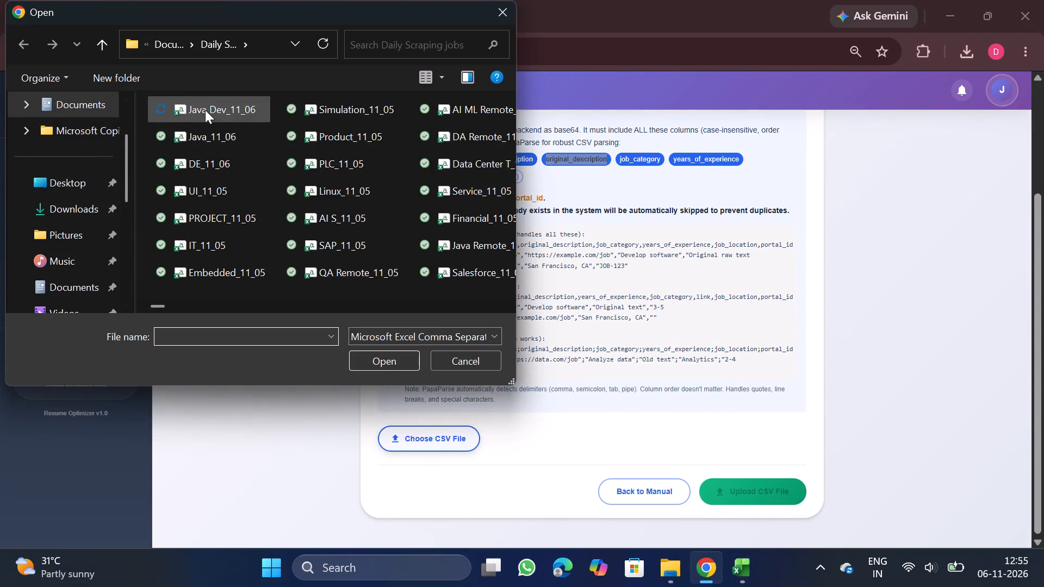
{"action": "double_click", "coordinate": [205, 110]}
{"action": "scroll", "coordinate": [451, 354], "scroll_direction": "down", "scroll_amount": 2}
{"action": "scroll", "coordinate": [525, 358], "scroll_direction": "down", "scroll_amount": 2}
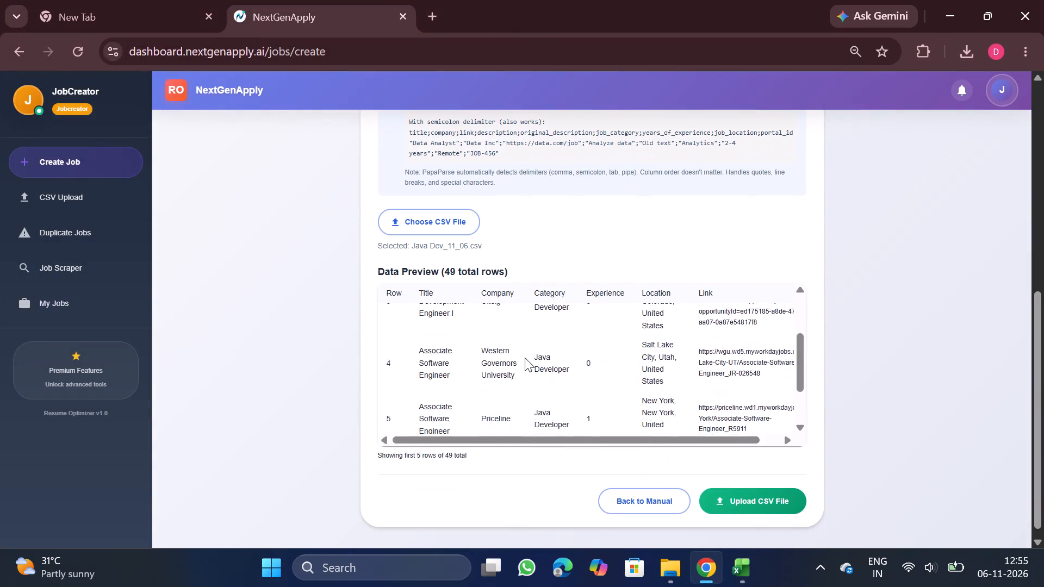
{"action": "scroll", "coordinate": [525, 358], "scroll_direction": "down", "scroll_amount": 2}
{"action": "left_click", "coordinate": [732, 488]}
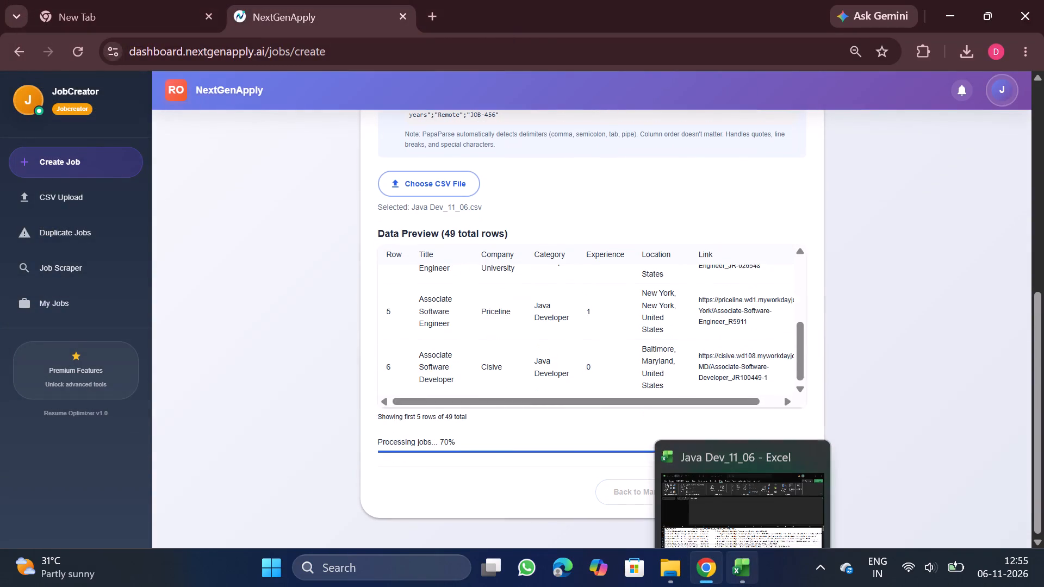
Close the Java Dev_11_06 workbook in Excel.
{"action": "left_click", "coordinate": [818, 435]}
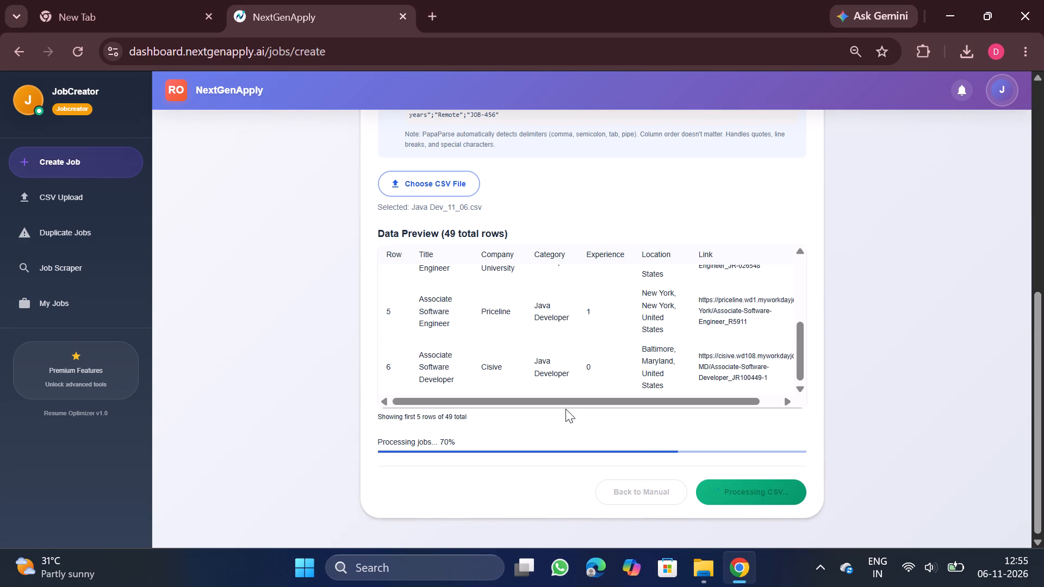
Download the processed AI ML Engineer CSV from the CSV upload history and open it in Excel.
{"action": "scroll", "coordinate": [565, 409], "scroll_direction": "up", "scroll_amount": 2}
{"action": "left_click", "coordinate": [94, 197]}
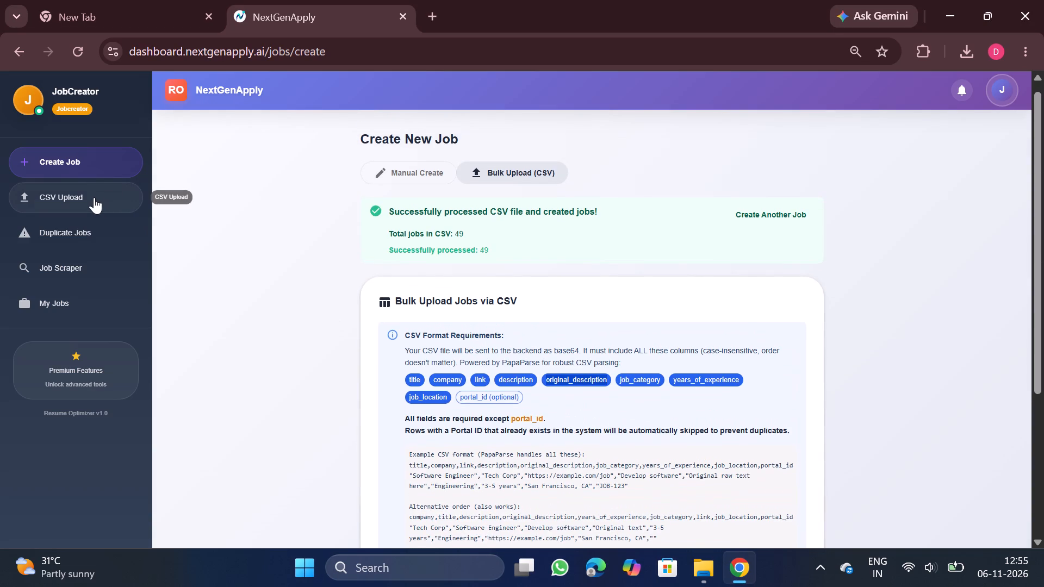
{"action": "scroll", "coordinate": [444, 276], "scroll_direction": "up", "scroll_amount": 3}
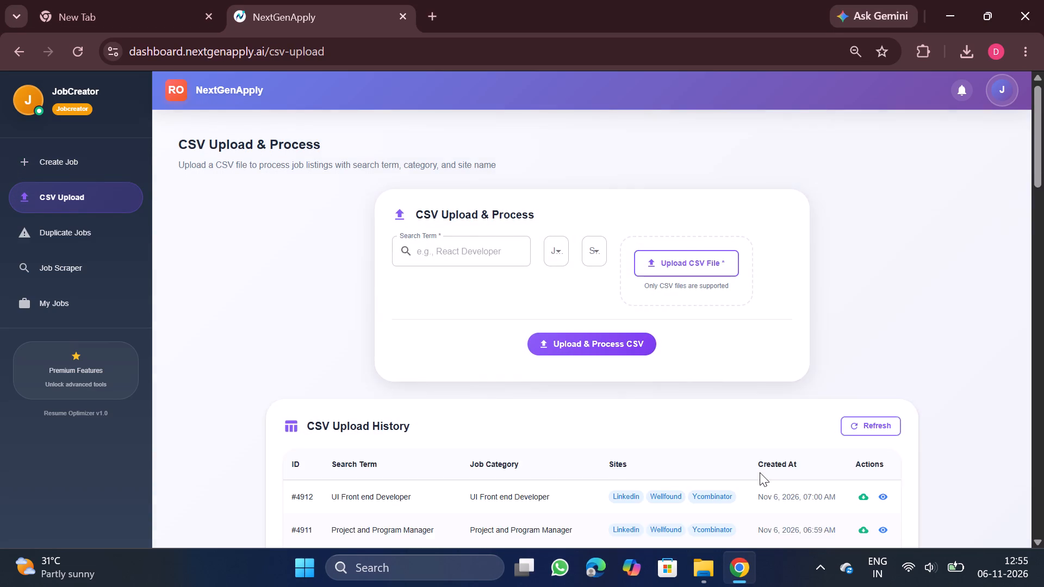
{"action": "scroll", "coordinate": [760, 472], "scroll_direction": "down", "scroll_amount": 5}
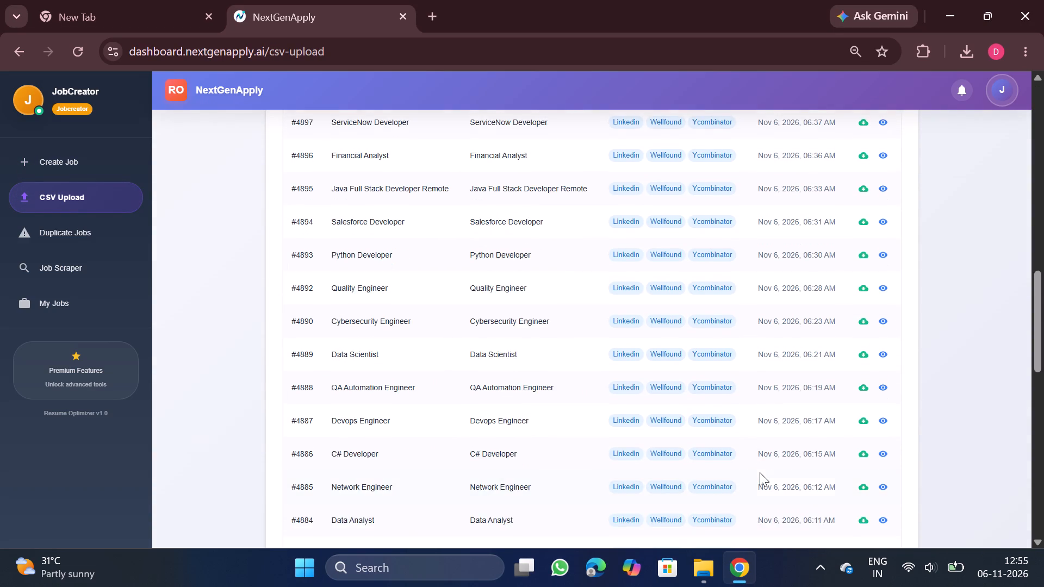
{"action": "scroll", "coordinate": [760, 472], "scroll_direction": "down", "scroll_amount": 2}
{"action": "left_click", "coordinate": [860, 455]}
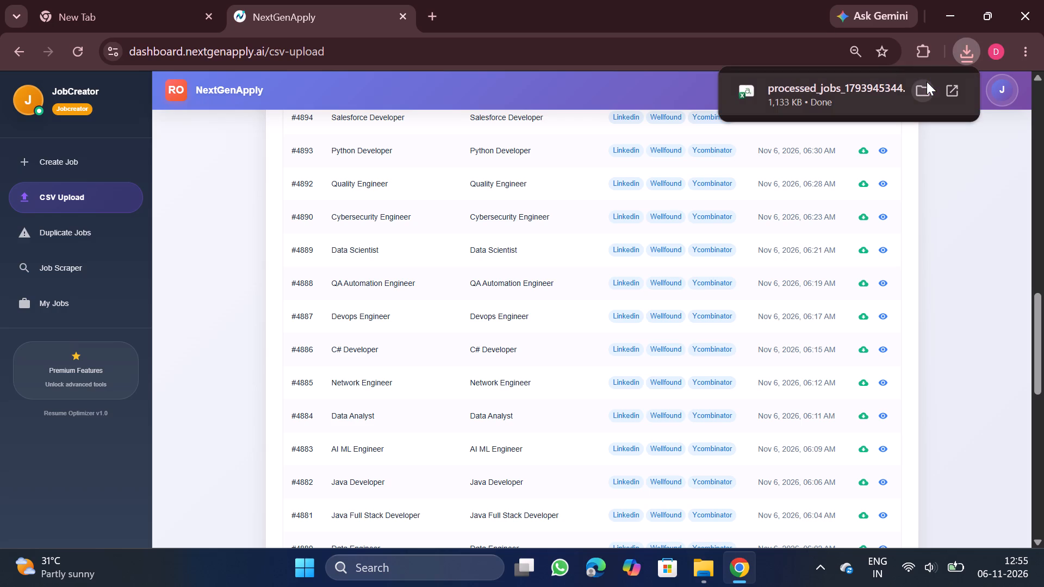
{"action": "left_click", "coordinate": [848, 107]}
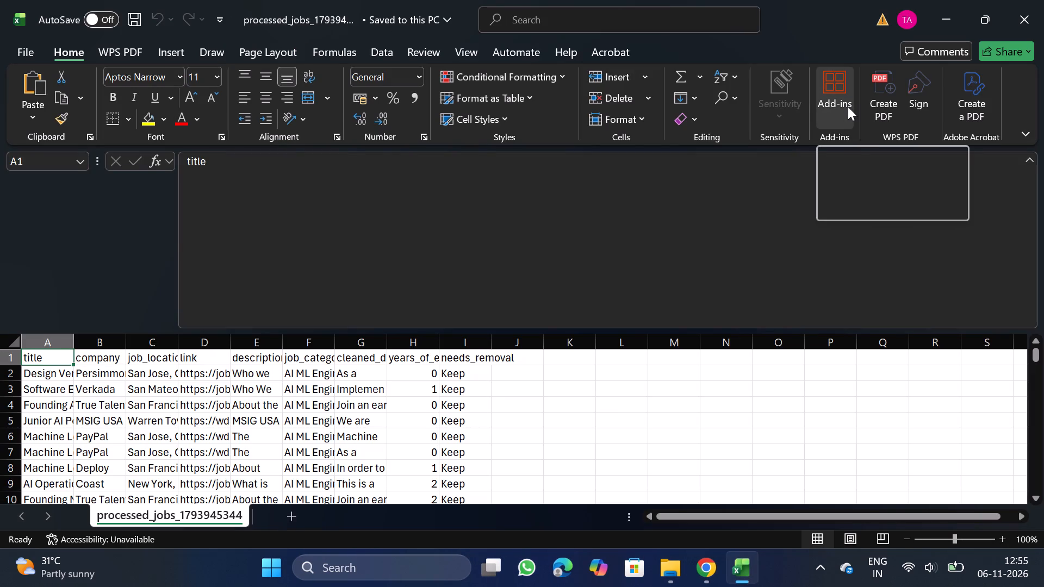
Remove duplicate rows from the whole AI ML Engineer list, comparing only the company column.
{"action": "left_click", "coordinate": [345, 446]}
{"action": "key", "text": "ctrl+a"}
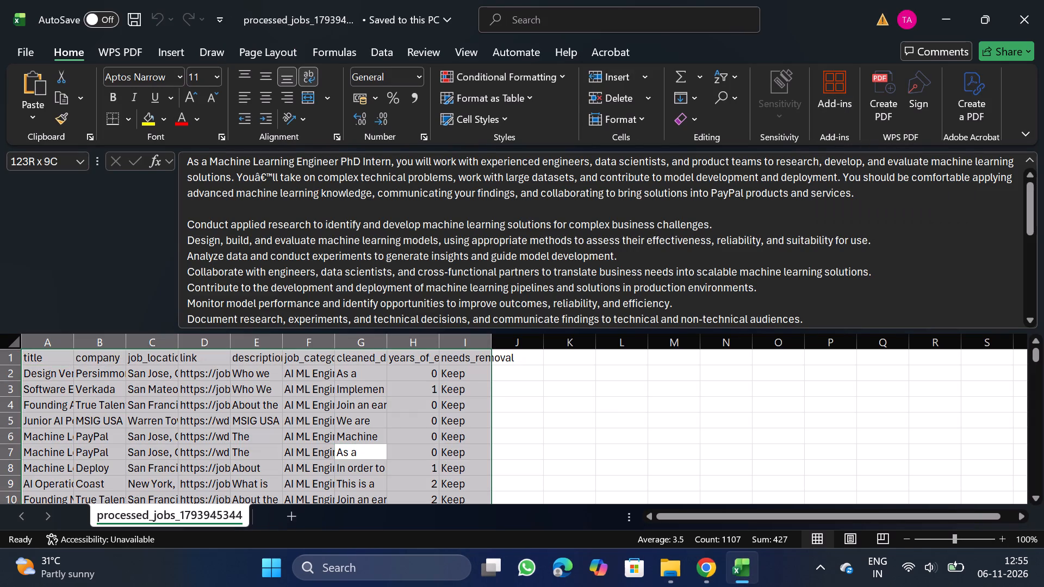
{"action": "left_click", "coordinate": [380, 48]}
{"action": "left_click", "coordinate": [693, 105]}
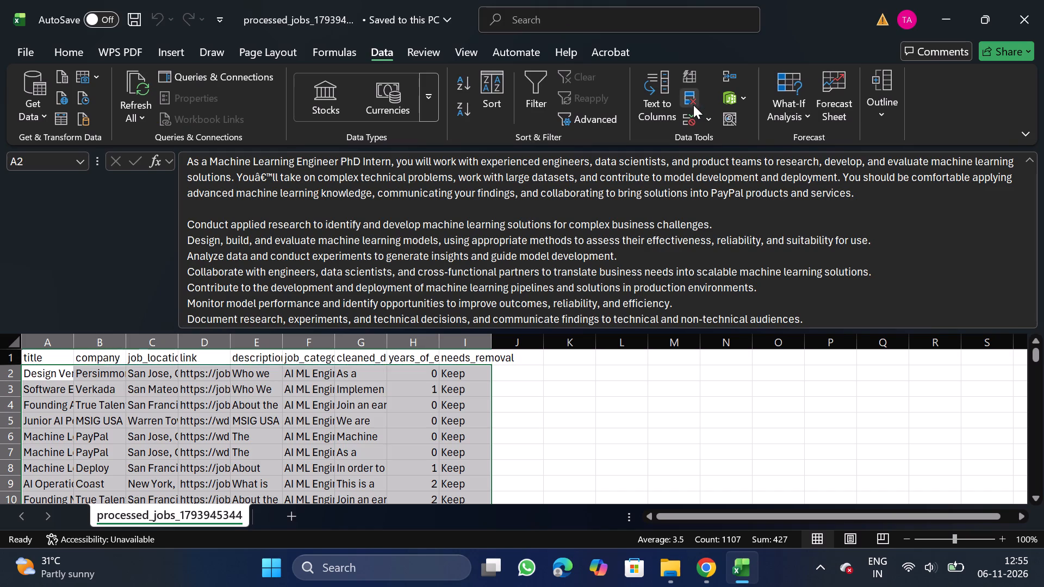
{"action": "left_click", "coordinate": [235, 253]}
{"action": "left_click", "coordinate": [117, 320]}
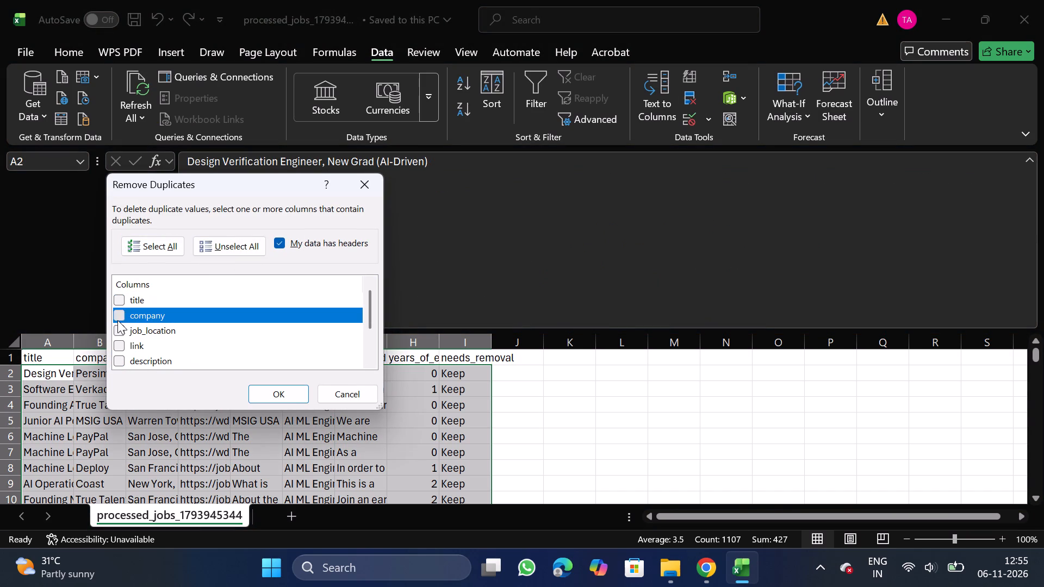
{"action": "left_click", "coordinate": [299, 401]}
{"action": "left_click", "coordinate": [627, 311]}
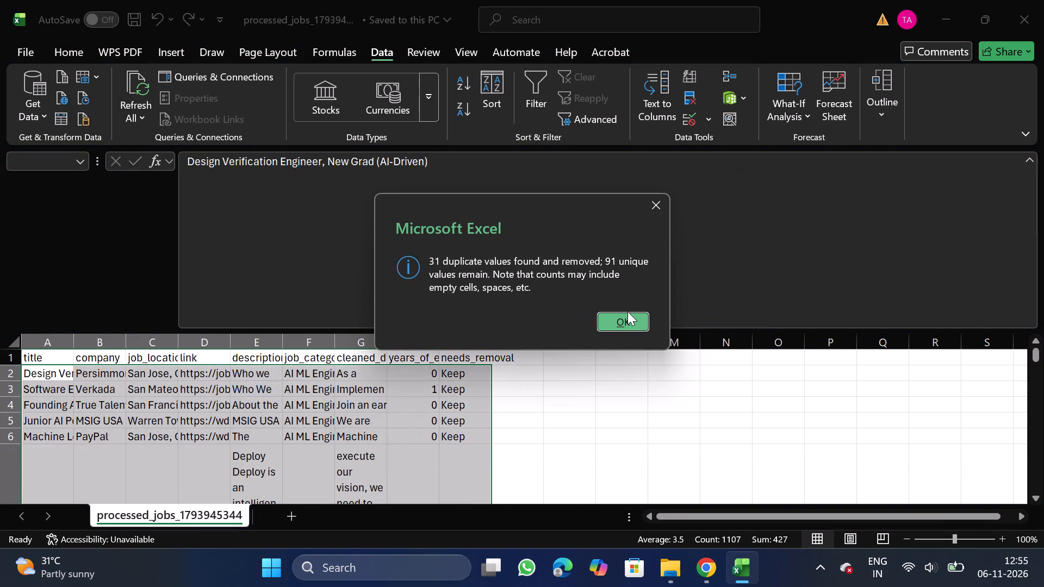
{"action": "left_click", "coordinate": [623, 317]}
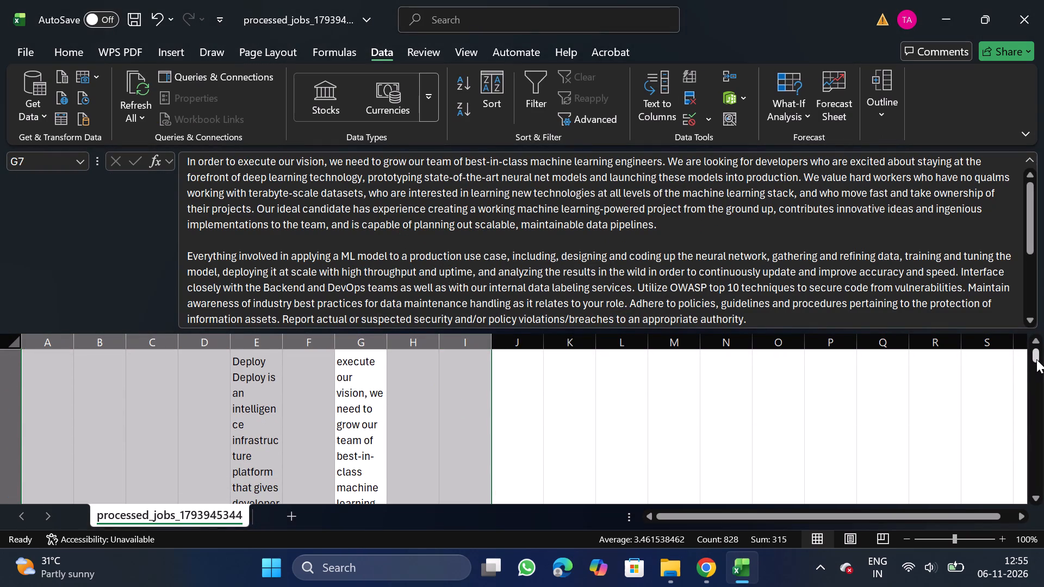
Filter the needs_removal column to Remove, delete all the matching rows and turn the filters off.
{"action": "left_click_drag", "start_coordinate": [1037, 359], "coordinate": [1032, 273]}
{"action": "left_click", "coordinate": [455, 360]}
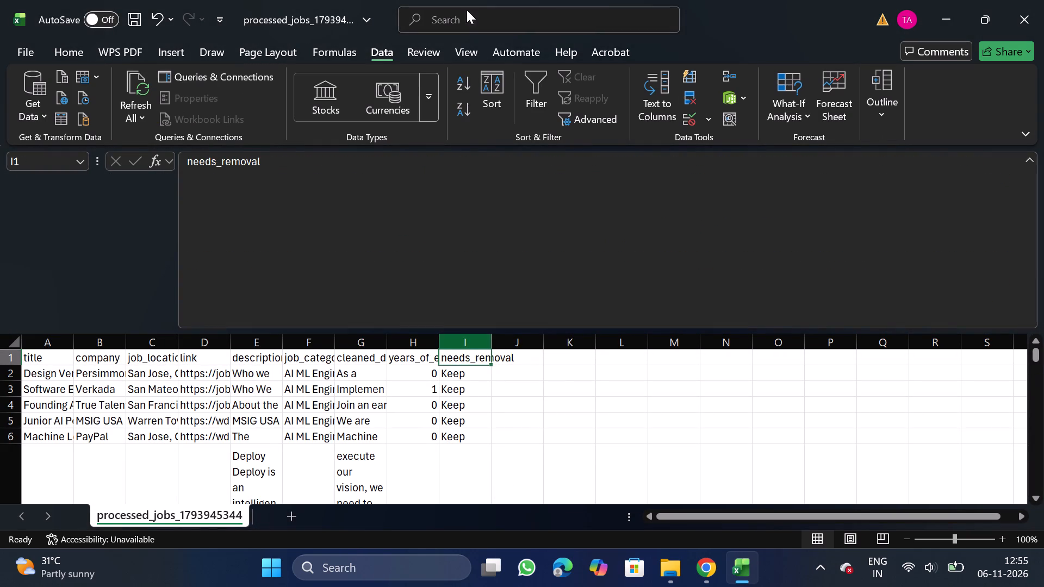
{"action": "left_click", "coordinate": [525, 82]}
{"action": "left_click", "coordinate": [484, 360]}
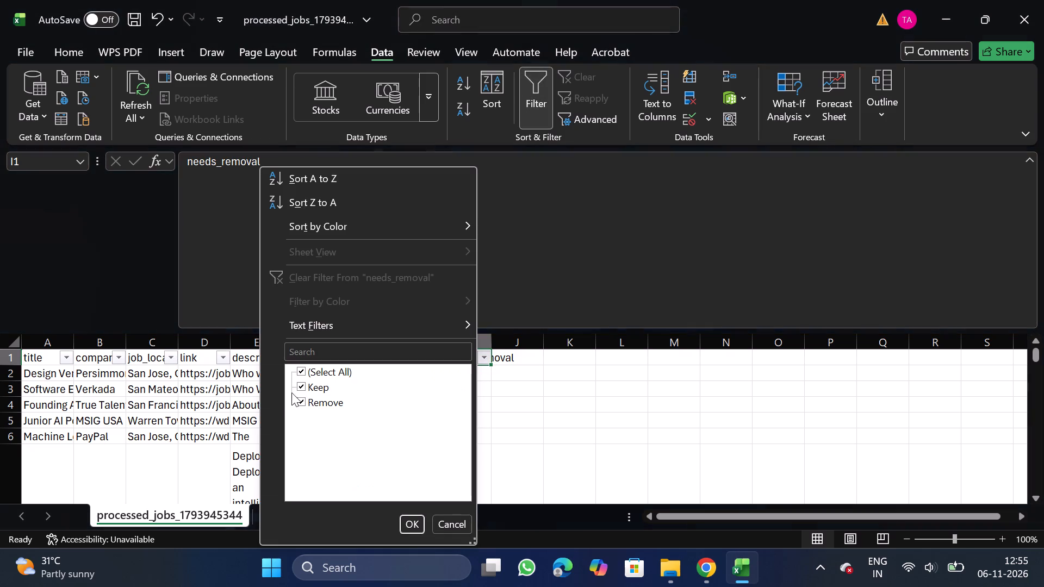
{"action": "left_click", "coordinate": [315, 391]}
{"action": "left_click", "coordinate": [415, 521]}
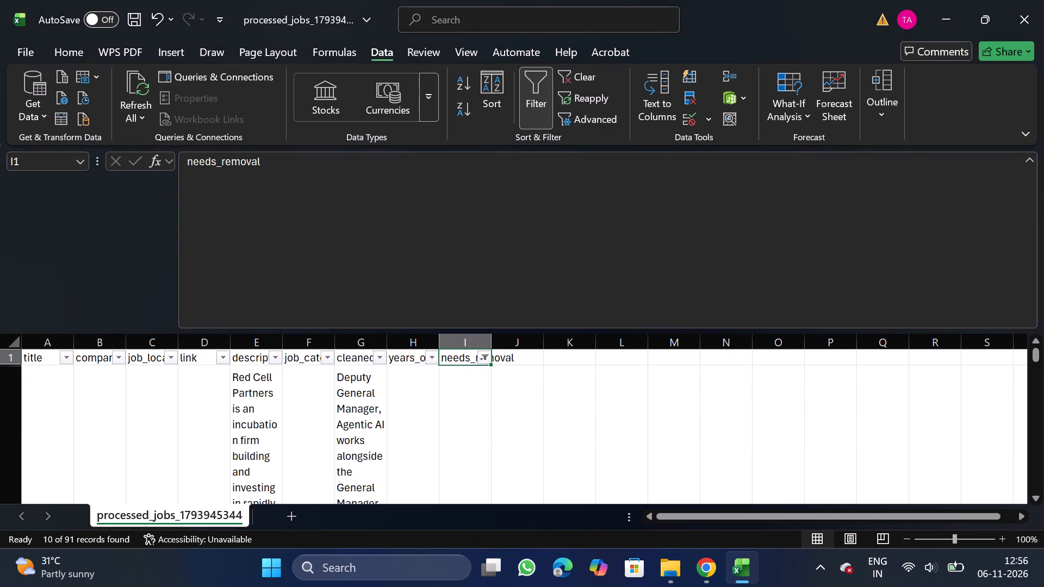
{"action": "left_click", "coordinate": [1, 384]}
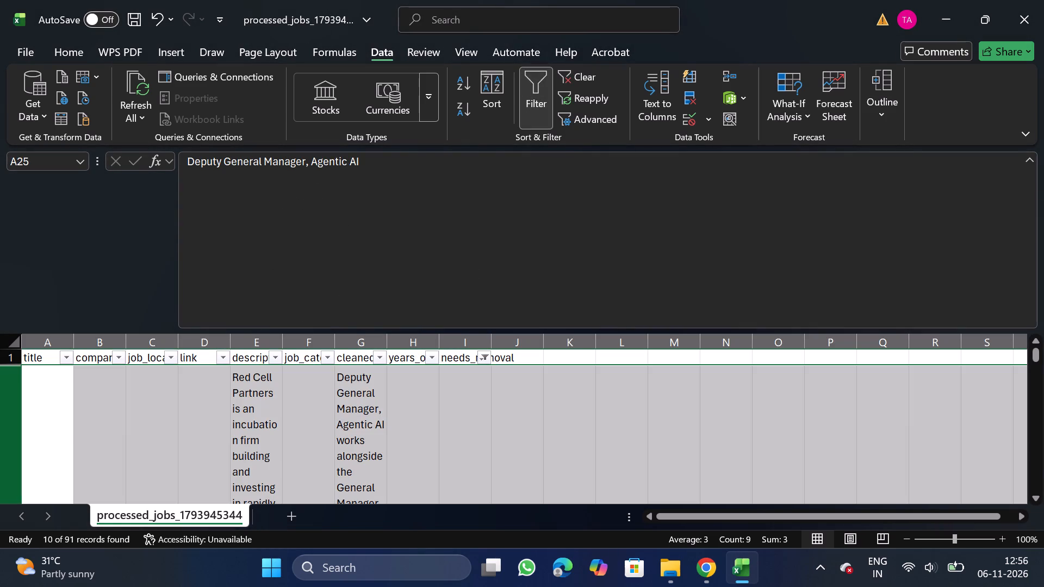
{"action": "key", "text": "ctrl+shift+Down"}
{"action": "right_click", "coordinate": [157, 430]}
{"action": "left_click", "coordinate": [243, 287]}
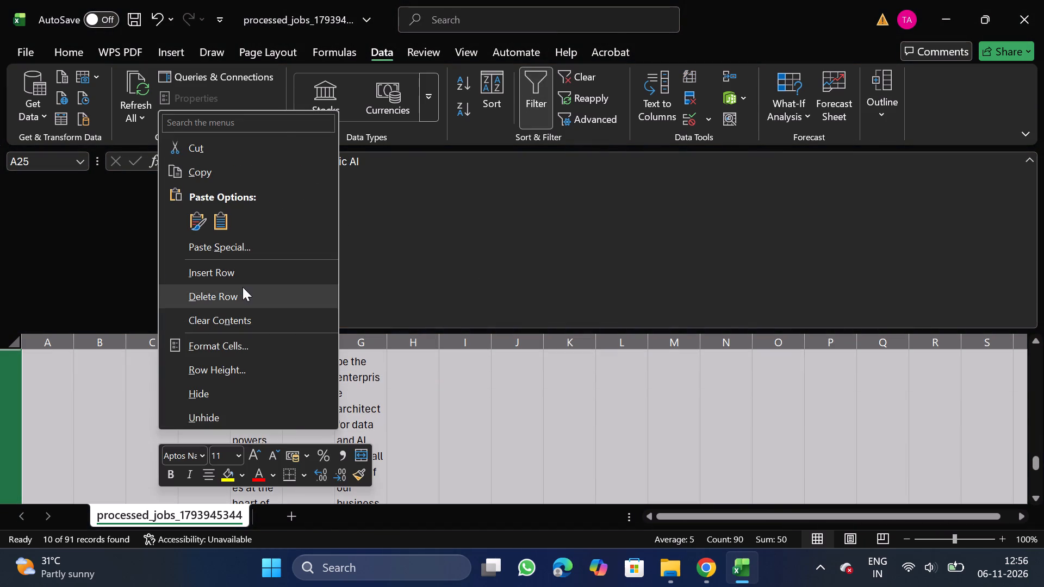
{"action": "left_click", "coordinate": [525, 110]}
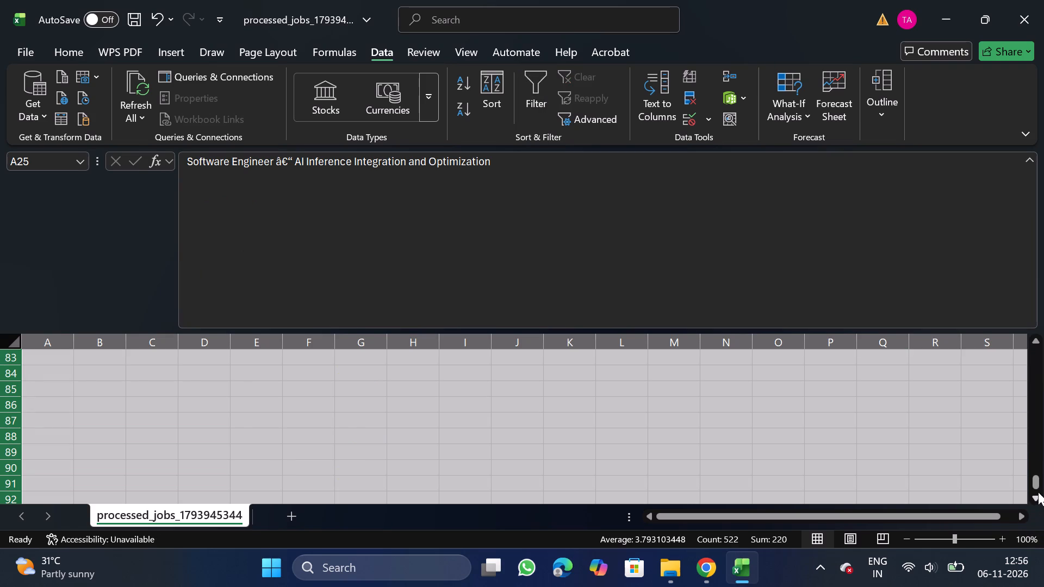
Delete the entire needs_removal column from the AI ML Engineer list.
{"action": "left_click_drag", "start_coordinate": [1037, 488], "coordinate": [1004, 270]}
{"action": "left_click", "coordinate": [463, 336]}
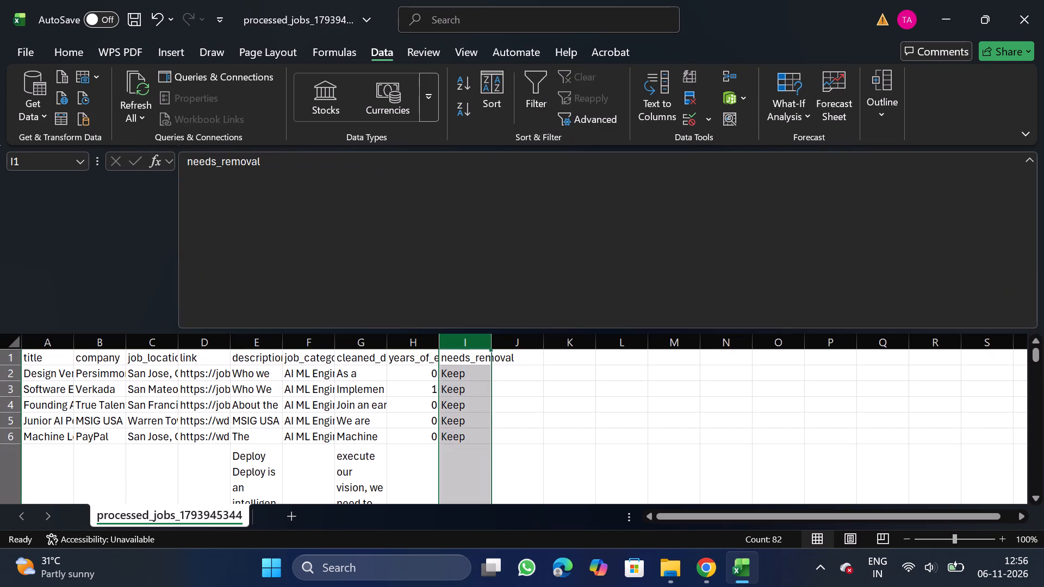
{"action": "right_click", "coordinate": [459, 396]}
{"action": "left_click", "coordinate": [519, 271]}
Filter the years_of_experience column to show only 8, 10, 12, 15 and blank entries.
{"action": "left_click", "coordinate": [416, 330]}
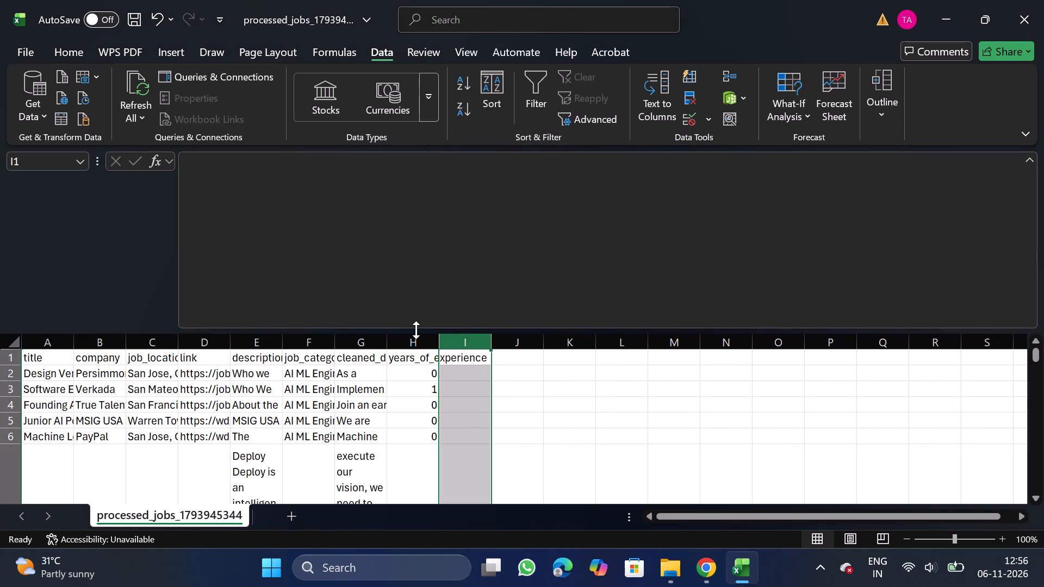
{"action": "left_click_drag", "start_coordinate": [405, 349], "coordinate": [530, 99]}
{"action": "left_click", "coordinate": [530, 99]}
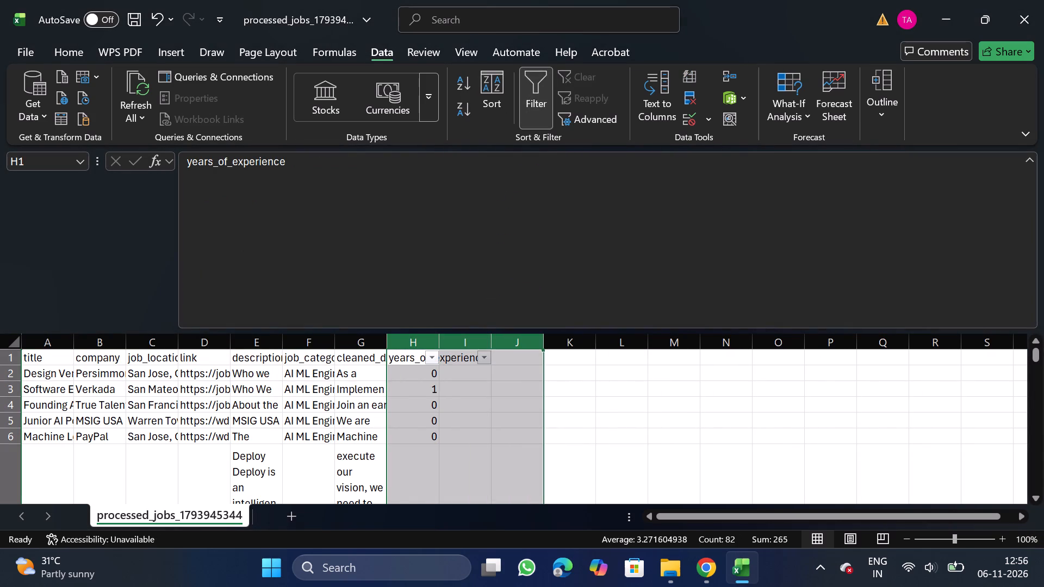
{"action": "left_click", "coordinate": [435, 362]}
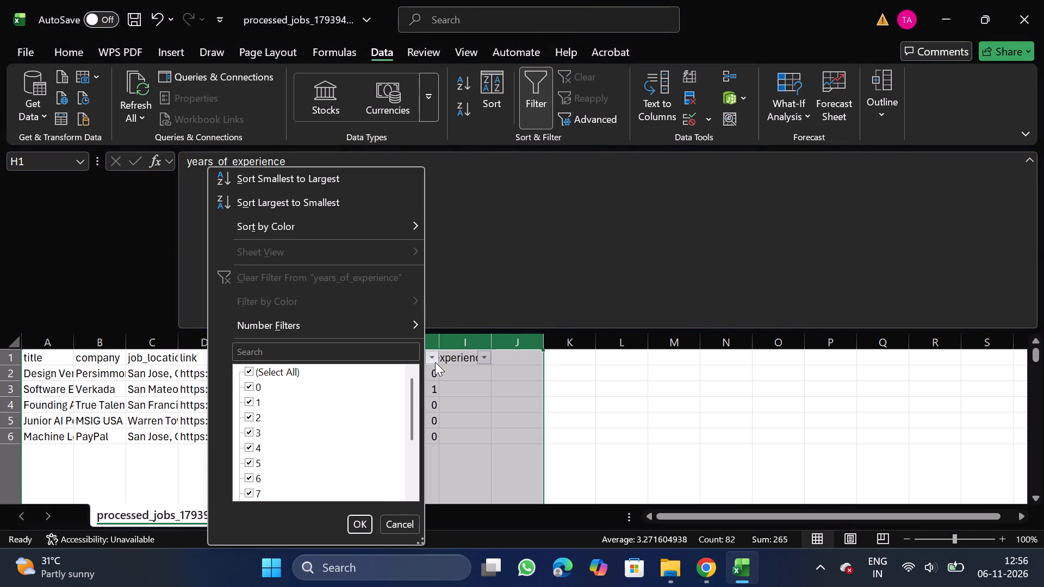
{"action": "left_click", "coordinate": [282, 370]}
{"action": "scroll", "coordinate": [280, 455], "scroll_direction": "down", "scroll_amount": 1}
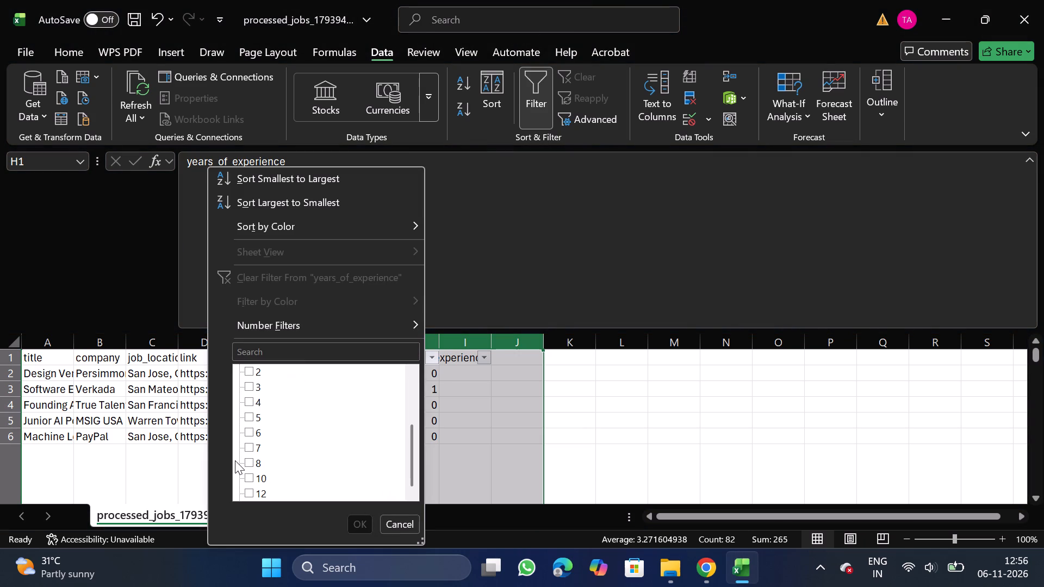
{"action": "left_click", "coordinate": [235, 460]}
{"action": "left_click", "coordinate": [246, 465]}
{"action": "left_click", "coordinate": [254, 480]}
{"action": "left_click", "coordinate": [254, 491]}
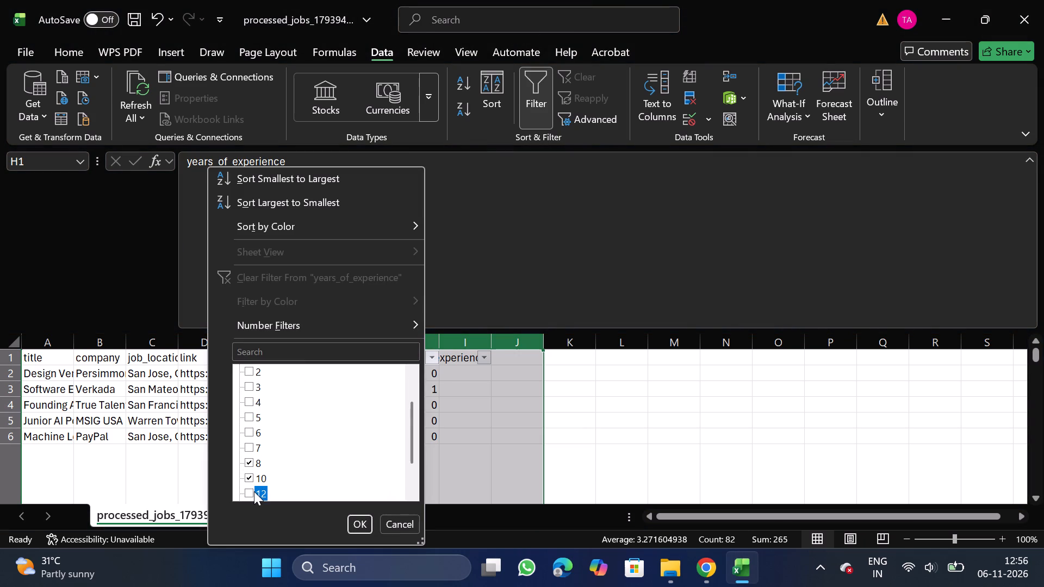
{"action": "scroll", "coordinate": [291, 485], "scroll_direction": "down", "scroll_amount": 1}
{"action": "left_click", "coordinate": [251, 465]}
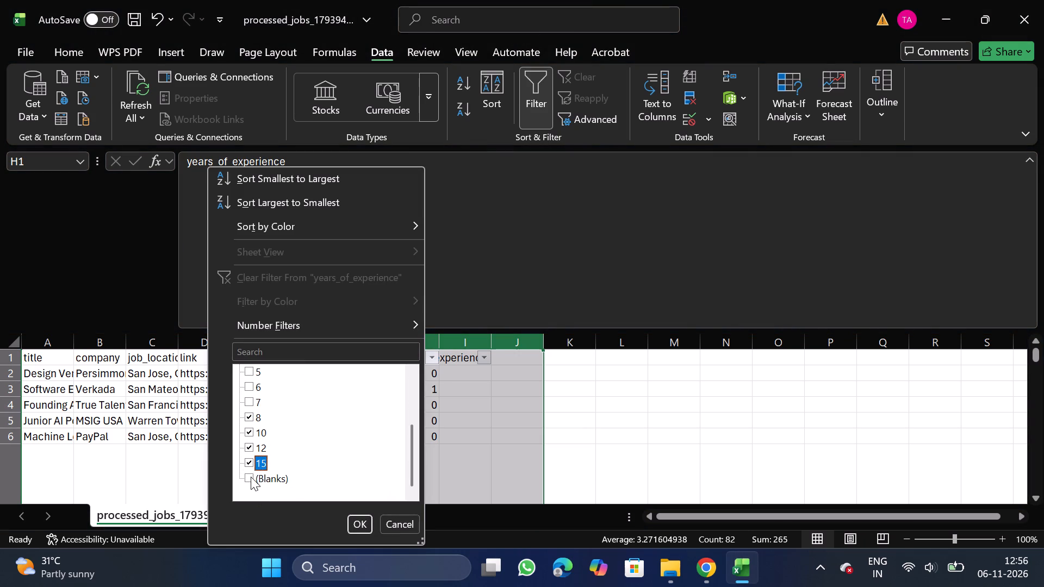
{"action": "left_click", "coordinate": [251, 477]}
{"action": "left_click", "coordinate": [368, 527]}
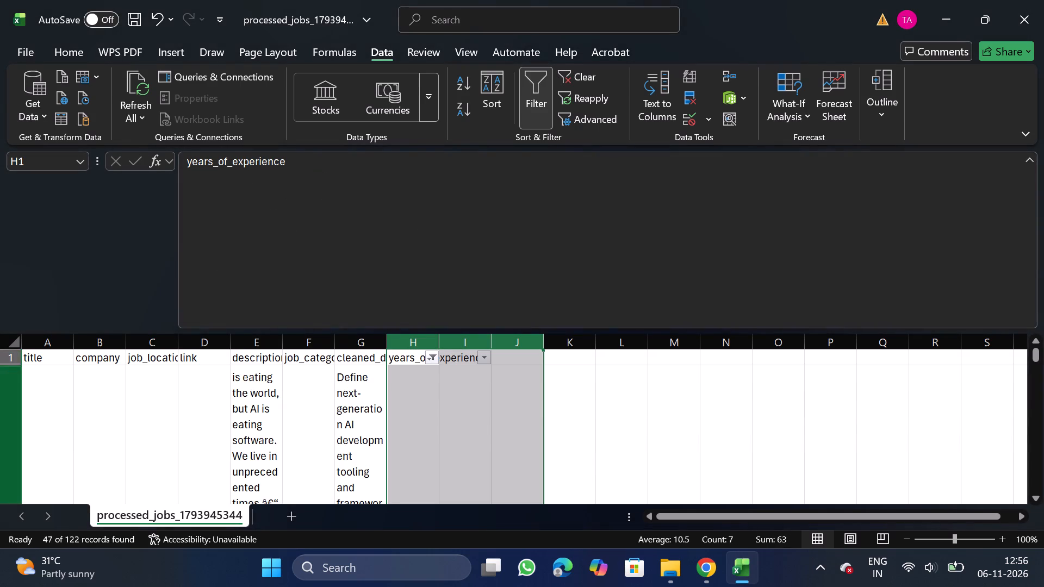
Delete all the rows matching the years_of_experience filter and turn the filters off.
{"action": "left_click", "coordinate": [8, 376]}
{"action": "key", "text": "ctrl+shift+Down"}
{"action": "right_click", "coordinate": [230, 452]}
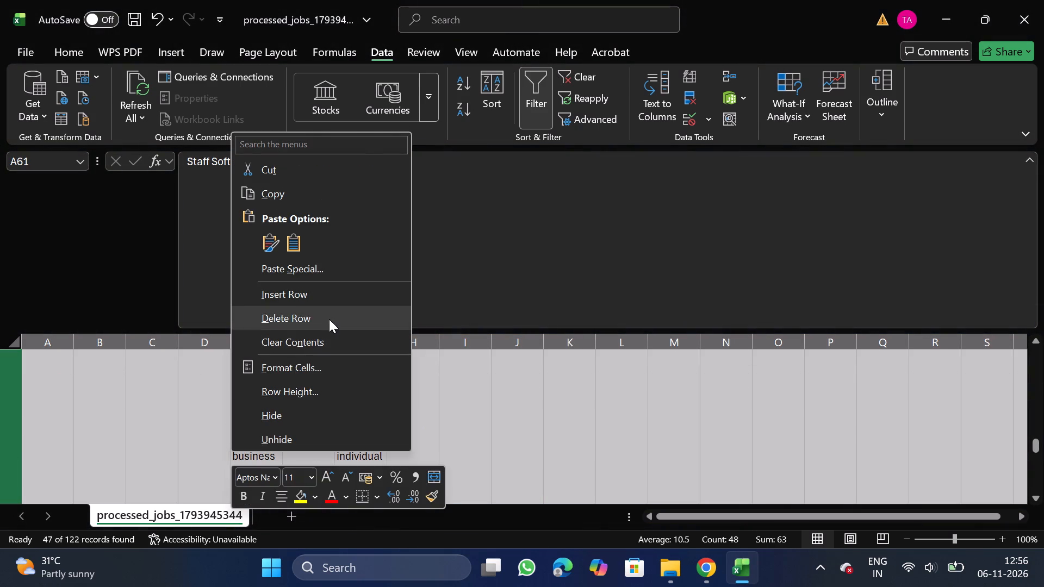
{"action": "left_click", "coordinate": [329, 319]}
{"action": "left_click", "coordinate": [538, 99]}
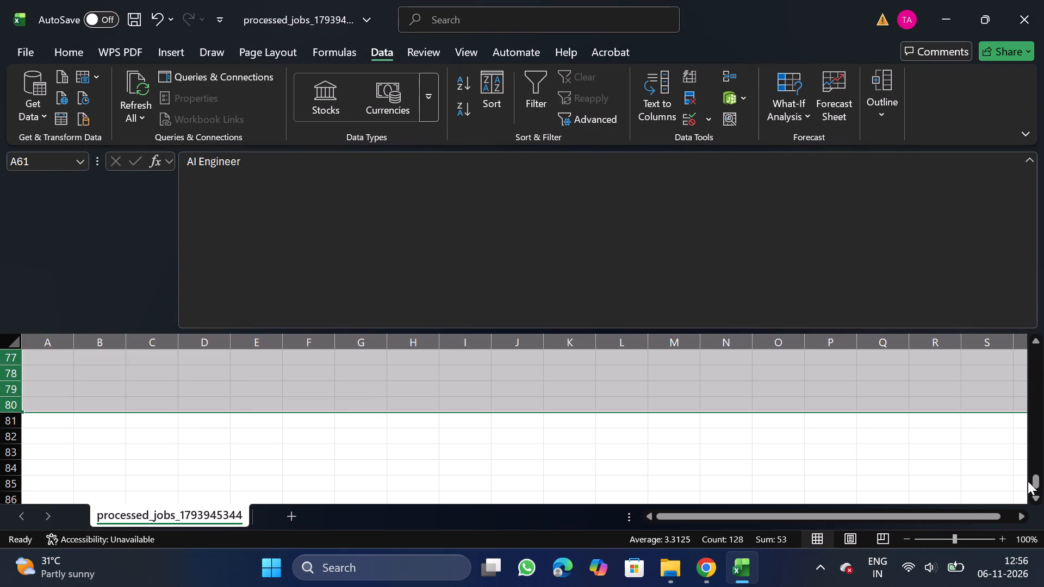
Filter the years_of_experience column to show only rows with the value 5.
{"action": "left_click_drag", "start_coordinate": [1031, 482], "coordinate": [998, 273]}
{"action": "left_click", "coordinate": [414, 352]}
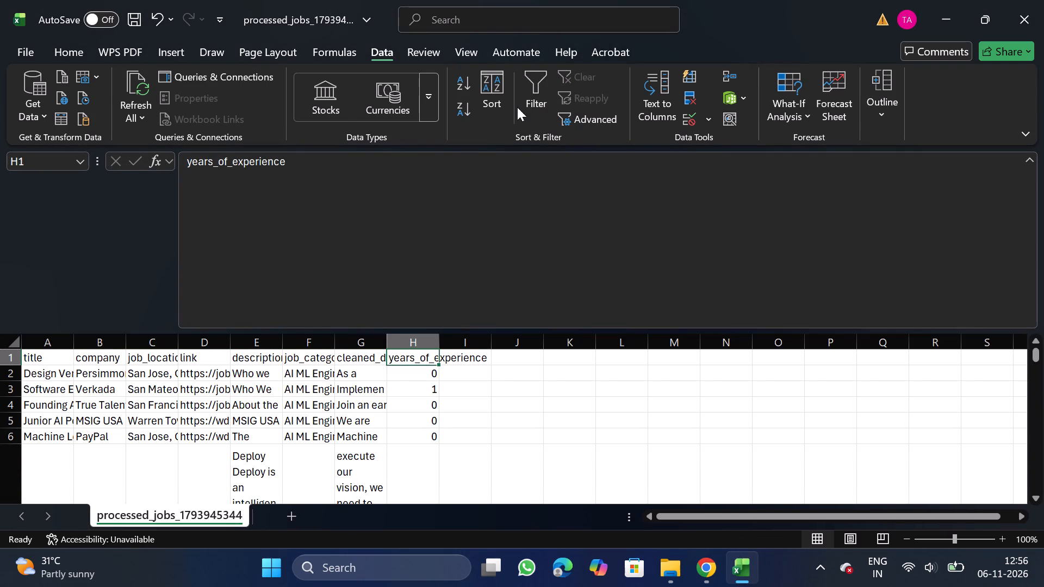
{"action": "left_click", "coordinate": [527, 114]}
{"action": "left_click", "coordinate": [438, 360]}
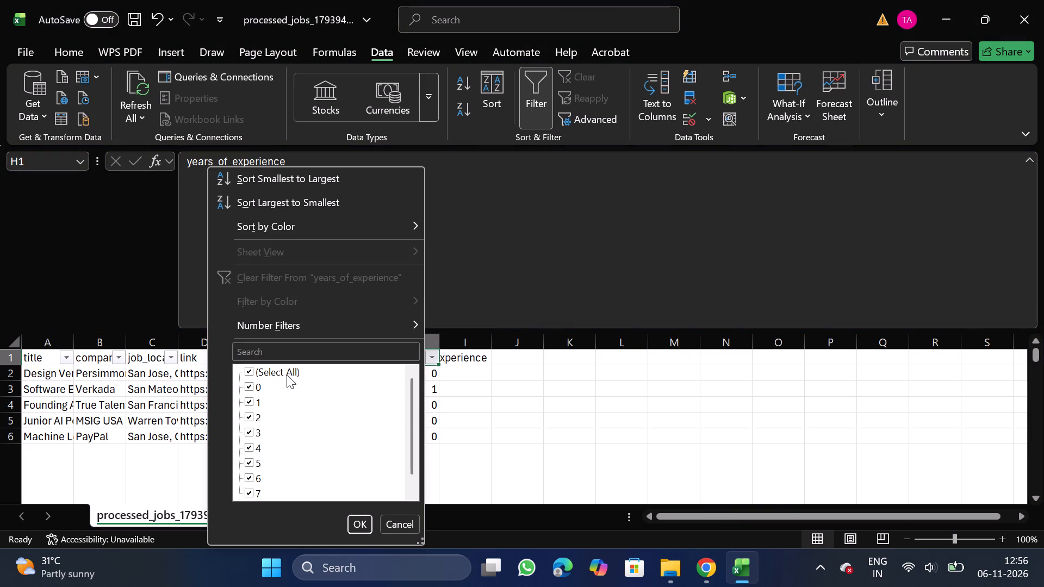
{"action": "left_click", "coordinate": [285, 374]}
{"action": "left_click", "coordinate": [250, 460]}
{"action": "left_click", "coordinate": [353, 529]}
Turn off text wrapping for the filtered description, job_category and cleaned_description columns.
{"action": "left_click", "coordinate": [262, 345]}
{"action": "key", "text": "shift+Right"}
{"action": "key", "text": "shift+Right"}
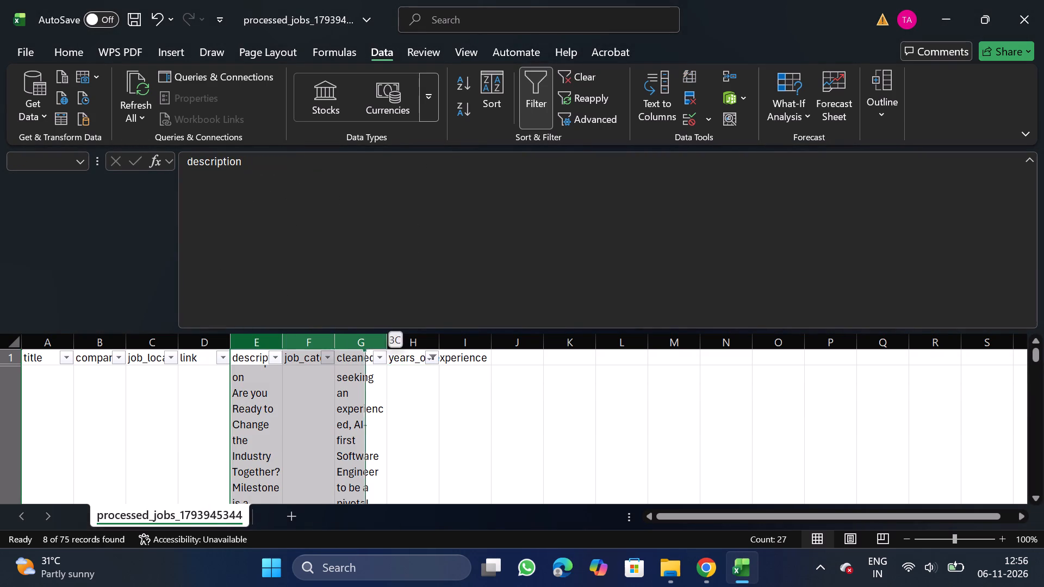
{"action": "left_click_drag", "start_coordinate": [85, 54], "coordinate": [340, 136]}
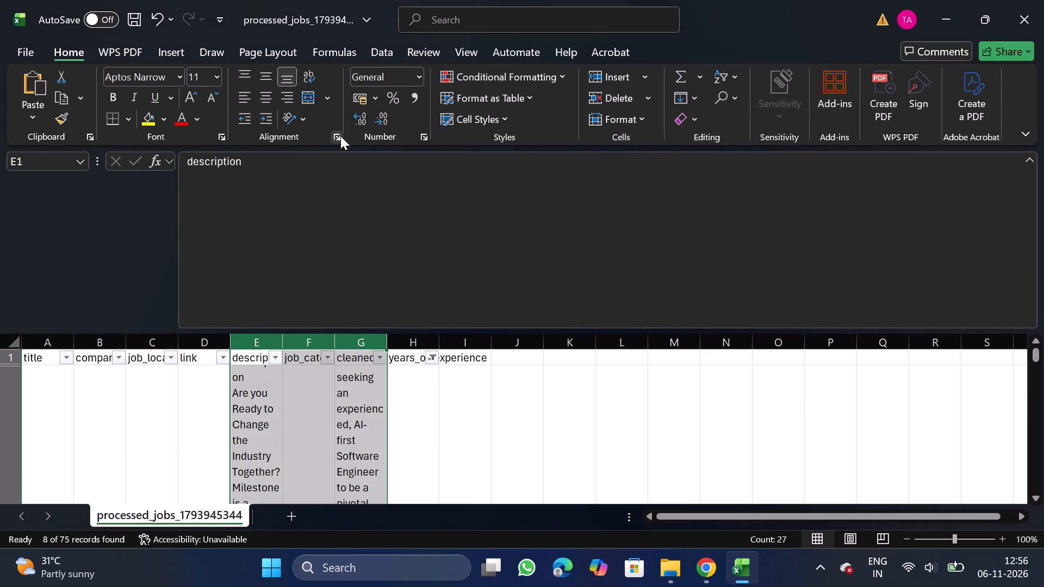
{"action": "left_click", "coordinate": [340, 136]}
{"action": "double_click", "coordinate": [94, 263]}
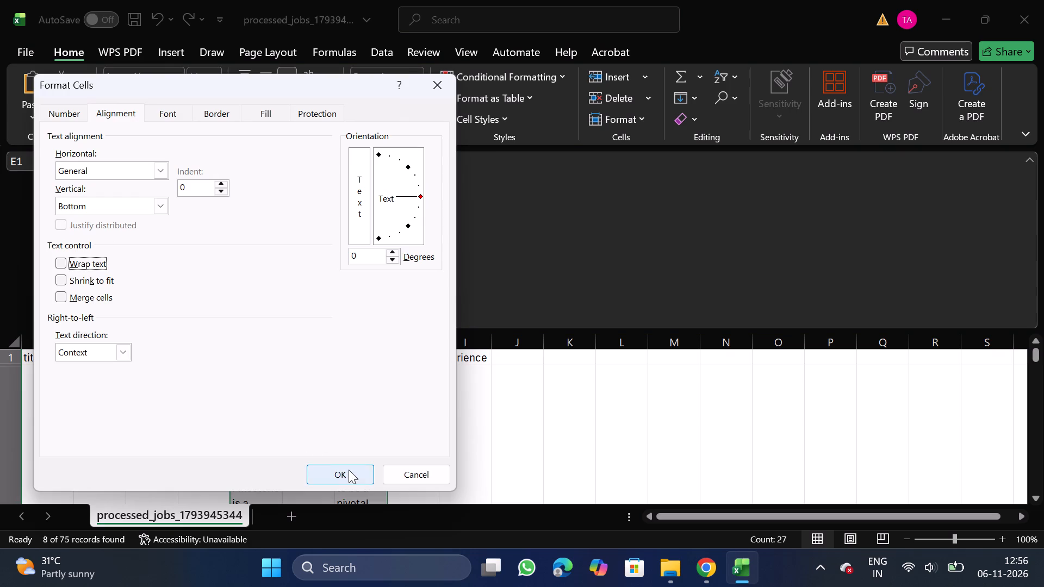
{"action": "left_click", "coordinate": [349, 470]}
Set years_of_experience to 4 in all the filtered rows and turn the filters off.
{"action": "left_click", "coordinate": [414, 376]}
{"action": "left_click", "coordinate": [467, 308]}
{"action": "key", "text": "BackSpace"}
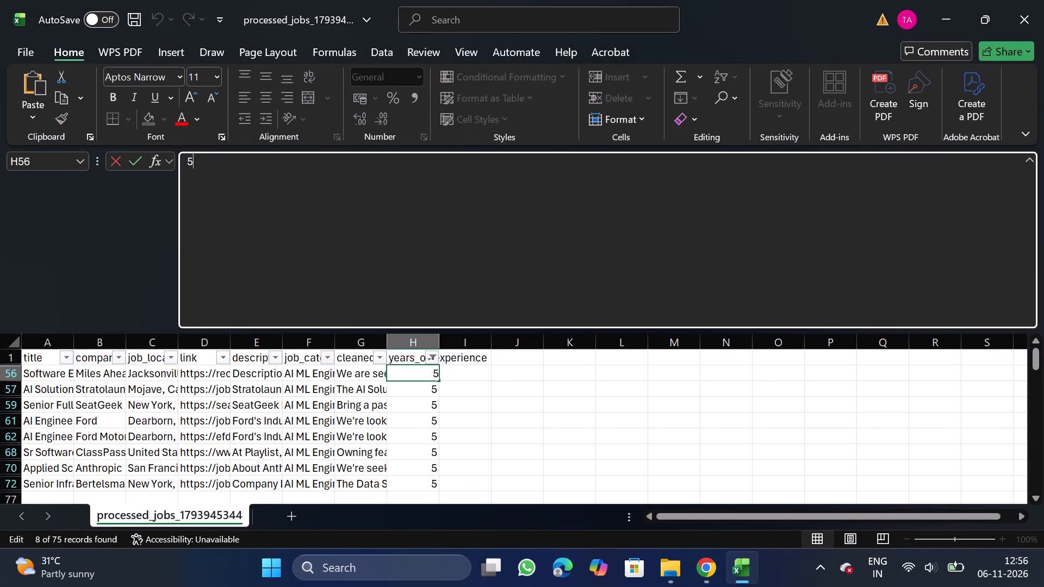
{"action": "key", "text": "4"}
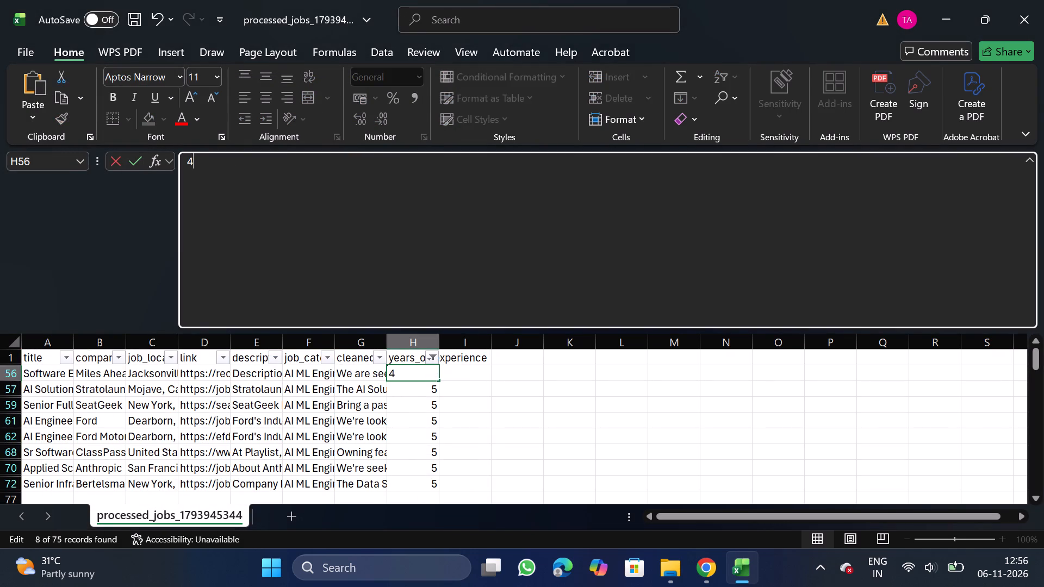
{"action": "double_click", "coordinate": [437, 382]}
{"action": "left_click", "coordinate": [403, 55]}
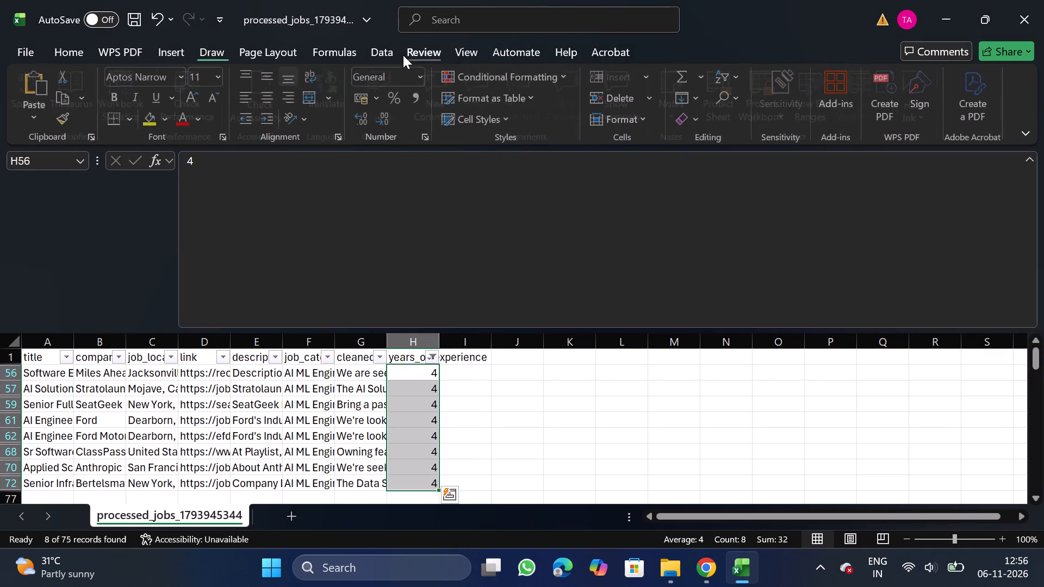
{"action": "left_click", "coordinate": [380, 59]}
{"action": "left_click", "coordinate": [532, 104]}
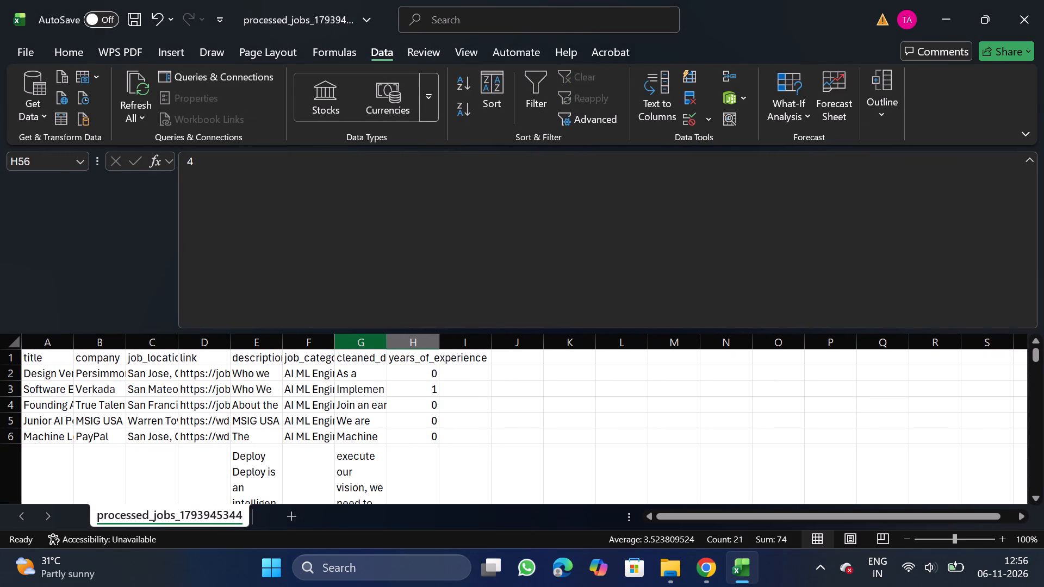
Move the job_category column in front of the title column so it becomes column A.
{"action": "left_click_drag", "start_coordinate": [312, 351], "coordinate": [313, 346]}
{"action": "left_click", "coordinate": [313, 346]}
{"action": "key", "text": "ctrl+x"}
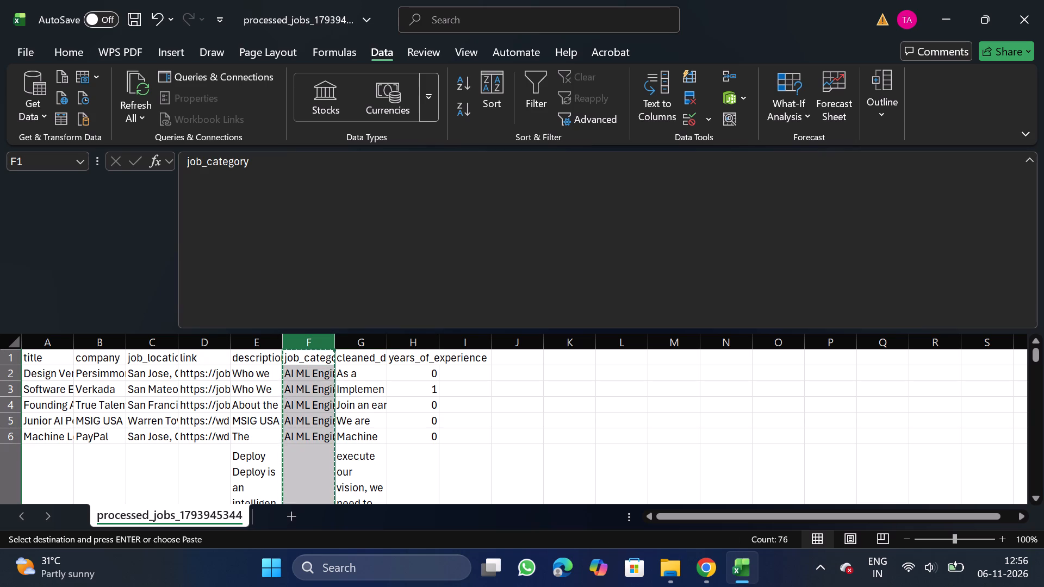
{"action": "left_click", "coordinate": [44, 339]}
{"action": "right_click", "coordinate": [41, 387]}
{"action": "left_click", "coordinate": [124, 233]}
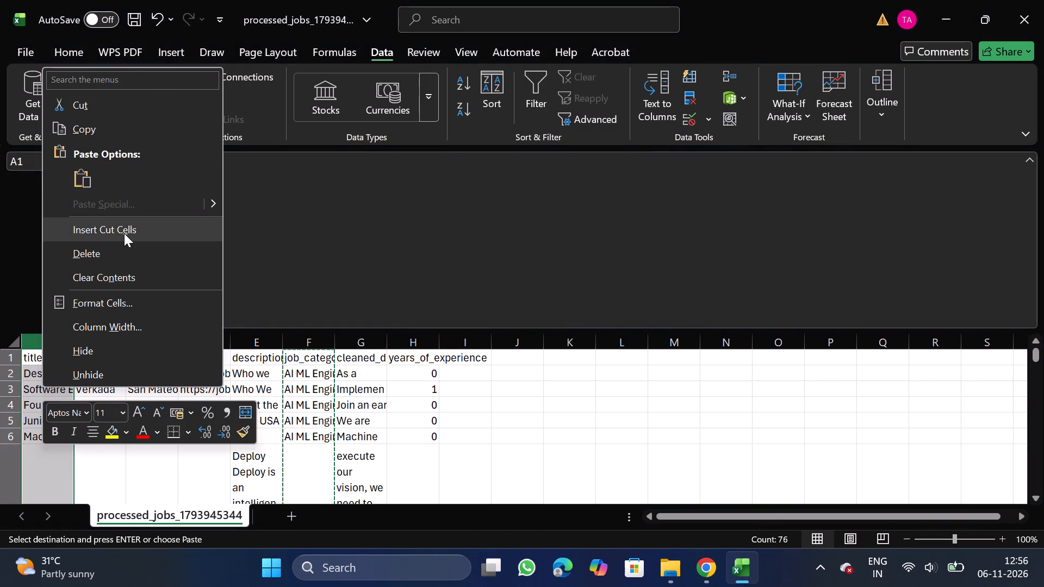
Turn off text wrapping for the whole description and cleaned_description columns.
{"action": "left_click", "coordinate": [320, 344]}
{"action": "key", "text": "shift+Right"}
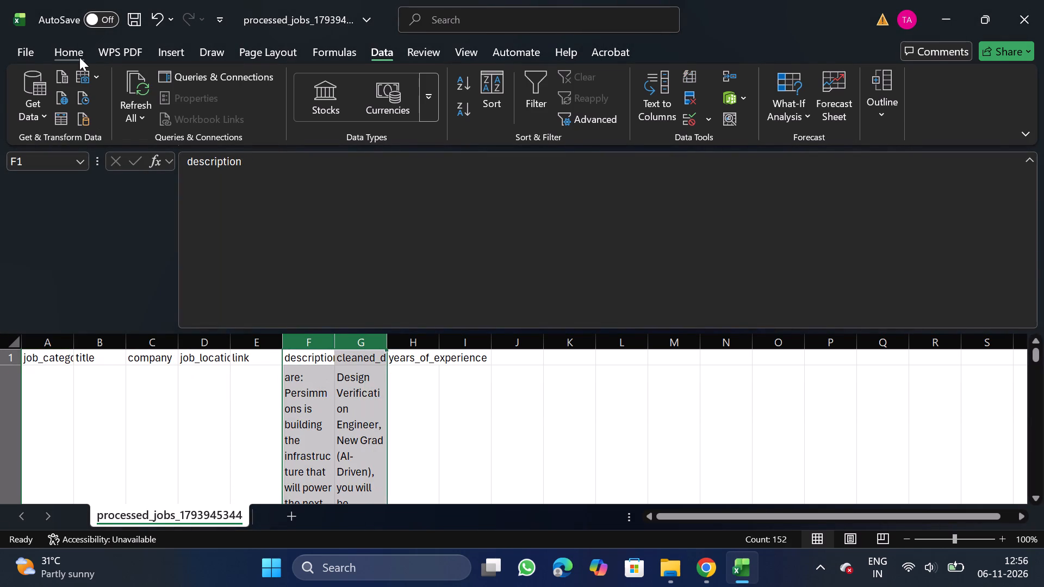
{"action": "left_click", "coordinate": [79, 57]}
{"action": "left_click", "coordinate": [338, 133]}
{"action": "double_click", "coordinate": [86, 261]}
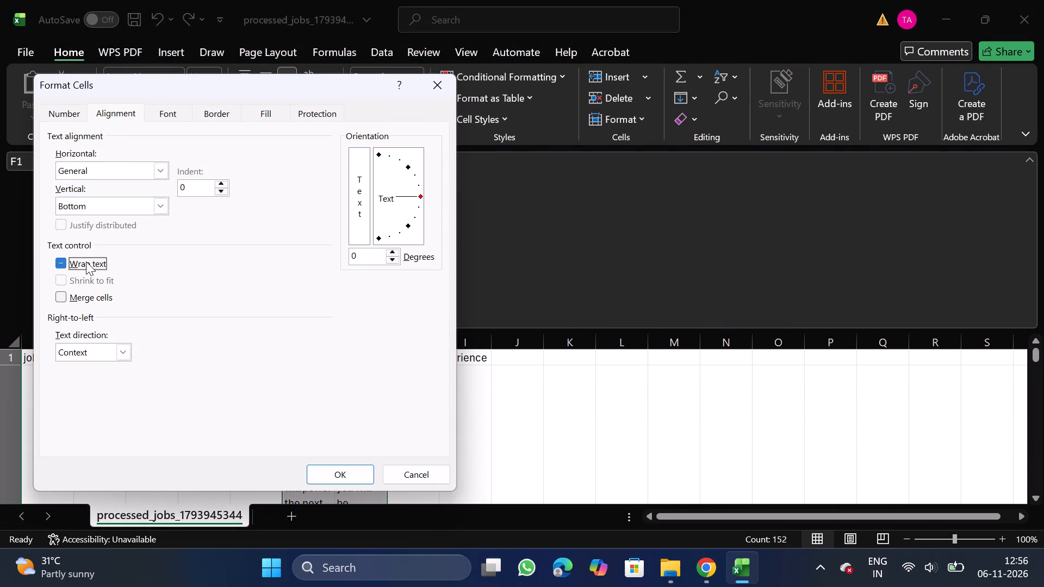
{"action": "left_click", "coordinate": [365, 468]}
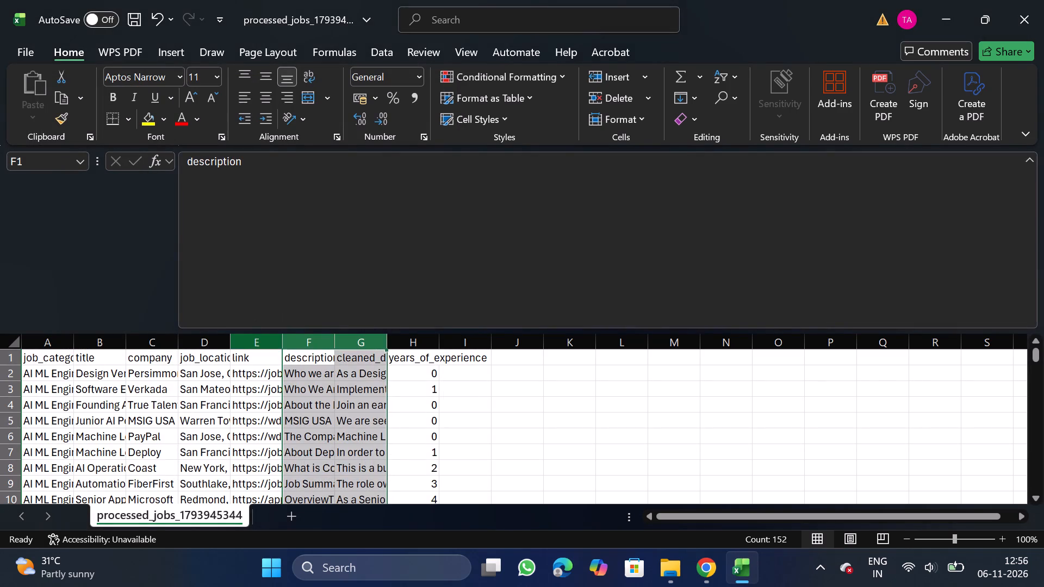
Move the link column to directly after years_of_experience, as the last column of the list.
{"action": "left_click", "coordinate": [250, 343]}
{"action": "key", "text": "ctrl+x"}
{"action": "left_click_drag", "start_coordinate": [453, 343], "coordinate": [457, 396]}
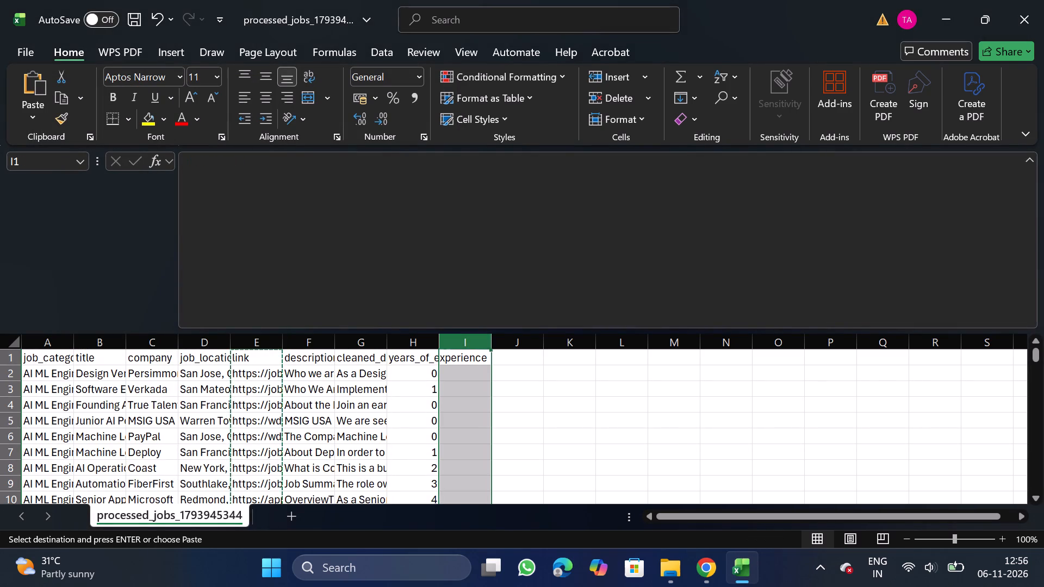
{"action": "right_click", "coordinate": [457, 396]}
{"action": "left_click", "coordinate": [542, 236]}
Move the years_of_experience column to between job_location and description.
{"action": "left_click", "coordinate": [368, 344]}
{"action": "key", "text": "ctrl+x"}
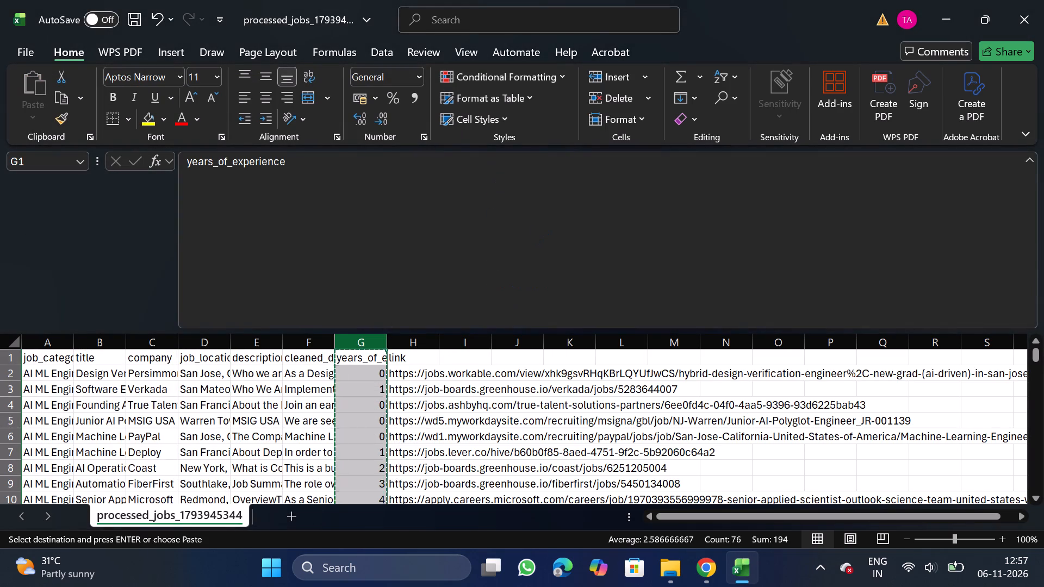
{"action": "scroll", "coordinate": [368, 344], "scroll_direction": "up", "scroll_amount": 2, "text": "ctrl"}
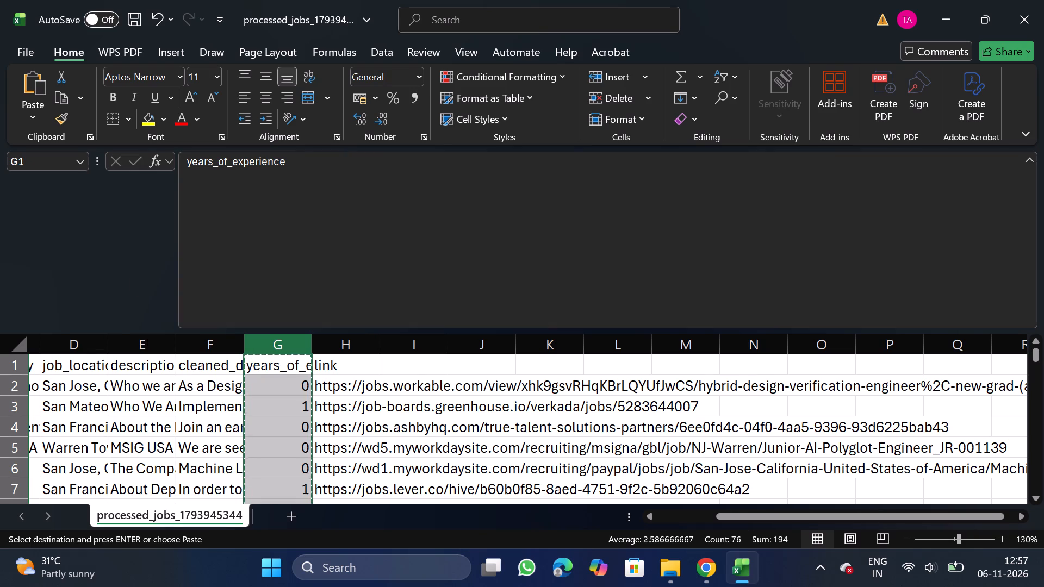
{"action": "key", "text": "ctrl+z"}
{"action": "scroll", "coordinate": [171, 419], "scroll_direction": "right", "scroll_amount": 6}
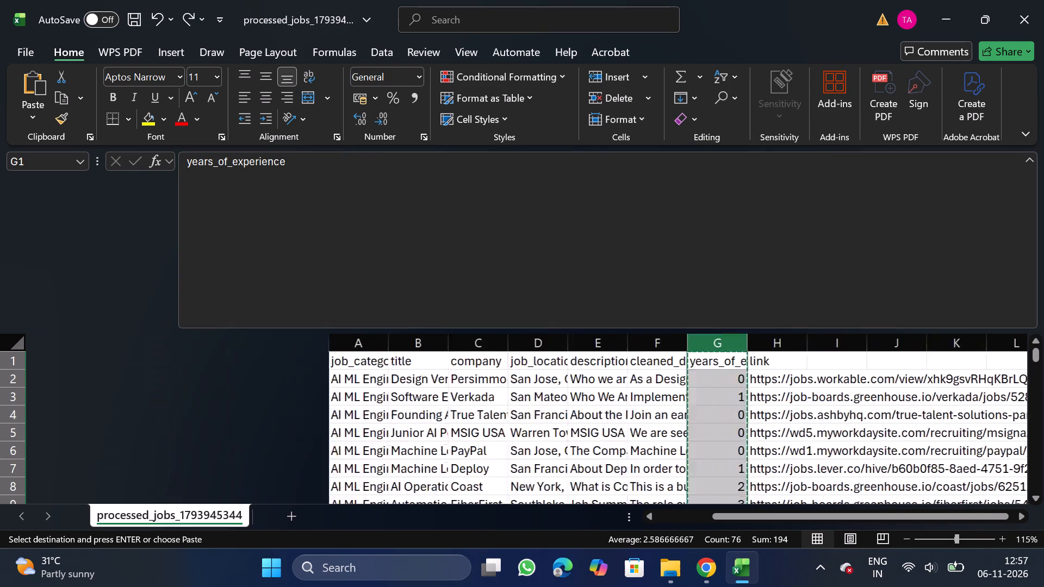
{"action": "scroll", "coordinate": [171, 419], "scroll_direction": "left", "scroll_amount": 4}
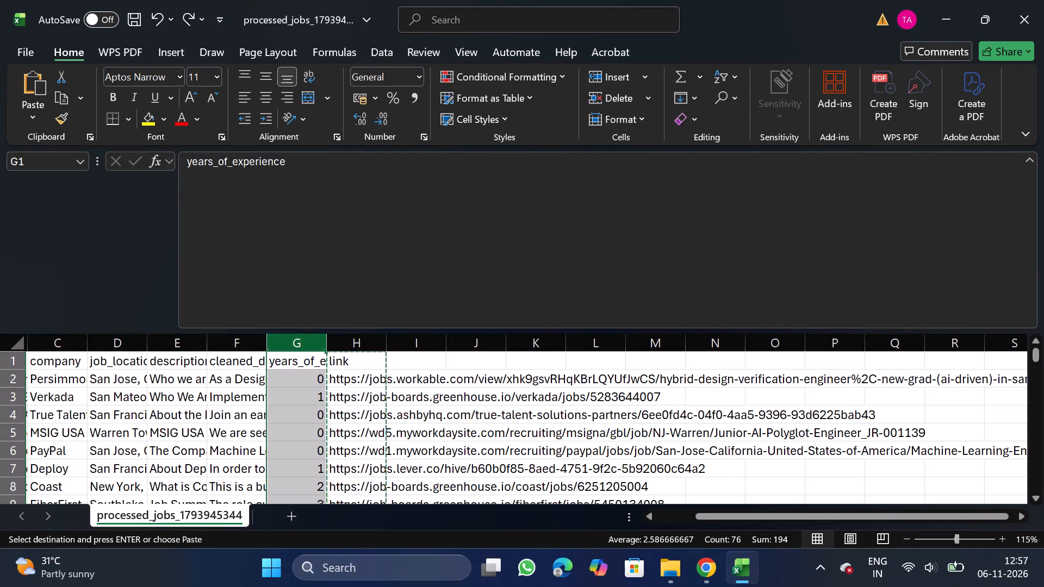
{"action": "left_click", "coordinate": [294, 339]}
{"action": "key", "text": "ctrl+x"}
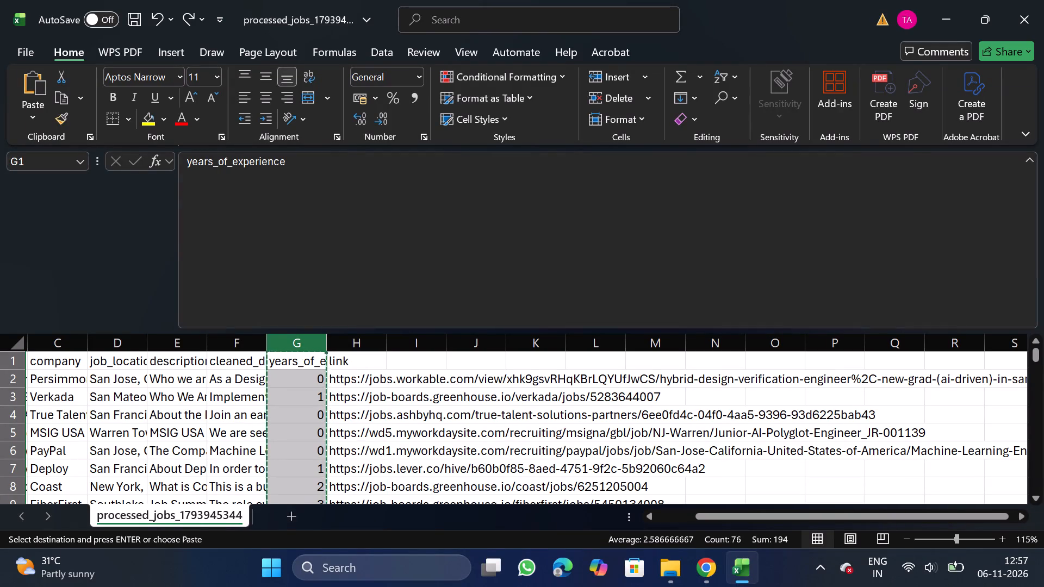
{"action": "left_click", "coordinate": [184, 351]}
{"action": "right_click", "coordinate": [184, 430]}
{"action": "left_click", "coordinate": [272, 274]}
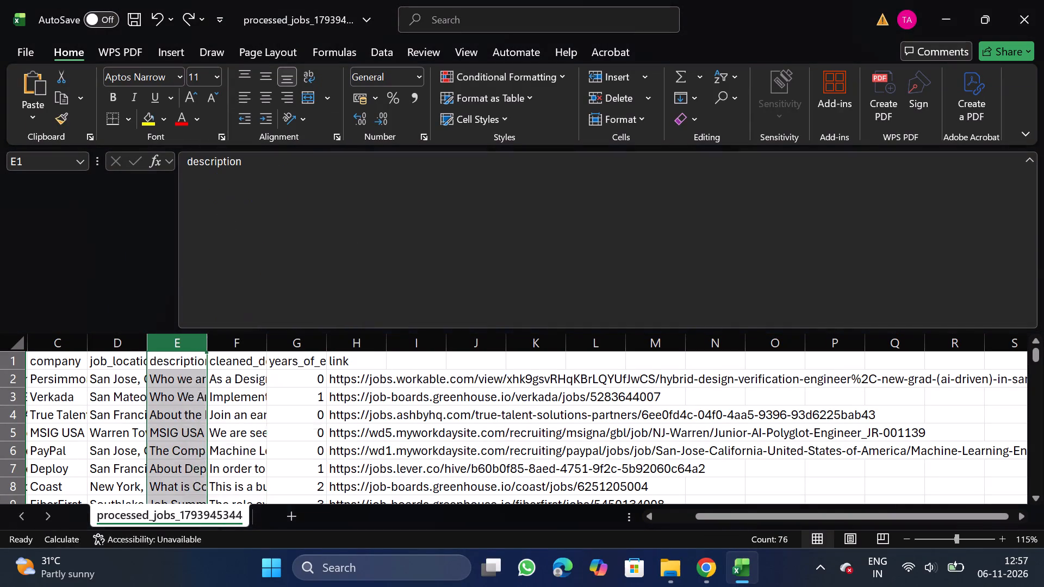
Rename the cleaned_description header in G1 to description, reusing the text copied from the F1 header.
{"action": "left_click", "coordinate": [237, 361]}
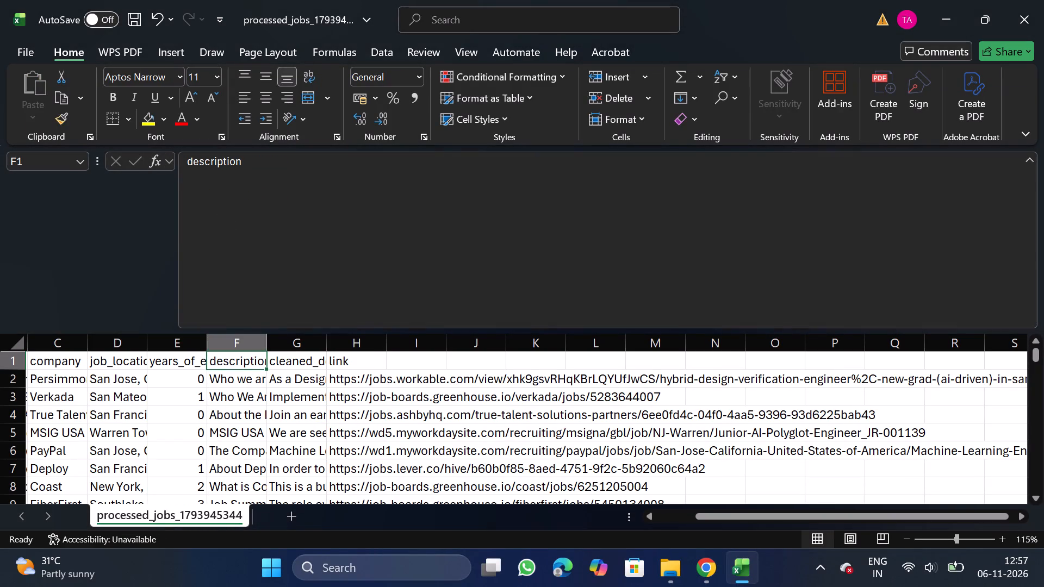
{"action": "left_click_drag", "start_coordinate": [182, 159], "coordinate": [271, 162]}
{"action": "key", "text": "ctrl+c"}
{"action": "left_click_drag", "start_coordinate": [318, 357], "coordinate": [444, 265]}
{"action": "left_click", "coordinate": [444, 265]}
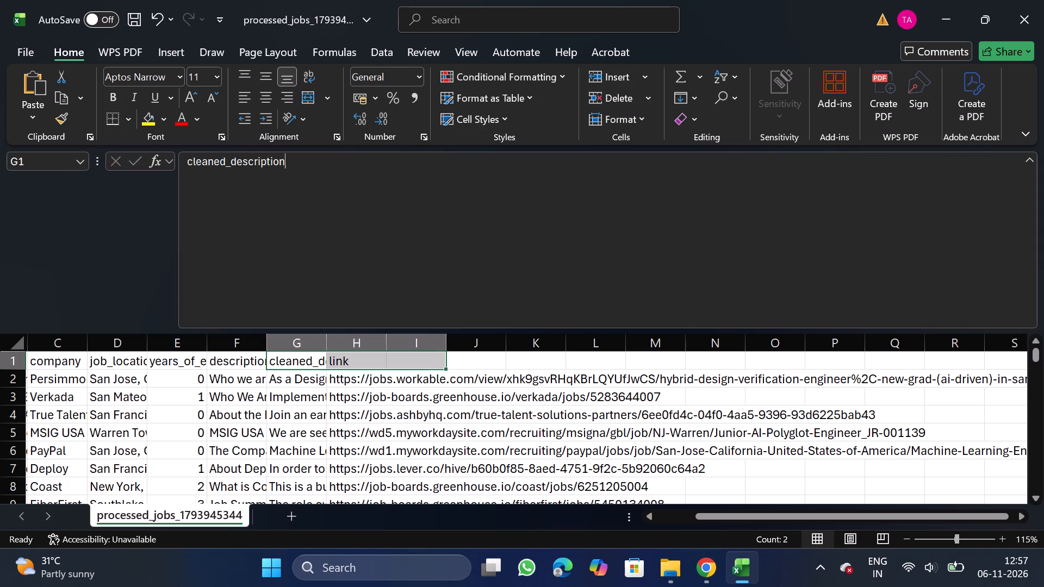
{"action": "key", "text": "BackSpace"}
{"action": "key", "text": "BackSpace"}
{"action": "key", "text": "BackSpace"}
{"action": "key", "text": "BackSpace"}
{"action": "key", "text": "BackSpace"}
{"action": "key", "text": "BackSpace"}
{"action": "key", "text": "BackSpace"}
{"action": "key", "text": "BackSpace"}
{"action": "key", "text": "BackSpace"}
{"action": "key", "text": "BackSpace"}
{"action": "key", "text": "BackSpace"}
{"action": "key", "text": "BackSpace"}
{"action": "key", "text": "BackSpace"}
{"action": "key", "text": "BackSpace"}
{"action": "key", "text": "BackSpace"}
{"action": "key", "text": "BackSpace"}
{"action": "key", "text": "BackSpace"}
{"action": "key", "text": "BackSpace"}
{"action": "key", "text": "BackSpace"}
{"action": "key", "text": "BackSpace"}
{"action": "key", "text": "ctrl+v"}
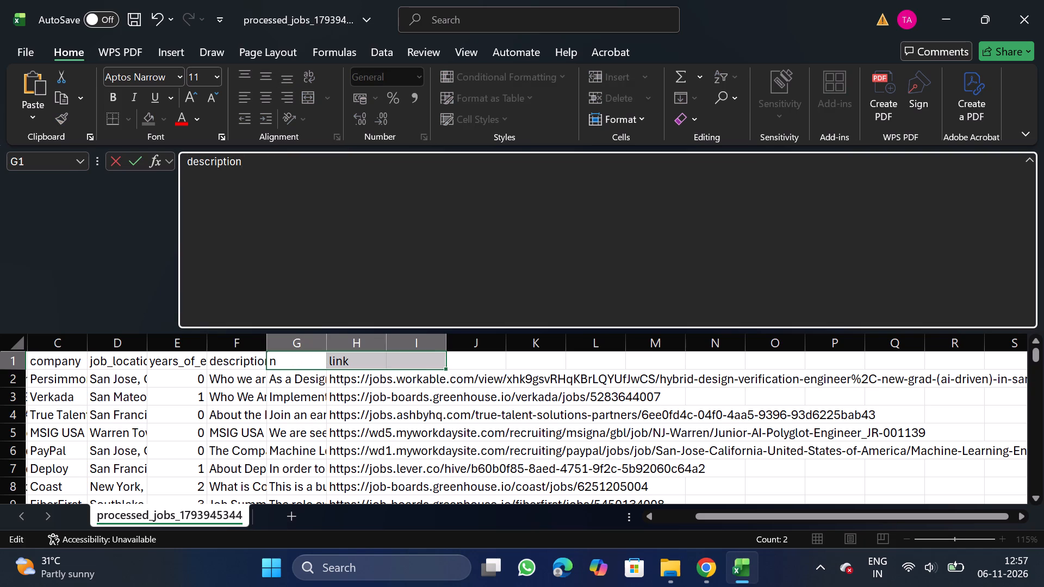
Rename the F1 header to original_description, copying the name from the bulk-upload CSV format requirements in NextGenApply.
{"action": "left_click", "coordinate": [257, 358]}
{"action": "left_click", "coordinate": [389, 257]}
{"action": "key", "text": "BackSpace"}
{"action": "key", "text": "BackSpace"}
{"action": "key", "text": "BackSpace"}
{"action": "key", "text": "BackSpace"}
{"action": "key", "text": "BackSpace"}
{"action": "key", "text": "BackSpace"}
{"action": "key", "text": "BackSpace"}
{"action": "key", "text": "BackSpace"}
{"action": "key", "text": "BackSpace"}
{"action": "key", "text": "BackSpace"}
{"action": "key", "text": "BackSpace"}
{"action": "key", "text": "BackSpace"}
{"action": "key", "text": "BackSpace"}
{"action": "key", "text": "BackSpace"}
{"action": "key", "text": "BackSpace"}
{"action": "key", "text": "BackSpace"}
{"action": "key", "text": "BackSpace"}
{"action": "key", "text": "BackSpace"}
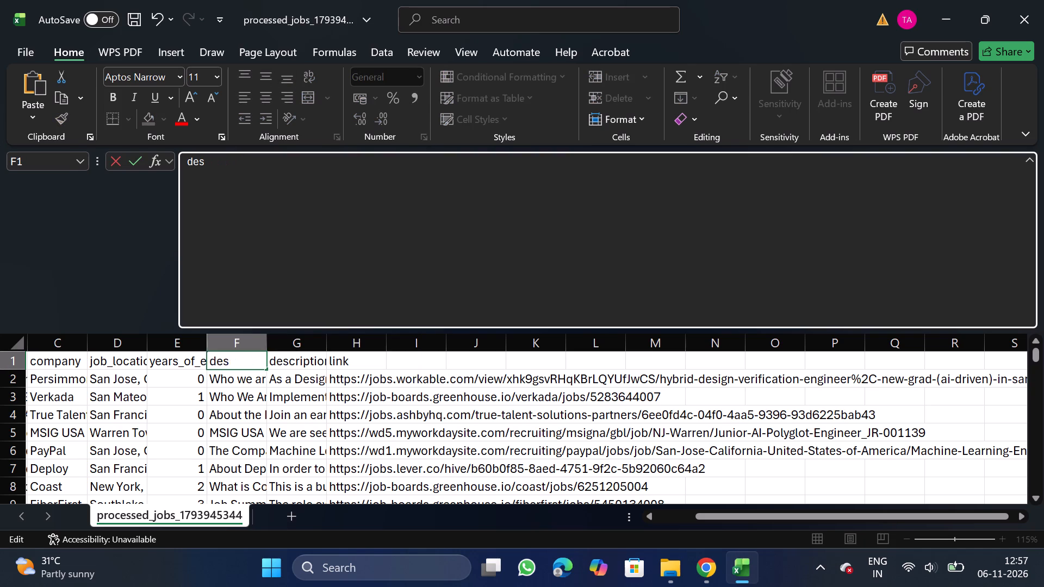
{"action": "double_click", "coordinate": [700, 570]}
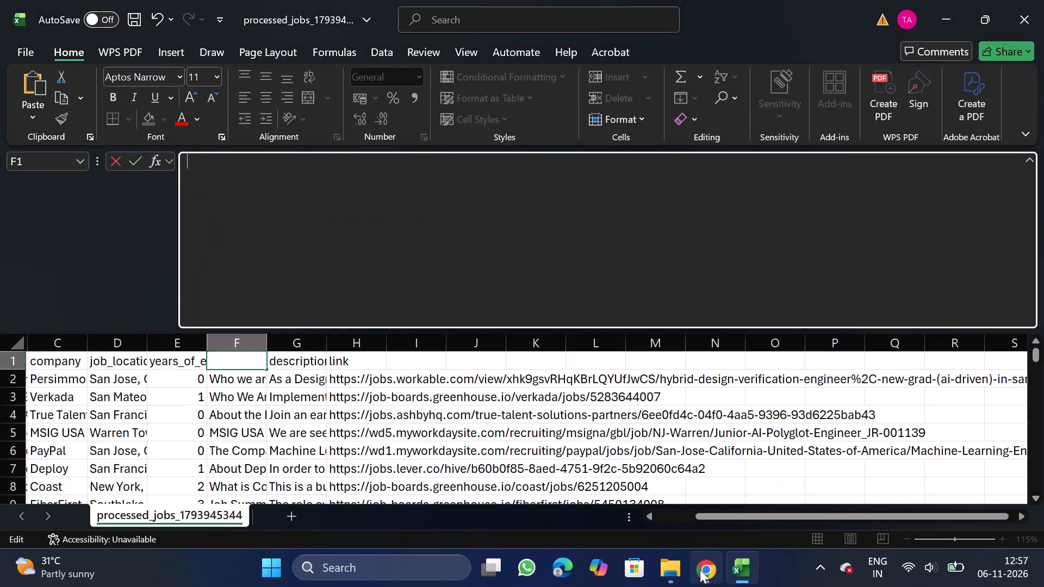
{"action": "left_click", "coordinate": [700, 570]}
{"action": "left_click", "coordinate": [77, 148]}
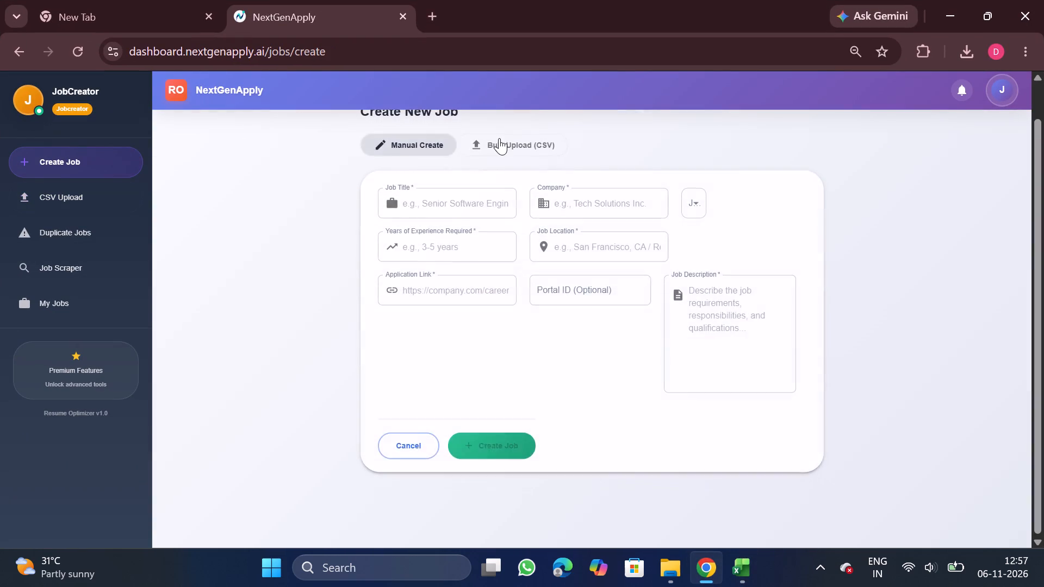
{"action": "left_click", "coordinate": [499, 138]}
{"action": "double_click", "coordinate": [565, 267]}
{"action": "key", "text": "ctrl+c"}
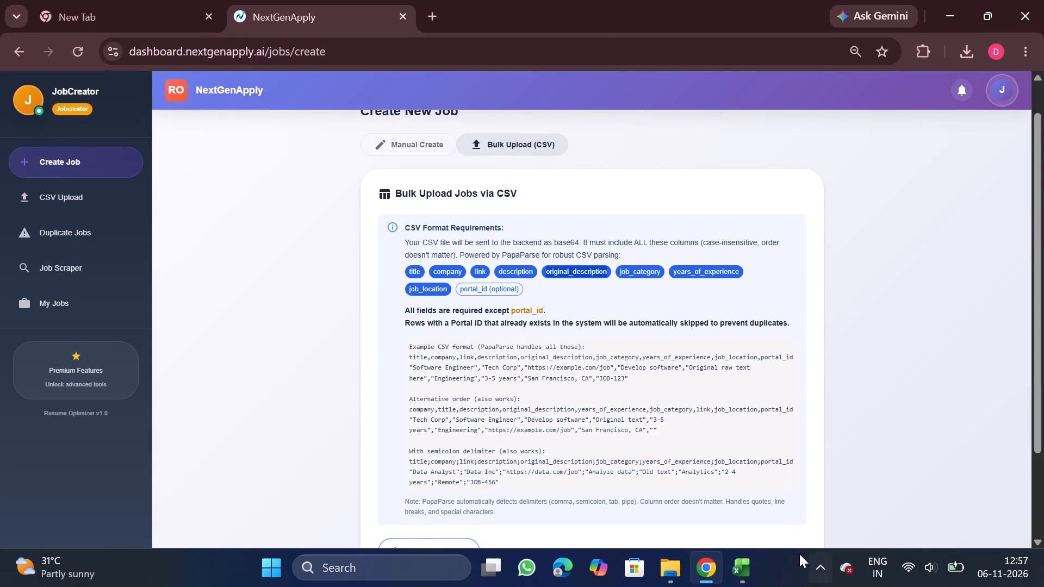
{"action": "left_click", "coordinate": [729, 565]}
{"action": "key", "text": "ctrl+v"}
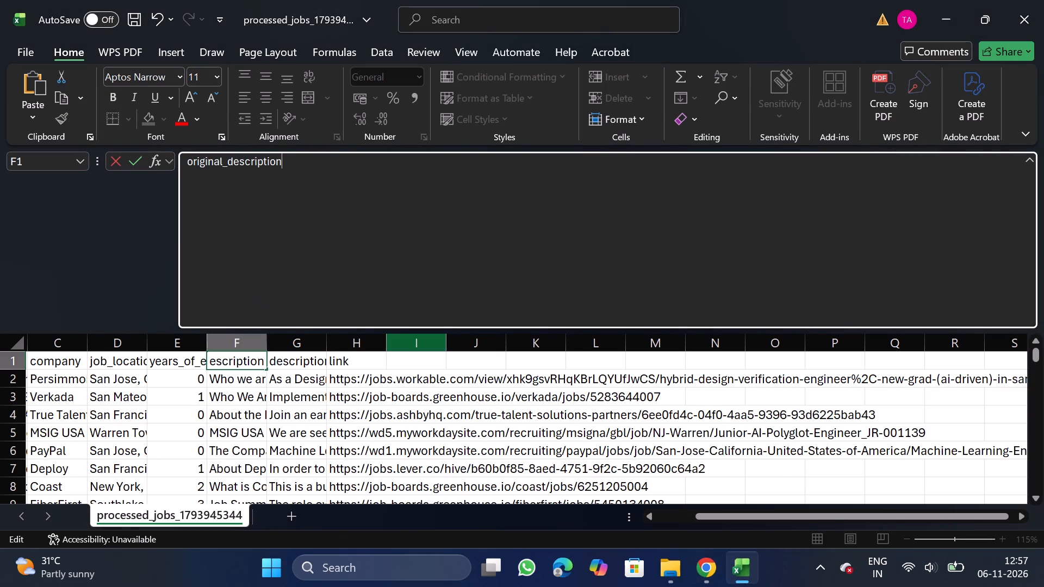
Replace all "United States" entries in the job_location column with "Remote", matching entire cell contents only.
{"action": "scroll", "coordinate": [247, 415], "scroll_direction": "right", "scroll_amount": 2}
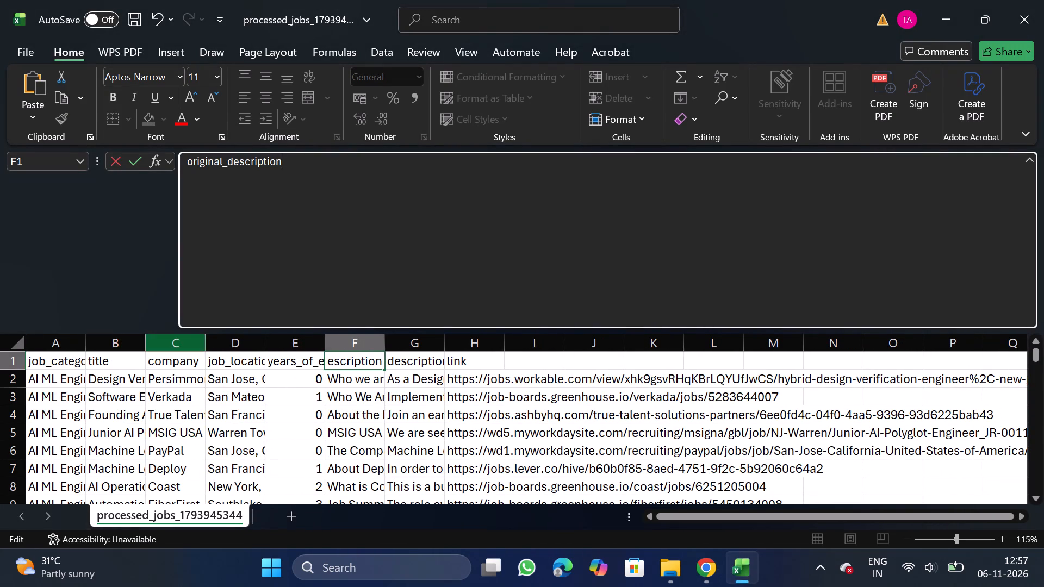
{"action": "left_click", "coordinate": [234, 341]}
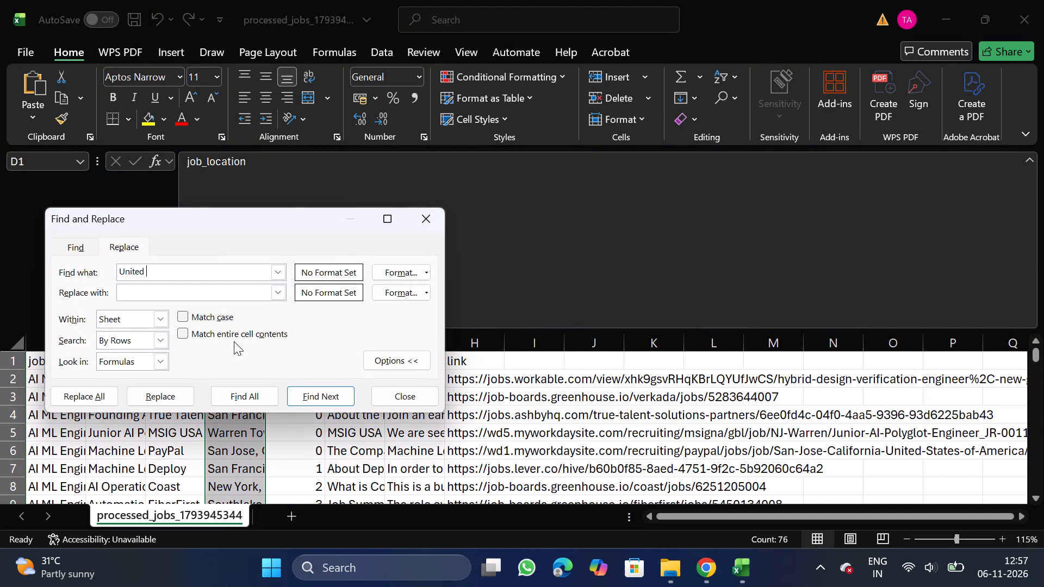
{"action": "type", "text": "tates"}
{"action": "type", "text": "emote"}
{"action": "left_click", "coordinate": [185, 329]}
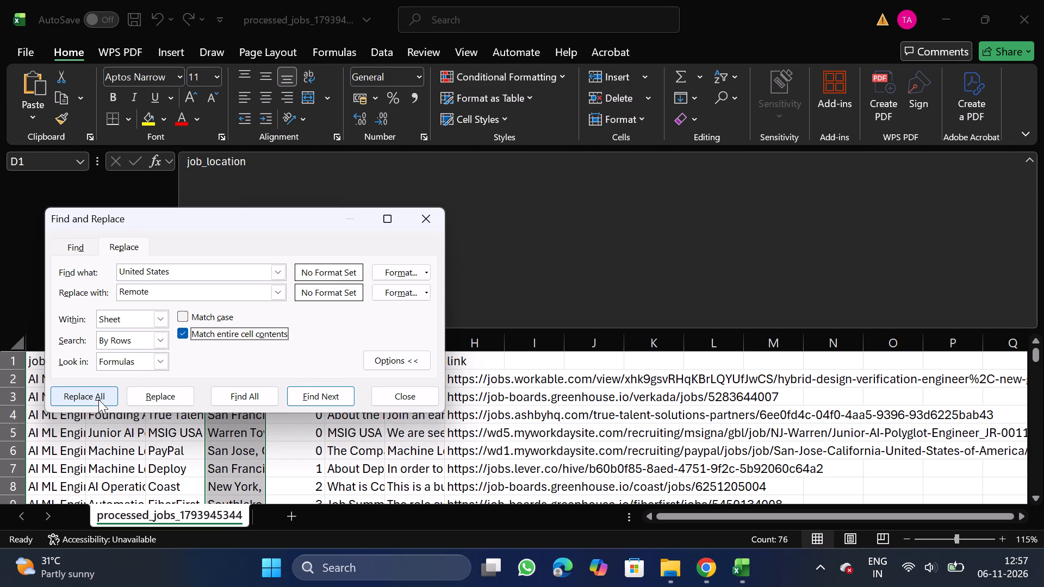
{"action": "left_click", "coordinate": [98, 399]}
{"action": "left_click", "coordinate": [350, 362]}
{"action": "left_click", "coordinate": [353, 352]}
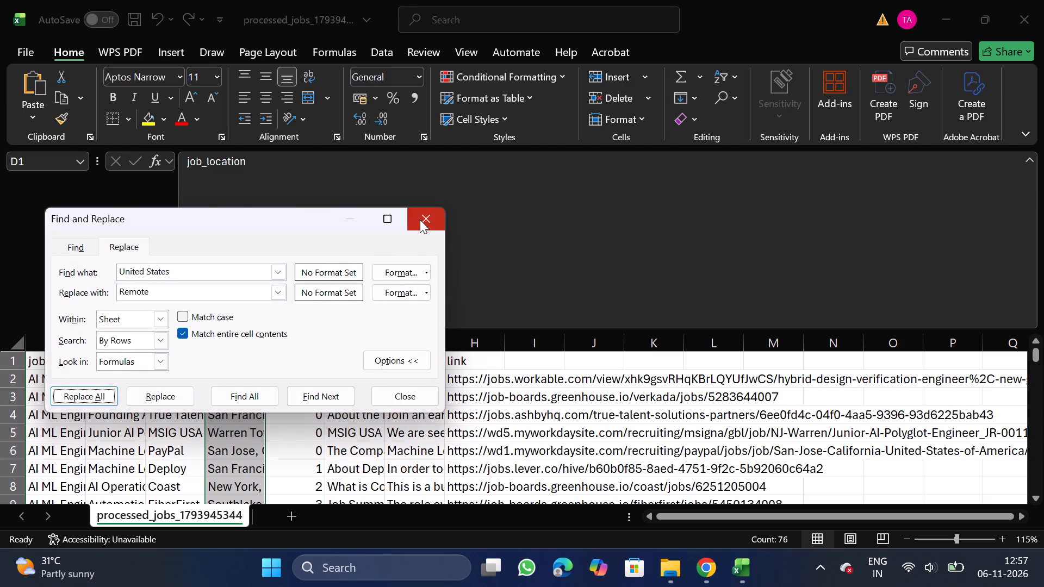
{"action": "left_click", "coordinate": [422, 217]}
Turn on filtering for the header row of the job list.
{"action": "left_click", "coordinate": [115, 363]}
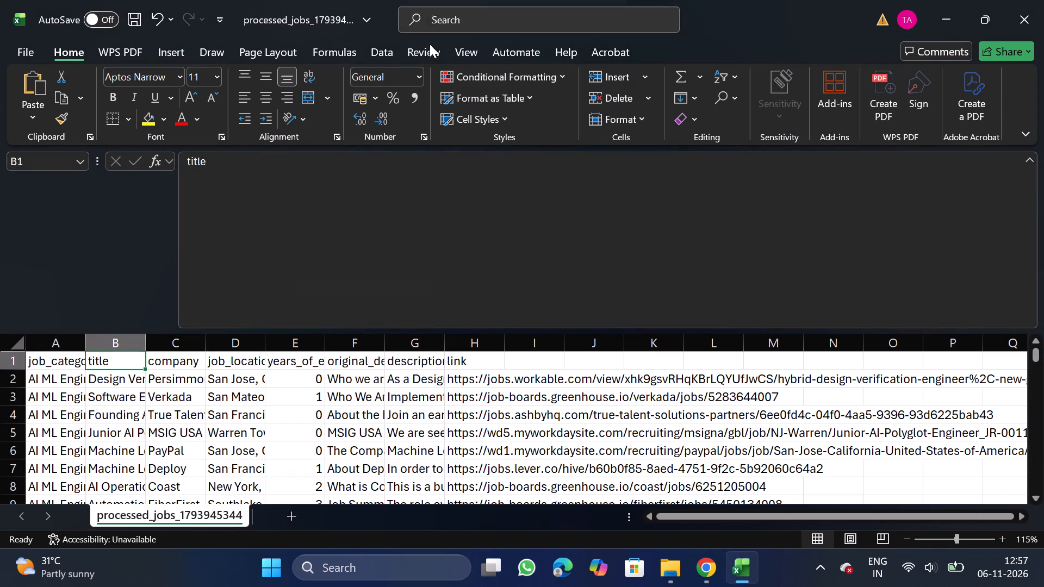
{"action": "left_click", "coordinate": [380, 57]}
{"action": "left_click", "coordinate": [536, 102]}
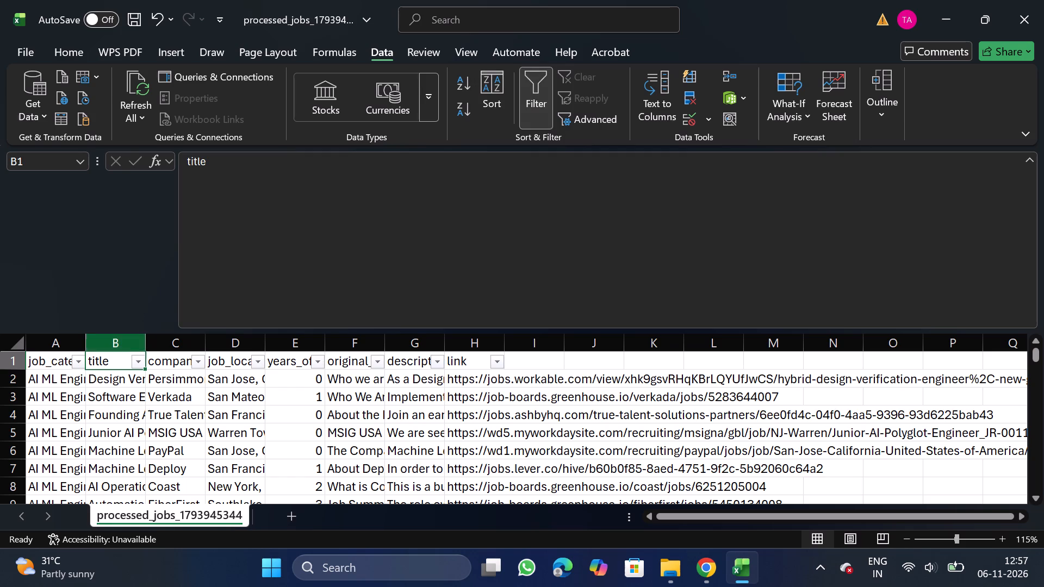
In the title filter, deselect all titles, then select the Windreich Department Data Scientist I and Design Verification Engineer, New Grad (AI-Driven).
{"action": "left_click", "coordinate": [138, 353]}
{"action": "left_click", "coordinate": [138, 361]}
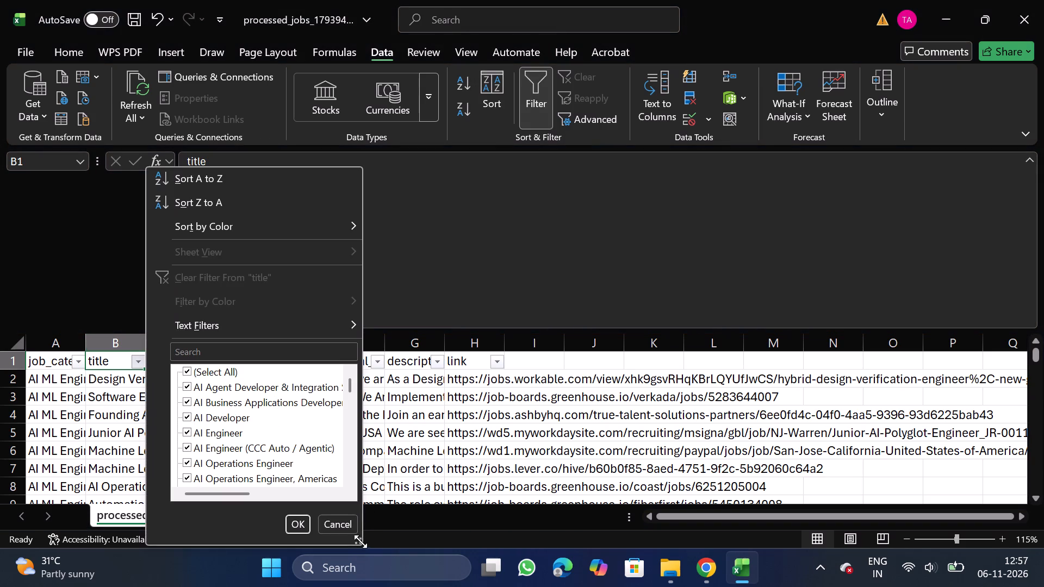
{"action": "triple_click", "coordinate": [359, 545]}
{"action": "left_click_drag", "start_coordinate": [359, 545], "coordinate": [873, 586]}
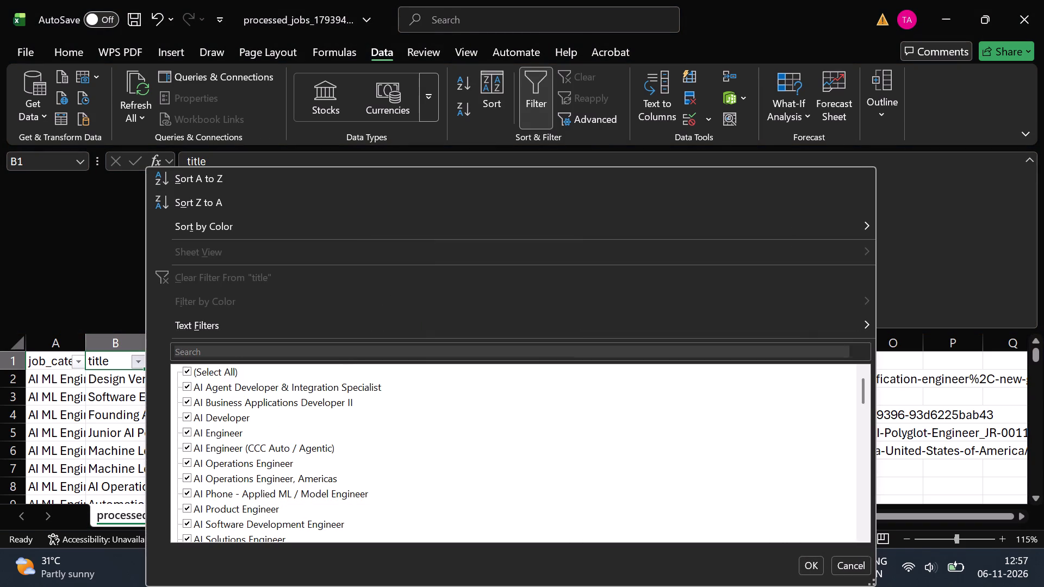
{"action": "left_click", "coordinate": [220, 378]}
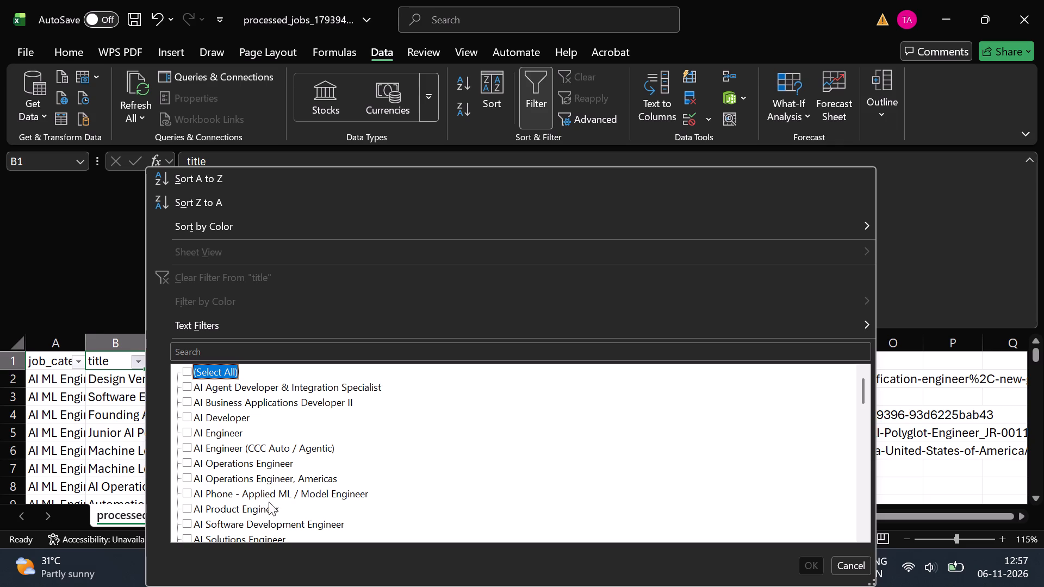
{"action": "scroll", "coordinate": [266, 520], "scroll_direction": "down", "scroll_amount": 1}
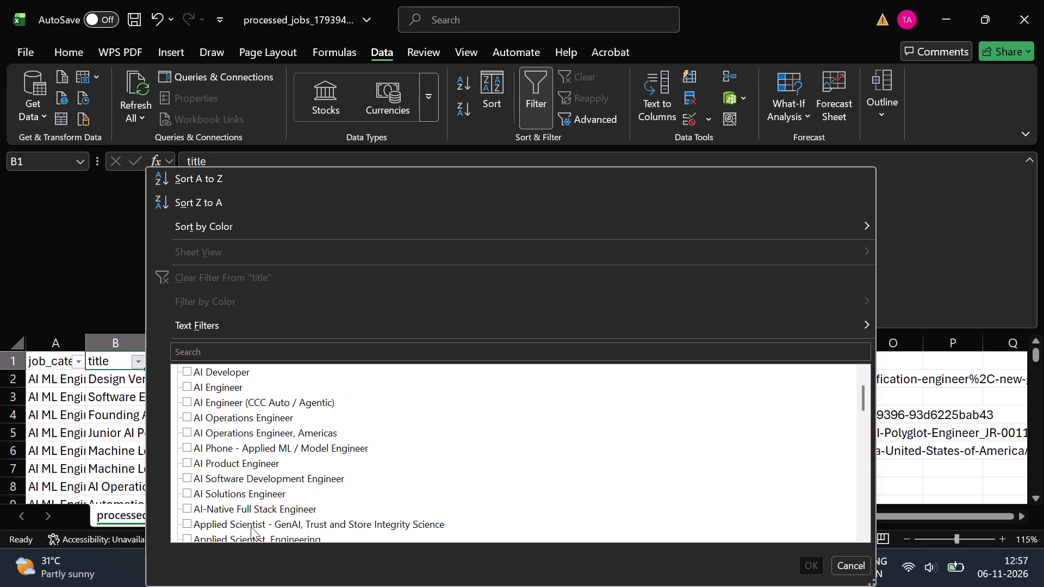
{"action": "scroll", "coordinate": [247, 527], "scroll_direction": "down", "scroll_amount": 1}
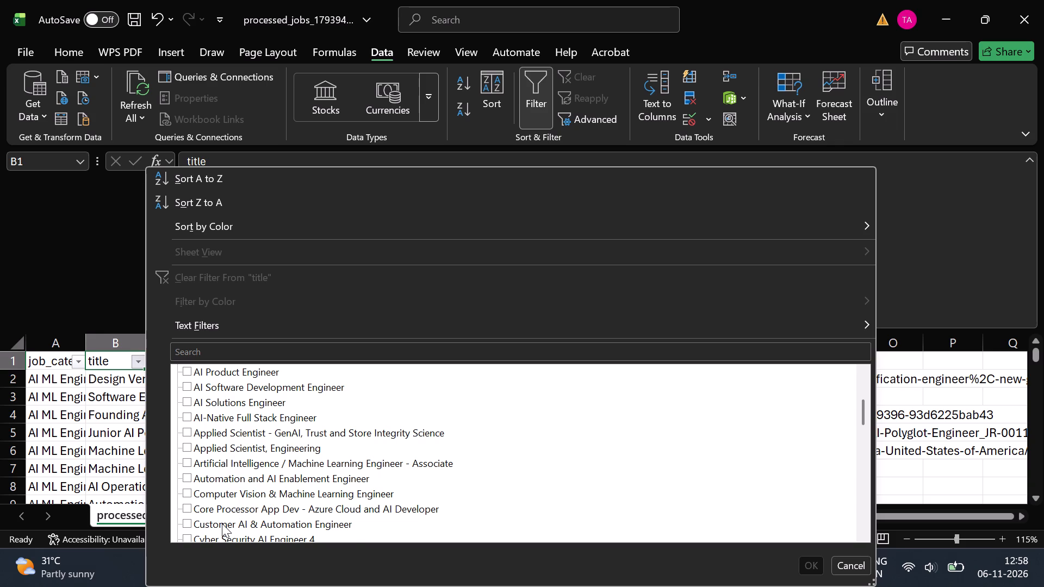
{"action": "scroll", "coordinate": [222, 523], "scroll_direction": "down", "scroll_amount": 1}
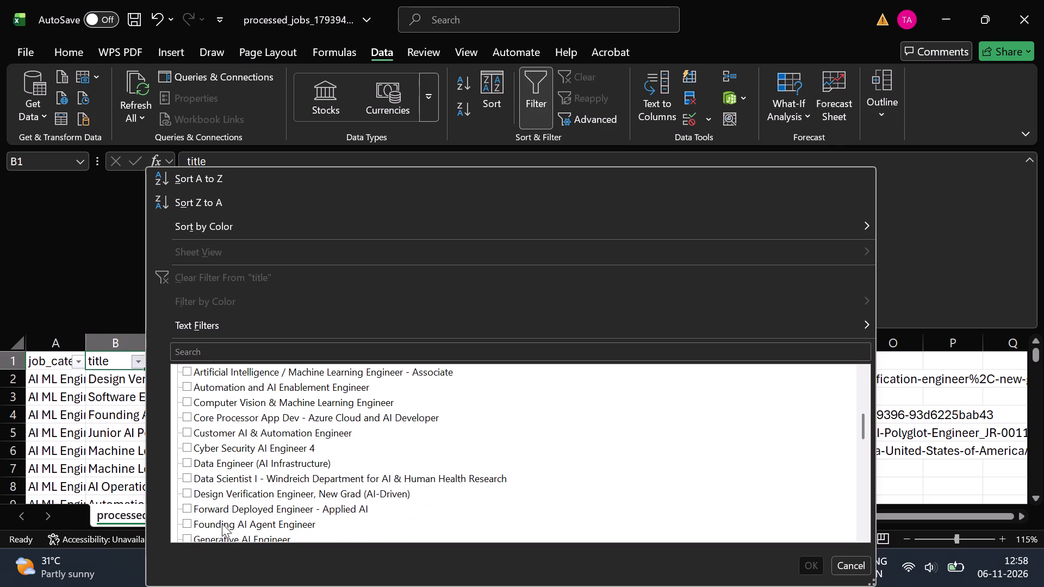
{"action": "left_click", "coordinate": [271, 483]}
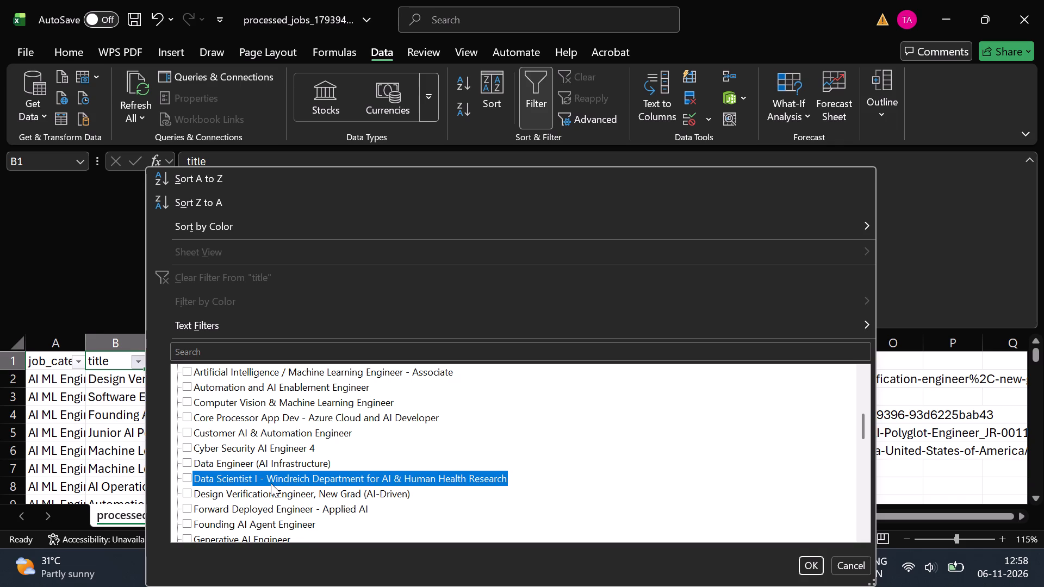
{"action": "left_click", "coordinate": [269, 494]}
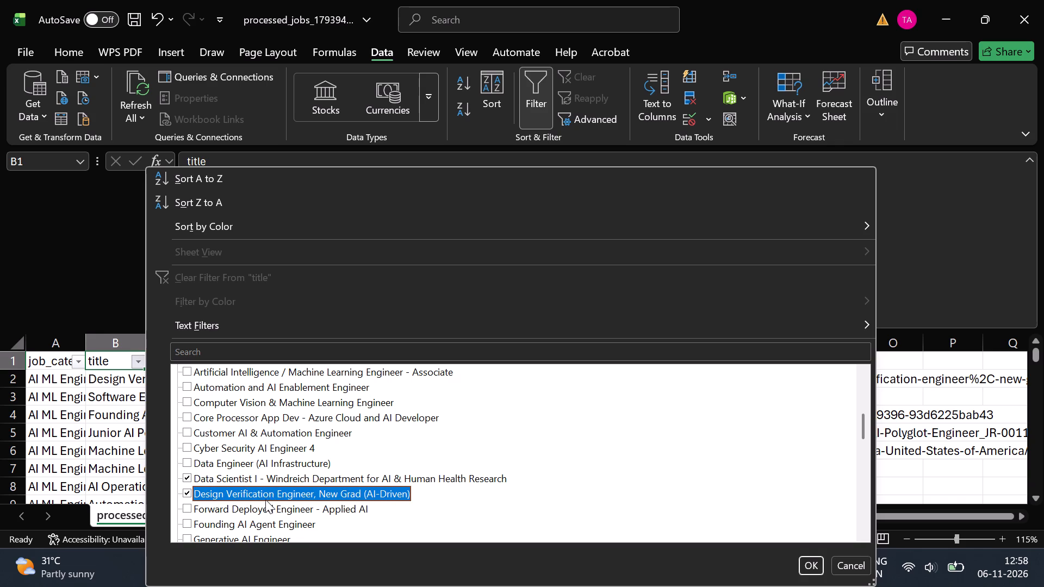
In the title filter, also select Lead Bioinformatics & Machine Learning Scientist (Epigenomics), Machine Learning Engineer Intern - Summer 2027 and Post-Doctoral Fellow.
{"action": "scroll", "coordinate": [248, 528], "scroll_direction": "down", "scroll_amount": 1}
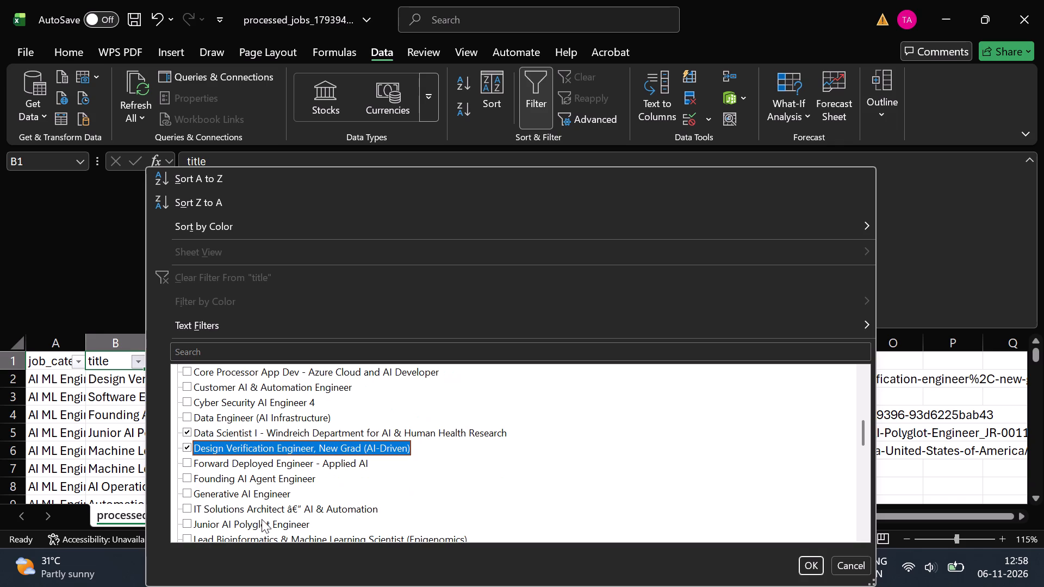
{"action": "scroll", "coordinate": [264, 527], "scroll_direction": "down", "scroll_amount": 1}
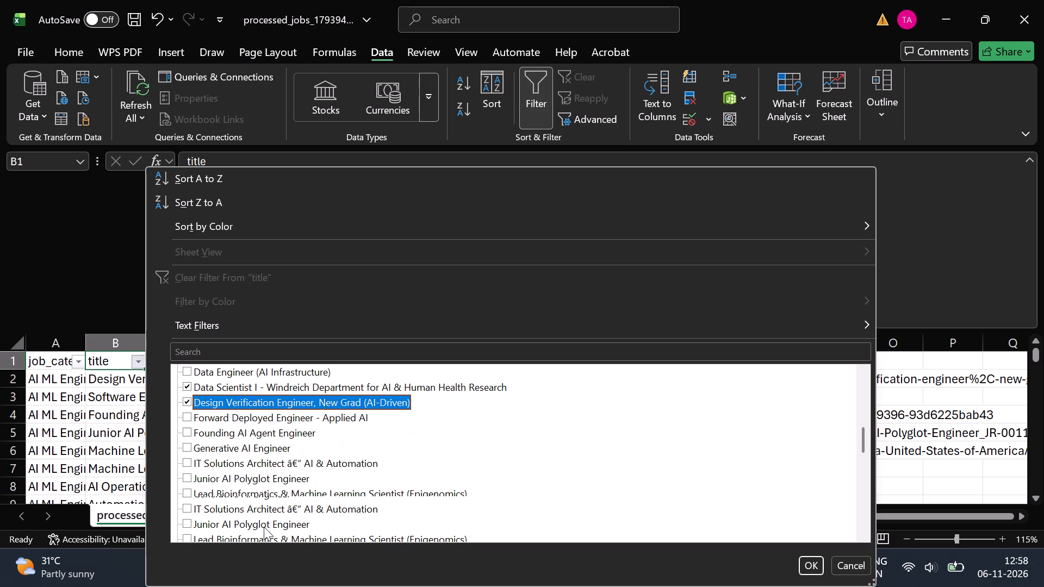
{"action": "scroll", "coordinate": [264, 527], "scroll_direction": "down", "scroll_amount": 1}
{"action": "left_click", "coordinate": [313, 489]}
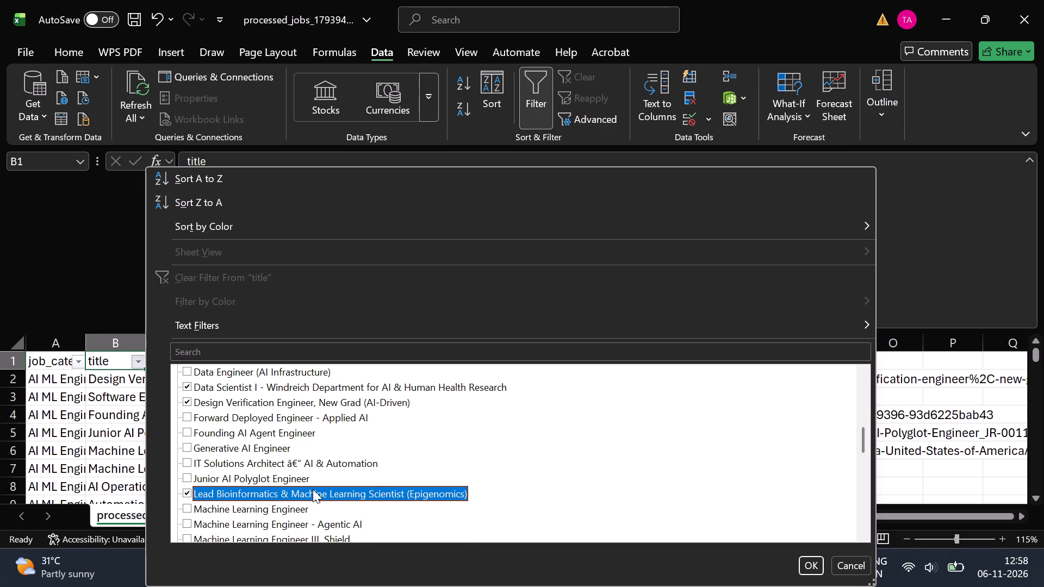
{"action": "scroll", "coordinate": [274, 510], "scroll_direction": "down", "scroll_amount": 1}
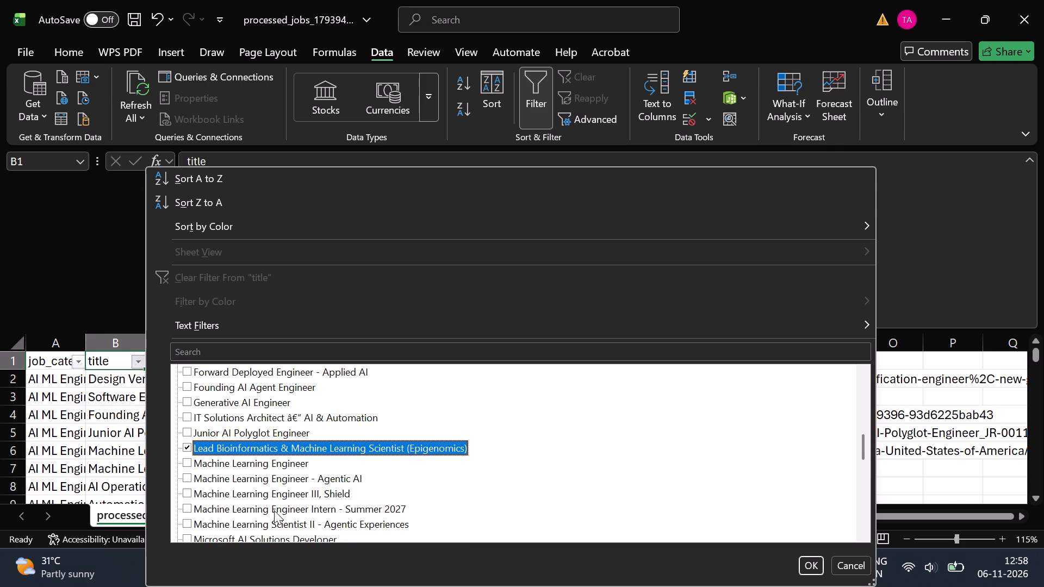
{"action": "left_click", "coordinate": [269, 506]}
{"action": "scroll", "coordinate": [269, 506], "scroll_direction": "down", "scroll_amount": 1}
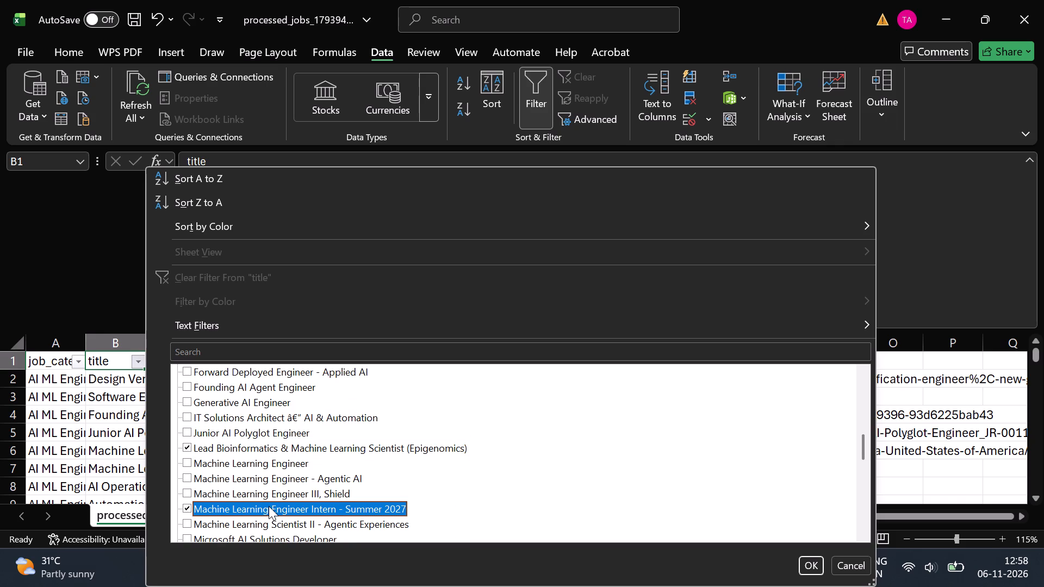
{"action": "scroll", "coordinate": [257, 514], "scroll_direction": "down", "scroll_amount": 1}
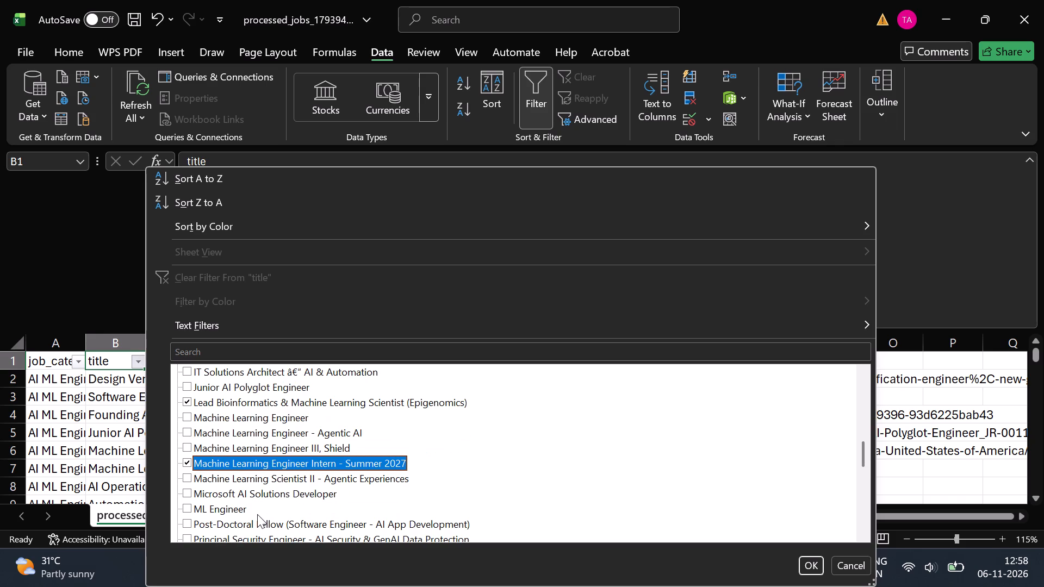
{"action": "scroll", "coordinate": [260, 526], "scroll_direction": "down", "scroll_amount": 2}
{"action": "left_click", "coordinate": [307, 478]}
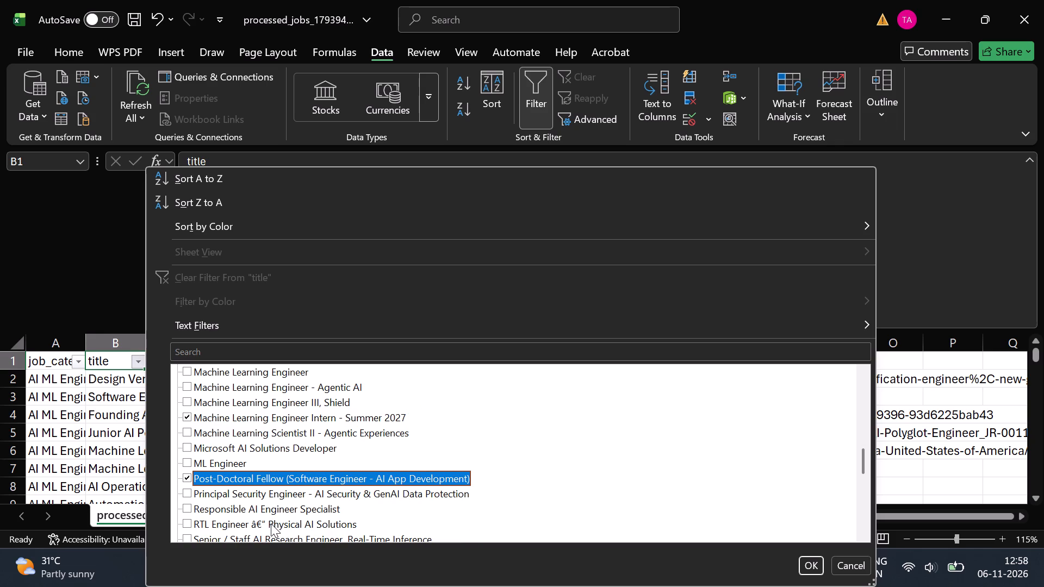
Add Software Engineer, AI Products - MCP Manager to the selected titles and apply the title filter.
{"action": "scroll", "coordinate": [271, 523], "scroll_direction": "down", "scroll_amount": 1}
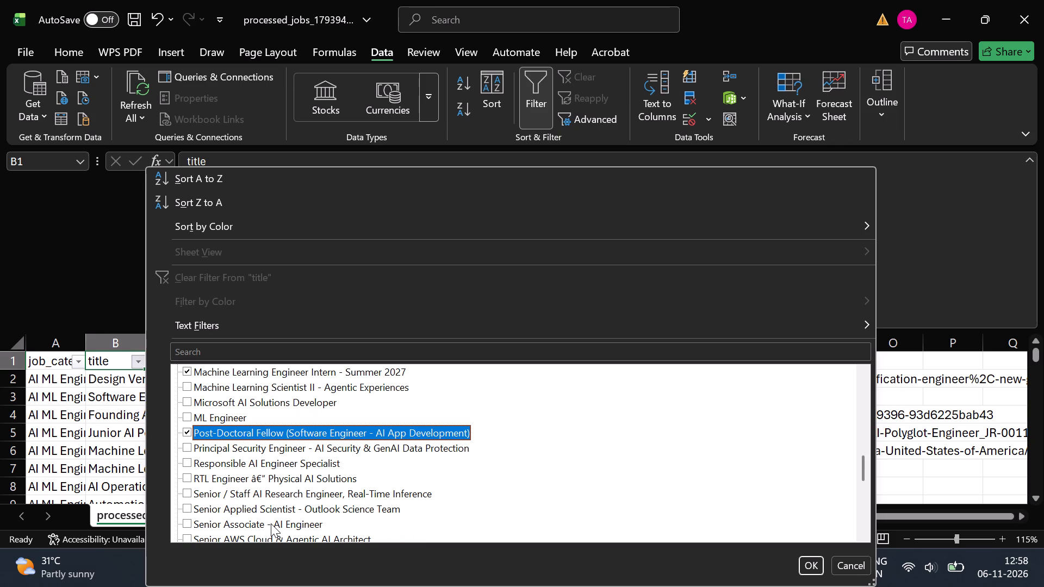
{"action": "scroll", "coordinate": [271, 523], "scroll_direction": "down", "scroll_amount": 1}
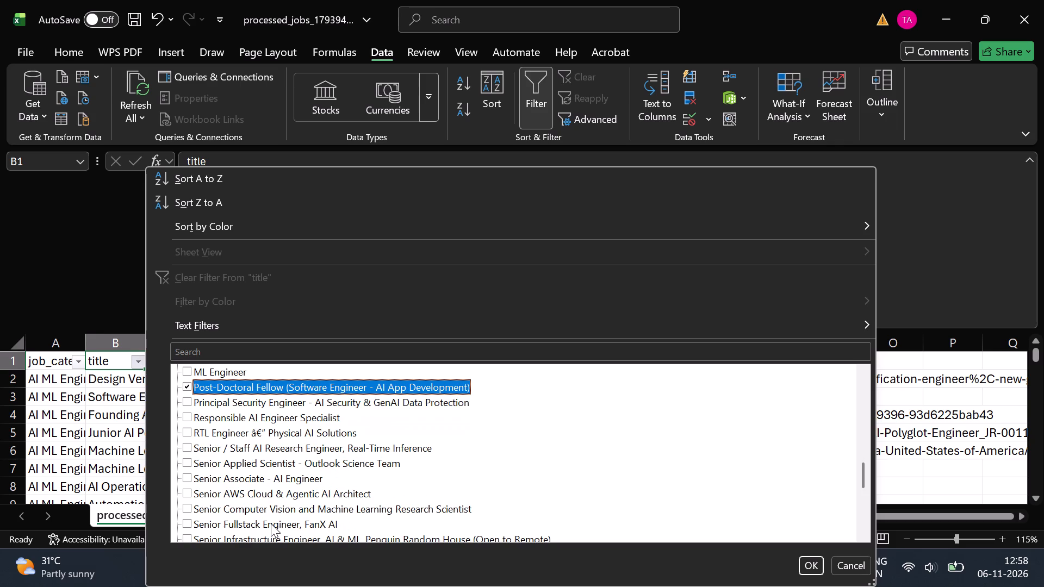
{"action": "scroll", "coordinate": [262, 524], "scroll_direction": "down", "scroll_amount": 1}
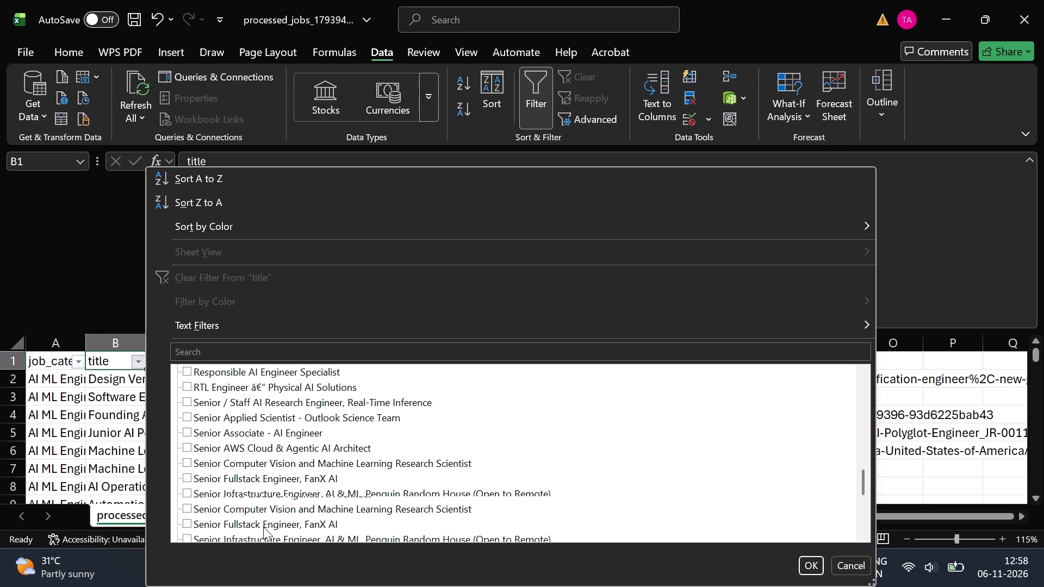
{"action": "scroll", "coordinate": [263, 527], "scroll_direction": "down", "scroll_amount": 1}
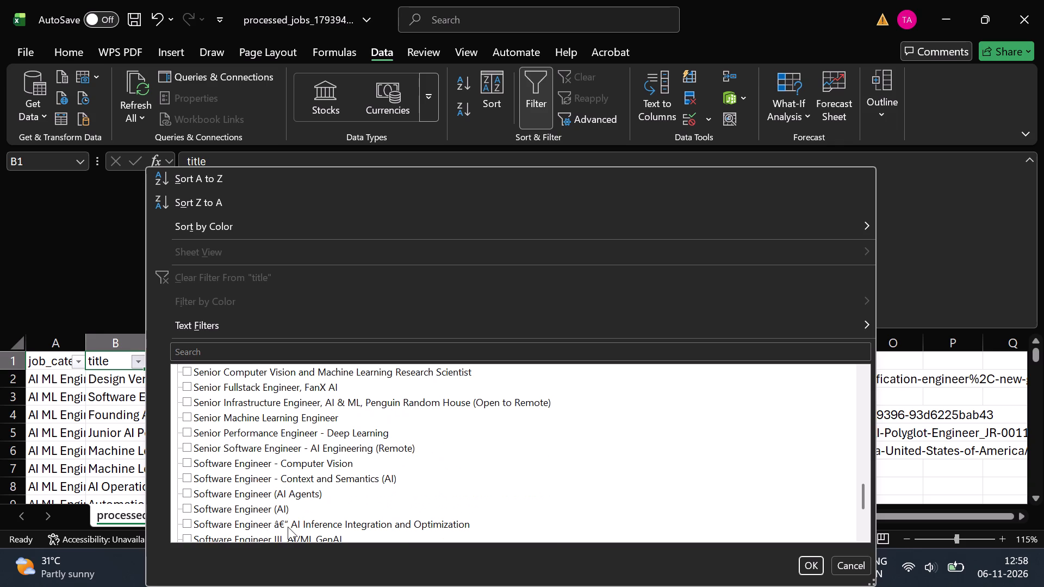
{"action": "scroll", "coordinate": [288, 527], "scroll_direction": "down", "scroll_amount": 1}
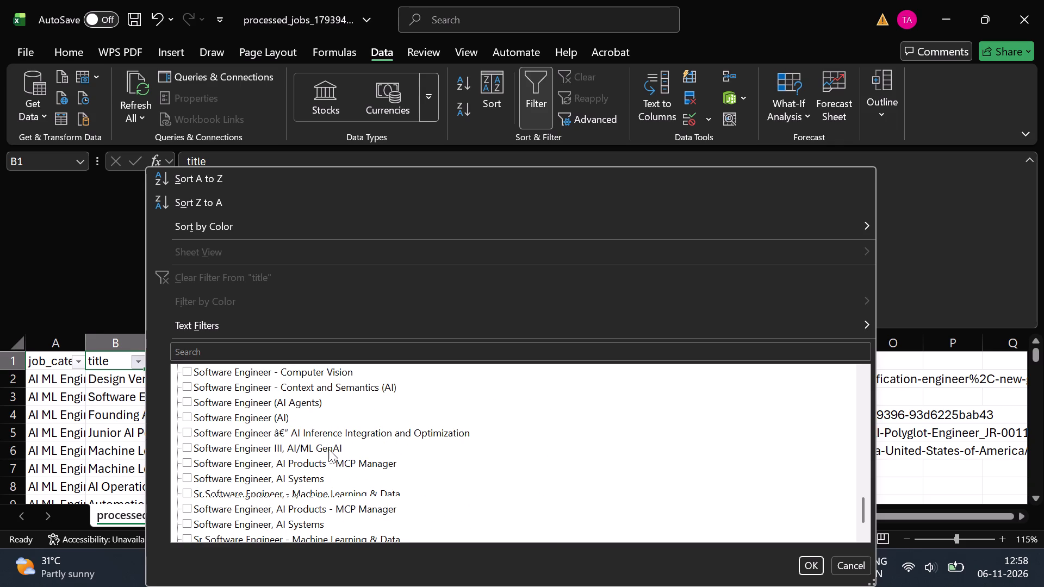
{"action": "left_click", "coordinate": [341, 465]}
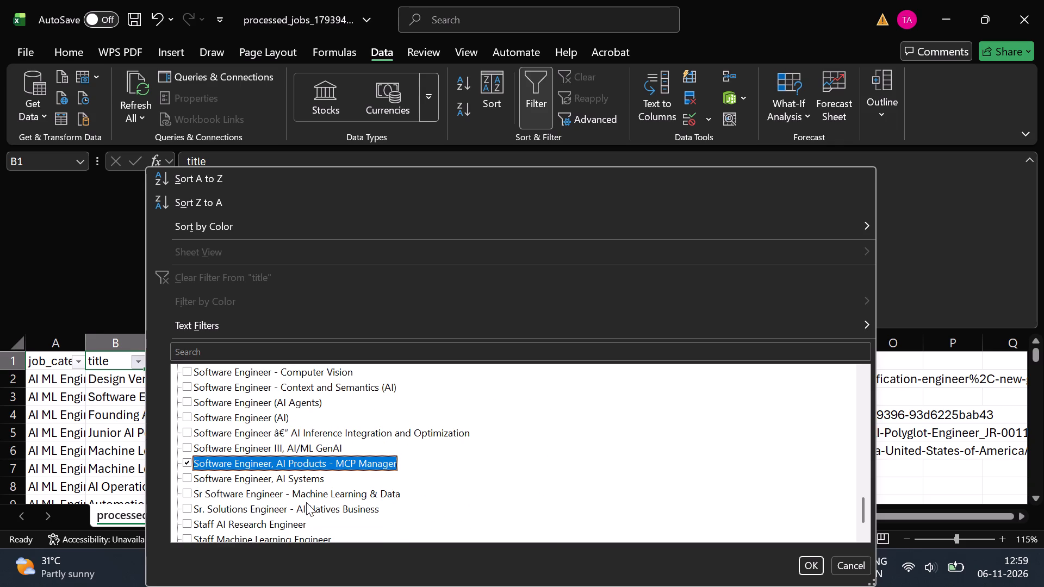
{"action": "scroll", "coordinate": [261, 529], "scroll_direction": "down", "scroll_amount": 1}
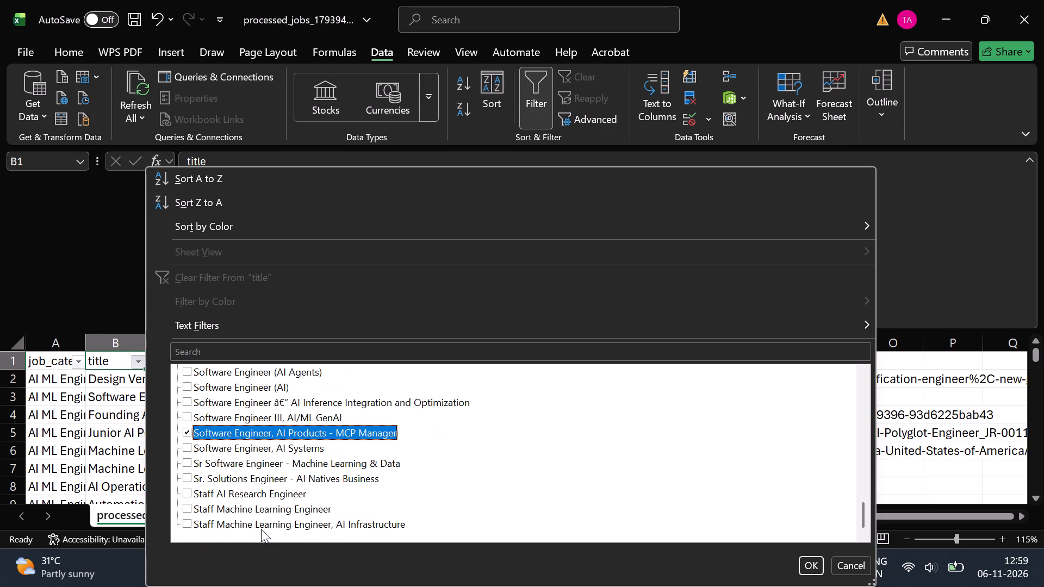
{"action": "left_click", "coordinate": [815, 572]}
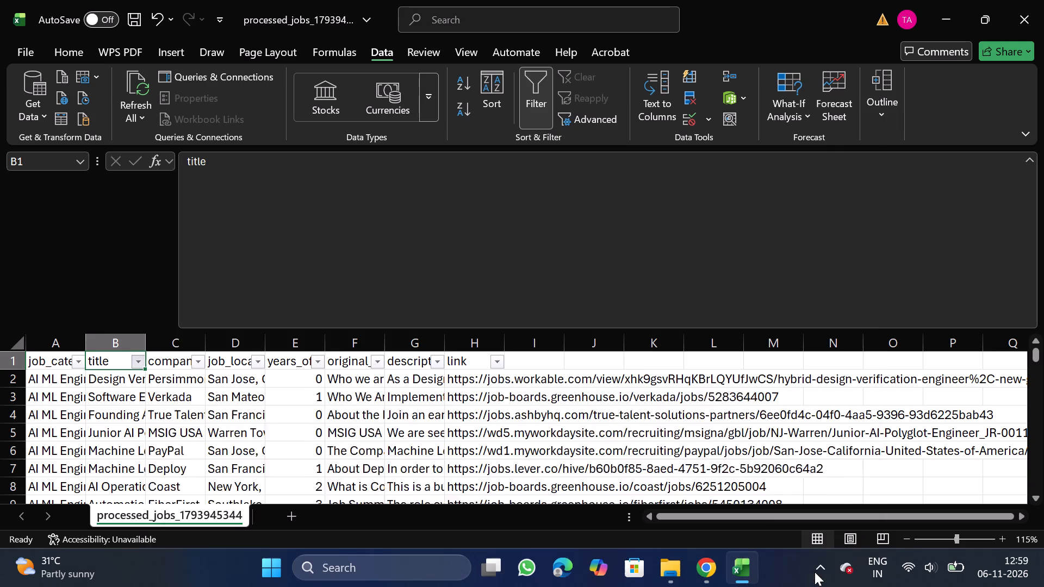
Widen the title column to read the filtered job titles in full, and narrow it again.
{"action": "left_click_drag", "start_coordinate": [144, 351], "coordinate": [457, 400]}
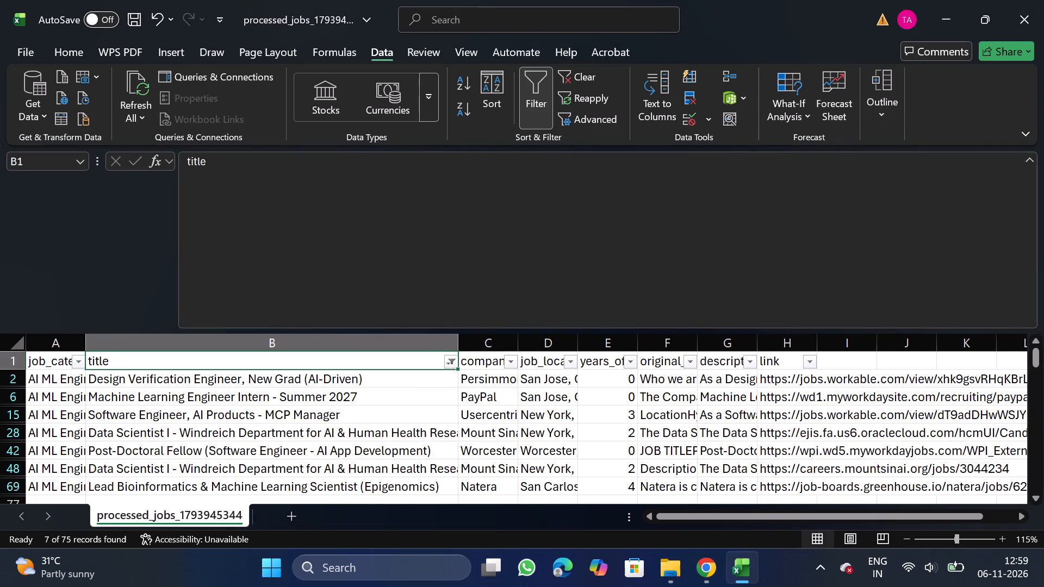
{"action": "left_click_drag", "start_coordinate": [458, 354], "coordinate": [571, 357]}
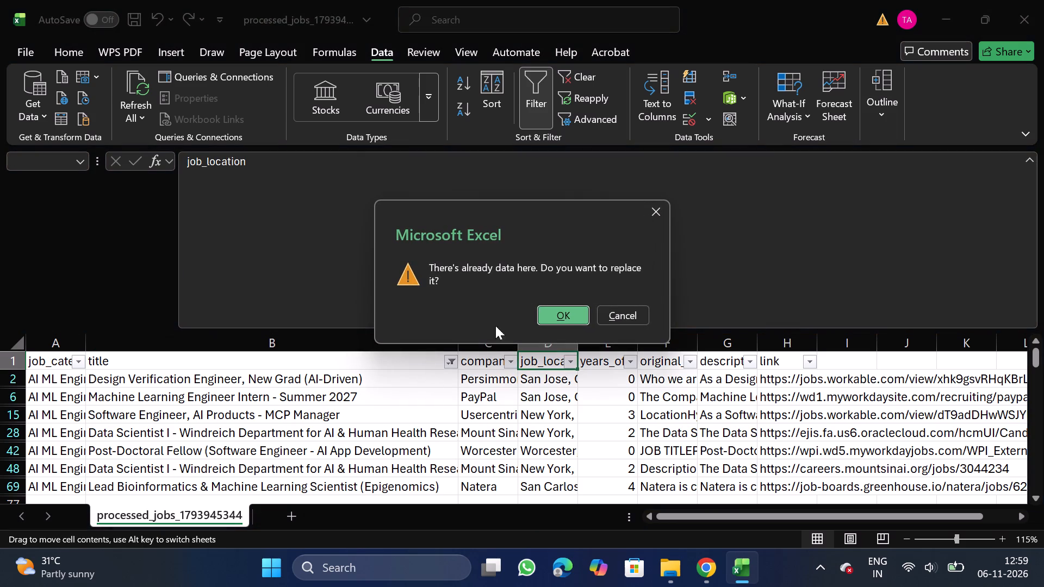
{"action": "left_click", "coordinate": [663, 215]}
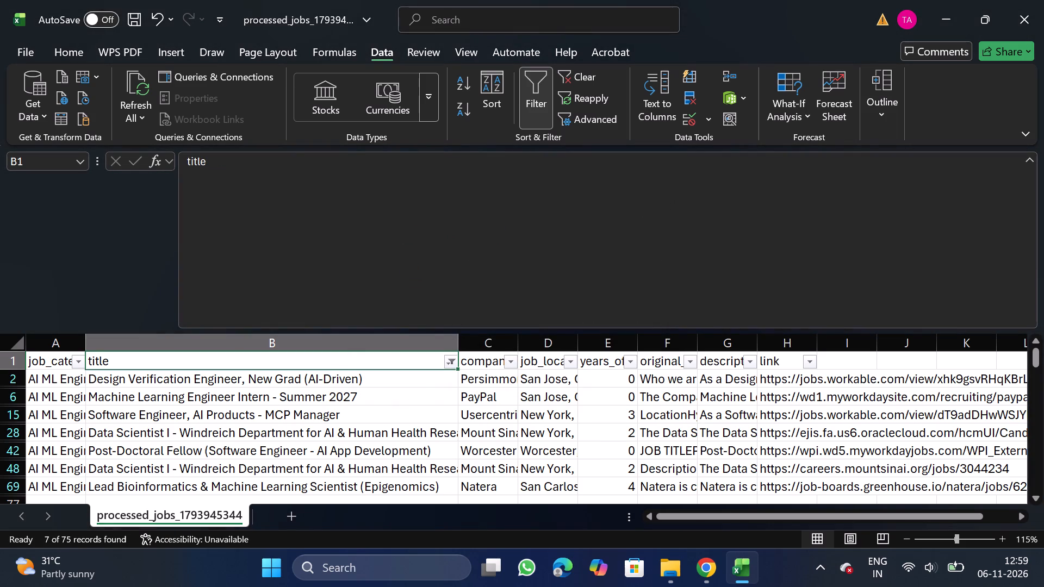
{"action": "left_click_drag", "start_coordinate": [458, 349], "coordinate": [596, 348]}
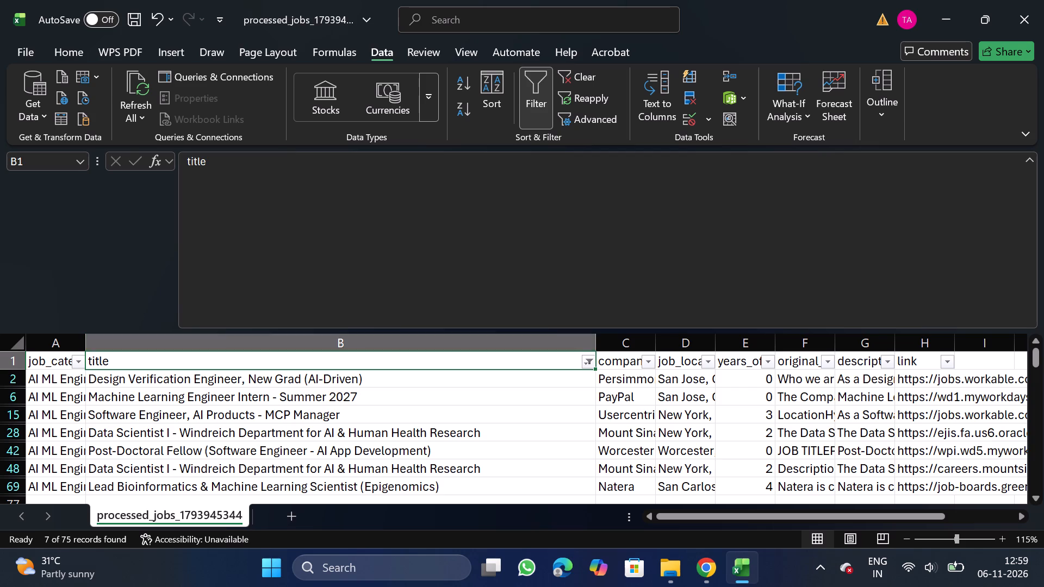
{"action": "left_click_drag", "start_coordinate": [595, 345], "coordinate": [158, 326]}
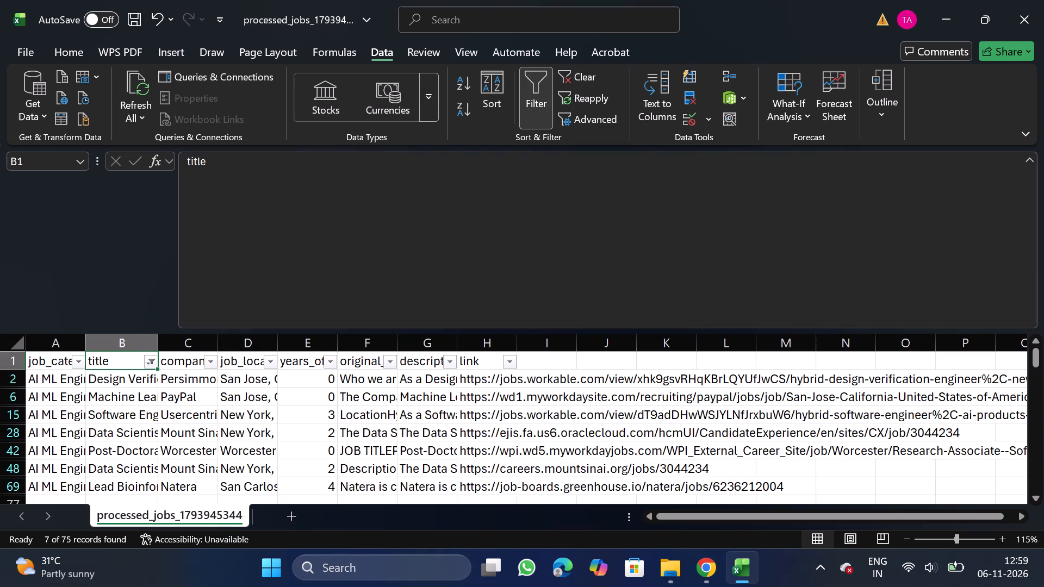
Turn off the title filter and turn filtering back on for the header cells from company through column I.
{"action": "left_click", "coordinate": [536, 73]}
{"action": "left_click_drag", "start_coordinate": [181, 359], "coordinate": [296, 190]}
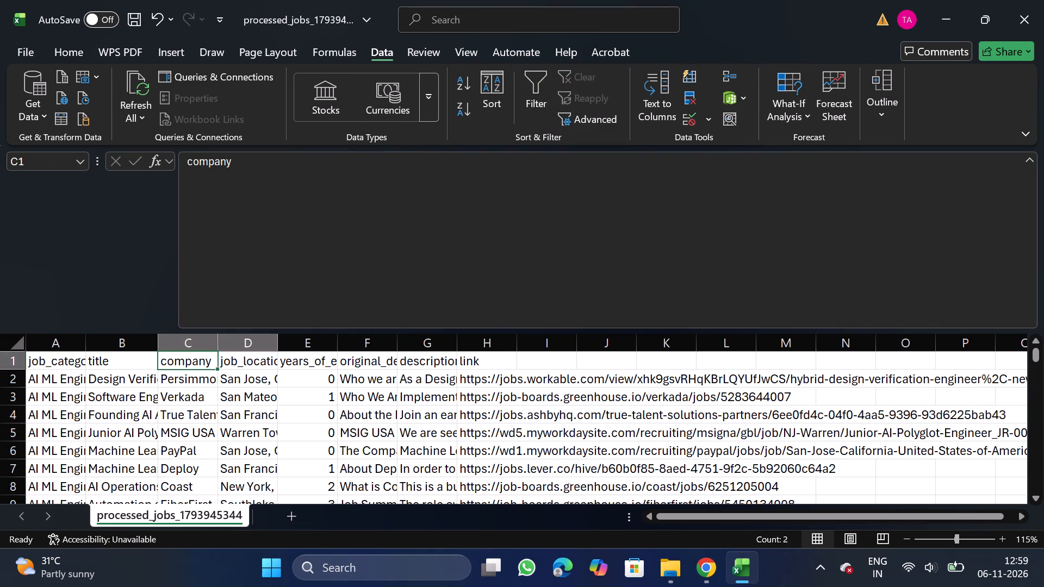
{"action": "left_click_drag", "start_coordinate": [296, 190], "coordinate": [540, 88]}
{"action": "left_click", "coordinate": [540, 88]}
Search the company filter for walmart, dried and capital, one term at a time.
{"action": "left_click", "coordinate": [212, 359]}
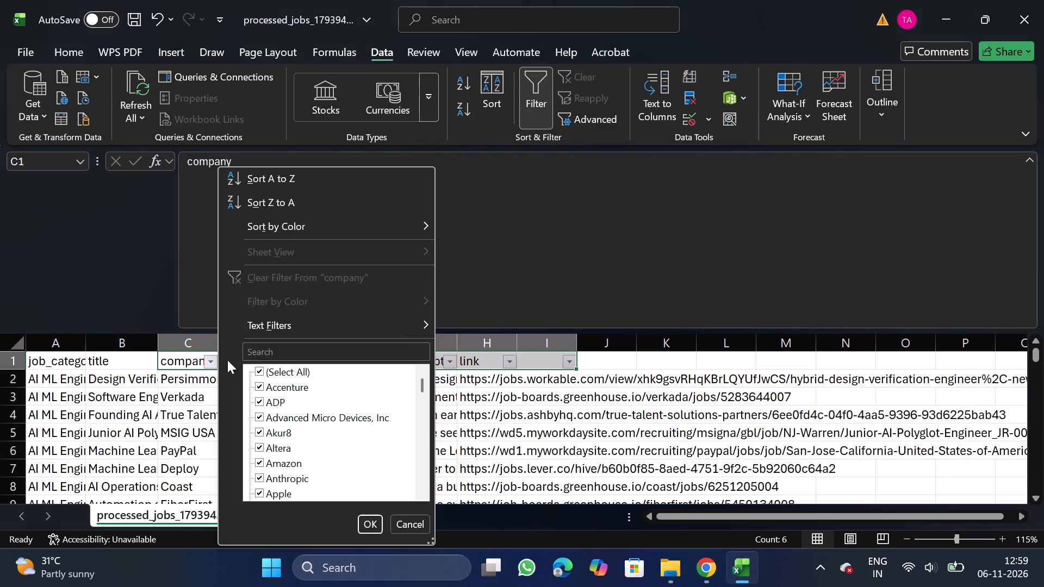
{"action": "left_click", "coordinate": [274, 353]}
{"action": "type", "text": "walmart"}
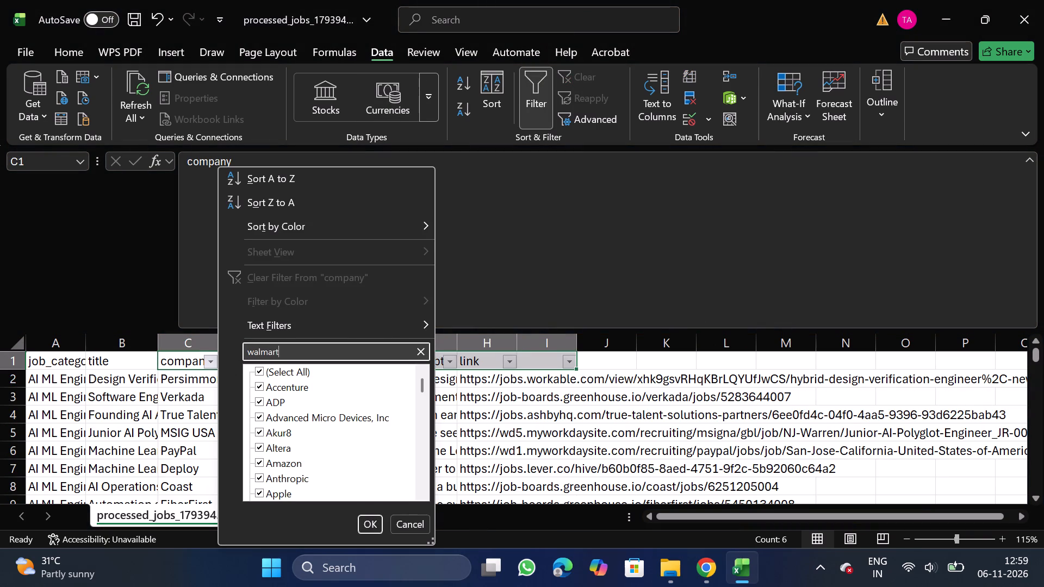
{"action": "key", "text": "BackSpace"}
{"action": "key", "text": "BackSpace"}
{"action": "key", "text": "BackSpace"}
{"action": "key", "text": "BackSpace"}
{"action": "key", "text": "BackSpace"}
{"action": "key", "text": "BackSpace"}
{"action": "key", "text": "BackSpace"}
{"action": "key", "text": "BackSpace"}
{"action": "key", "text": "BackSpace"}
{"action": "key", "text": "BackSpace"}
{"action": "key", "text": "BackSpace"}
{"action": "key", "text": "BackSpace"}
{"action": "key", "text": "BackSpace"}
{"action": "key", "text": "BackSpace"}
{"action": "key", "text": "BackSpace"}
{"action": "key", "text": "BackSpace"}
{"action": "type", "text": "dried"}
{"action": "key", "text": "BackSpace"}
{"action": "key", "text": "BackSpace"}
{"action": "key", "text": "BackSpace"}
{"action": "key", "text": "BackSpace"}
{"action": "key", "text": "BackSpace"}
{"action": "key", "text": "BackSpace"}
{"action": "key", "text": "BackSpace"}
{"action": "key", "text": "BackSpace"}
{"action": "key", "text": "BackSpace"}
{"action": "key", "text": "BackSpace"}
{"action": "key", "text": "BackSpace"}
{"action": "key", "text": "BackSpace"}
{"action": "type", "text": "capital"}
{"action": "key", "text": "BackSpace"}
{"action": "key", "text": "BackSpace"}
{"action": "key", "text": "BackSpace"}
{"action": "key", "text": "BackSpace"}
{"action": "key", "text": "BackSpace"}
{"action": "key", "text": "BackSpace"}
{"action": "key", "text": "BackSpace"}
{"action": "key", "text": "BackSpace"}
{"action": "key", "text": "BackSpace"}
{"action": "key", "text": "BackSpace"}
{"action": "key", "text": "BackSpace"}
{"action": "key", "text": "BackSpace"}
{"action": "key", "text": "BackSpace"}
{"action": "key", "text": "BackSpace"}
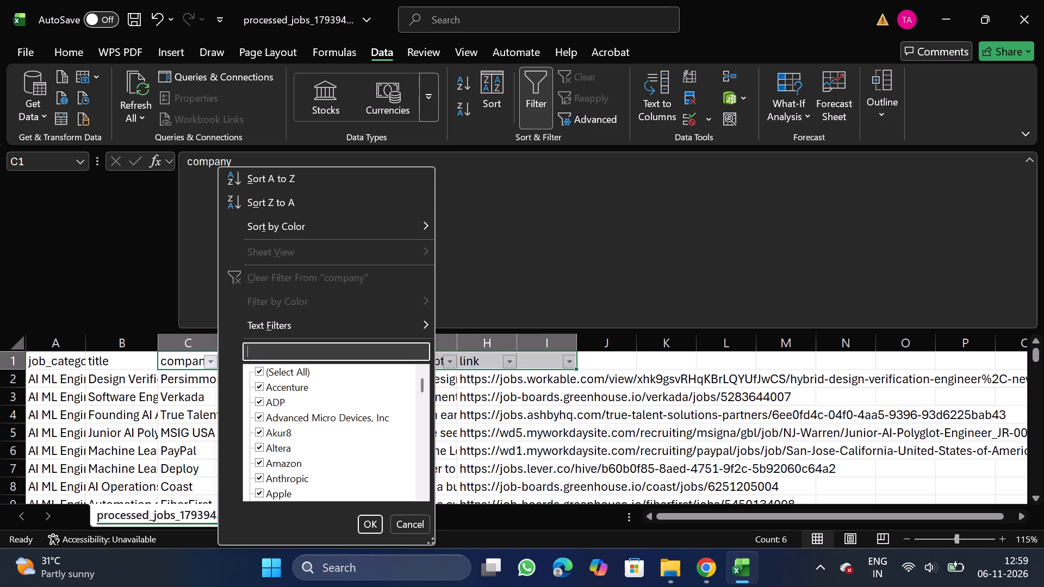
Search the company filter for under, hunt and skim, one term at a time.
{"action": "type", "text": "under"}
{"action": "key", "text": "BackSpace"}
{"action": "key", "text": "BackSpace"}
{"action": "key", "text": "BackSpace"}
{"action": "key", "text": "BackSpace"}
{"action": "key", "text": "BackSpace"}
{"action": "key", "text": "BackSpace"}
{"action": "key", "text": "BackSpace"}
{"action": "key", "text": "BackSpace"}
{"action": "key", "text": "BackSpace"}
{"action": "key", "text": "BackSpace"}
{"action": "key", "text": "BackSpace"}
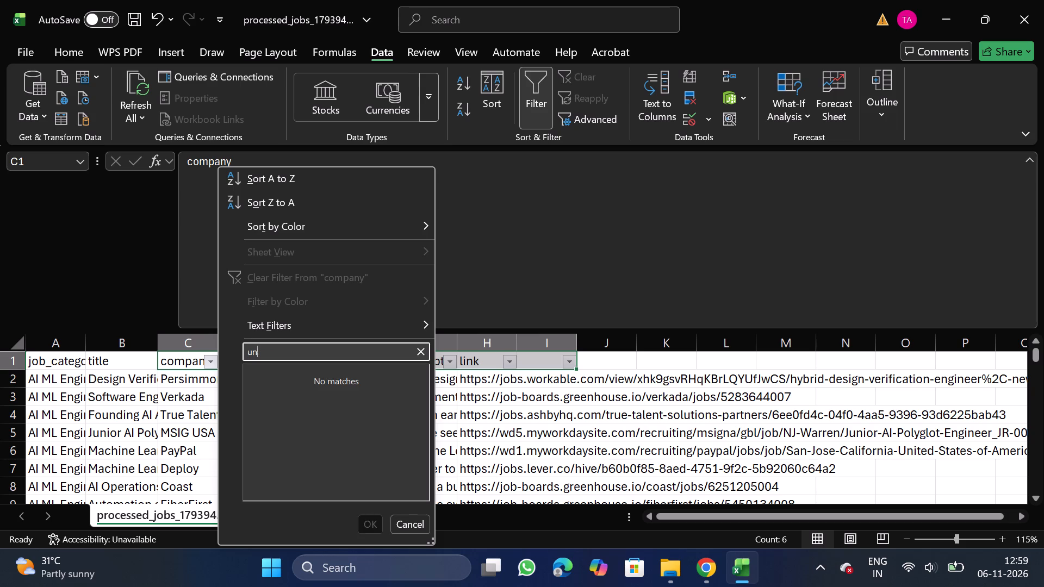
{"action": "type", "text": "hunt"}
{"action": "key", "text": "BackSpace"}
{"action": "key", "text": "BackSpace"}
{"action": "key", "text": "BackSpace"}
{"action": "key", "text": "BackSpace"}
{"action": "key", "text": "BackSpace"}
{"action": "key", "text": "BackSpace"}
{"action": "key", "text": "BackSpace"}
{"action": "key", "text": "BackSpace"}
{"action": "key", "text": "BackSpace"}
{"action": "key", "text": "BackSpace"}
{"action": "key", "text": "BackSpace"}
{"action": "key", "text": "BackSpace"}
{"action": "key", "text": "BackSpace"}
{"action": "type", "text": "skim"}
{"action": "key", "text": "BackSpace"}
{"action": "key", "text": "BackSpace"}
{"action": "key", "text": "BackSpace"}
{"action": "key", "text": "BackSpace"}
{"action": "key", "text": "BackSpace"}
{"action": "key", "text": "BackSpace"}
{"action": "key", "text": "BackSpace"}
{"action": "key", "text": "BackSpace"}
{"action": "key", "text": "BackSpace"}
{"action": "key", "text": "BackSpace"}
{"action": "key", "text": "BackSpace"}
{"action": "key", "text": "BackSpace"}
{"action": "key", "text": "BackSpace"}
{"action": "key", "text": "BackSpace"}
Search the company filter for ape and in landem, leave it without applying anything, and turn off header filtering.
{"action": "type", "text": "ape"}
{"action": "key", "text": "BackSpace"}
{"action": "key", "text": "BackSpace"}
{"action": "key", "text": "BackSpace"}
{"action": "key", "text": "BackSpace"}
{"action": "key", "text": "BackSpace"}
{"action": "key", "text": "BackSpace"}
{"action": "key", "text": "BackSpace"}
{"action": "key", "text": "BackSpace"}
{"action": "key", "text": "BackSpace"}
{"action": "key", "text": "BackSpace"}
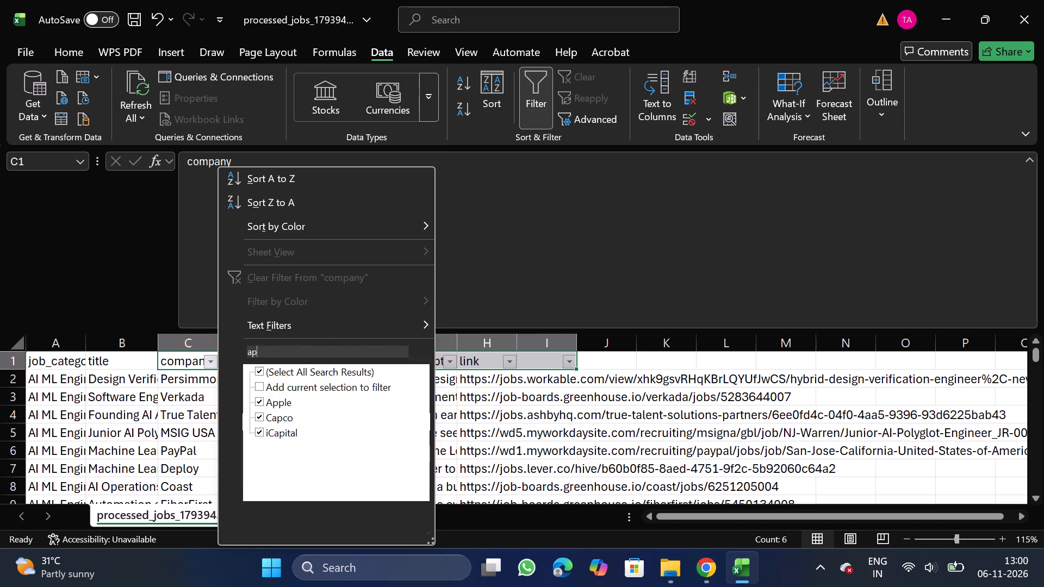
{"action": "type", "text": "in landem"}
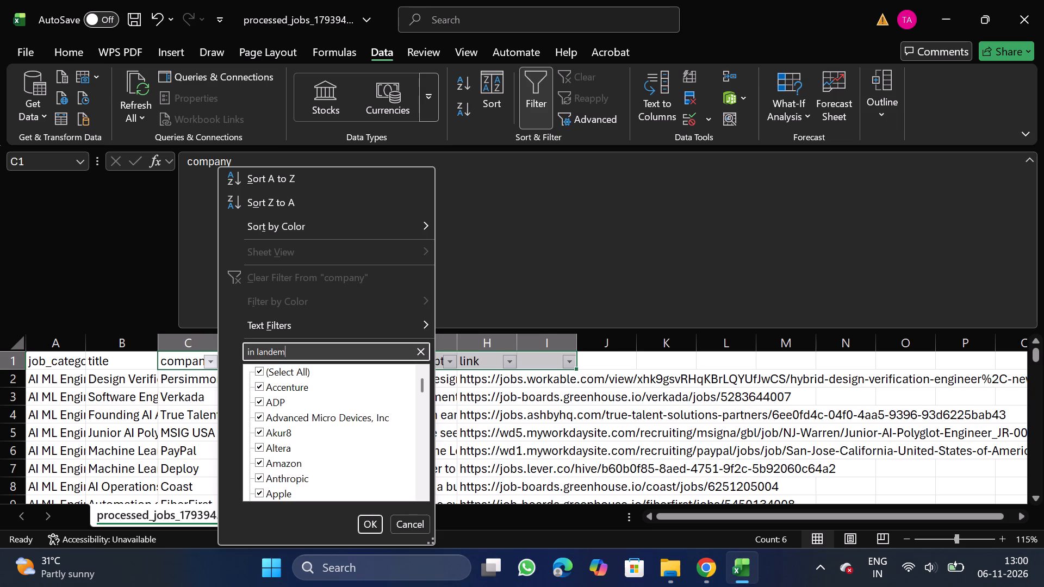
{"action": "left_click", "coordinate": [407, 532]}
{"action": "left_click", "coordinate": [523, 96]}
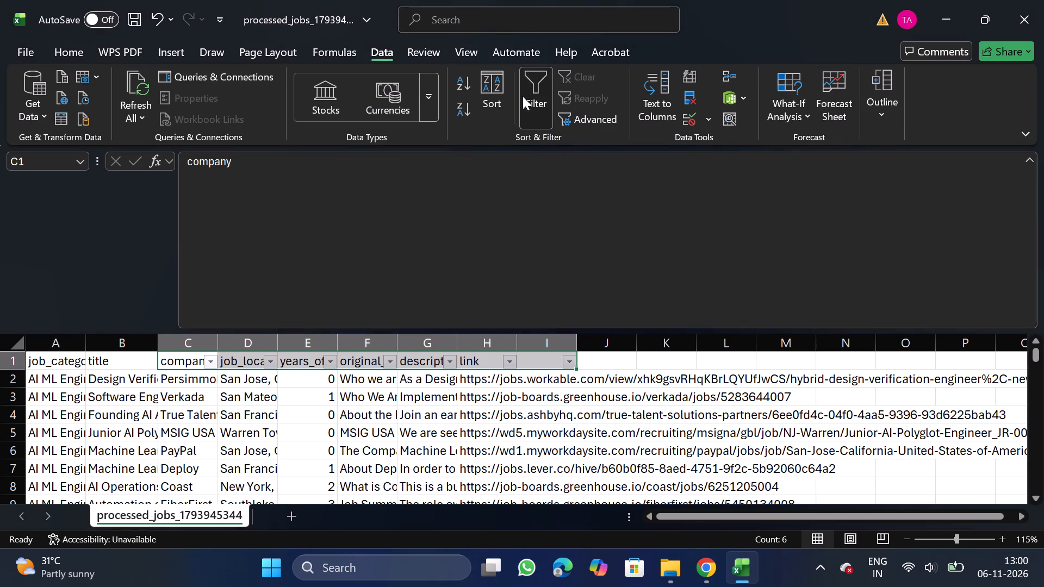
Save the AI ML Engineer jobs file as the CSV AI ML_11_06 in the Daily Scraping jobs folder under Documents.
{"action": "left_click", "coordinate": [103, 347]}
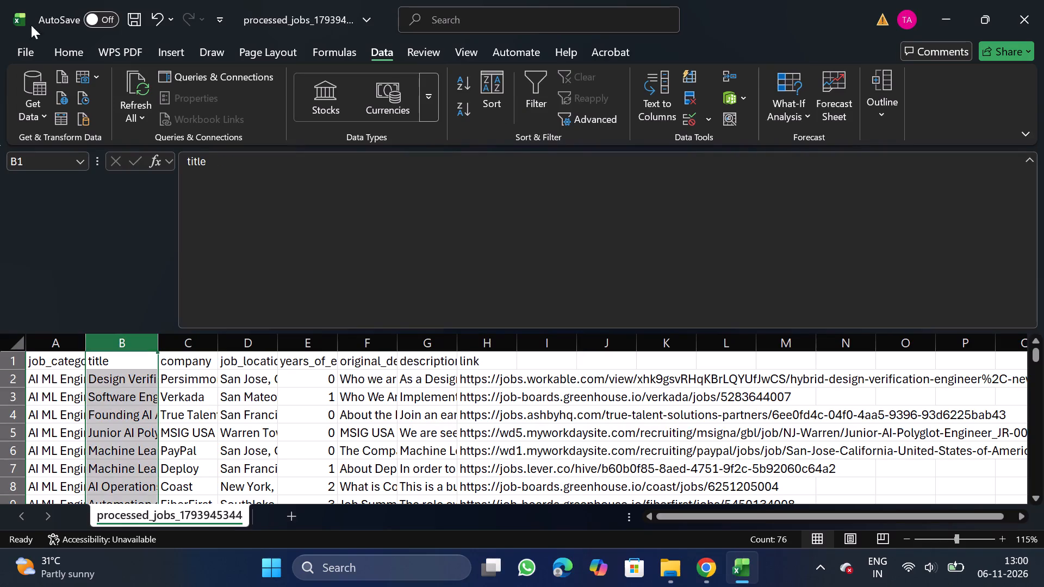
{"action": "left_click", "coordinate": [30, 49]}
{"action": "double_click", "coordinate": [61, 271]}
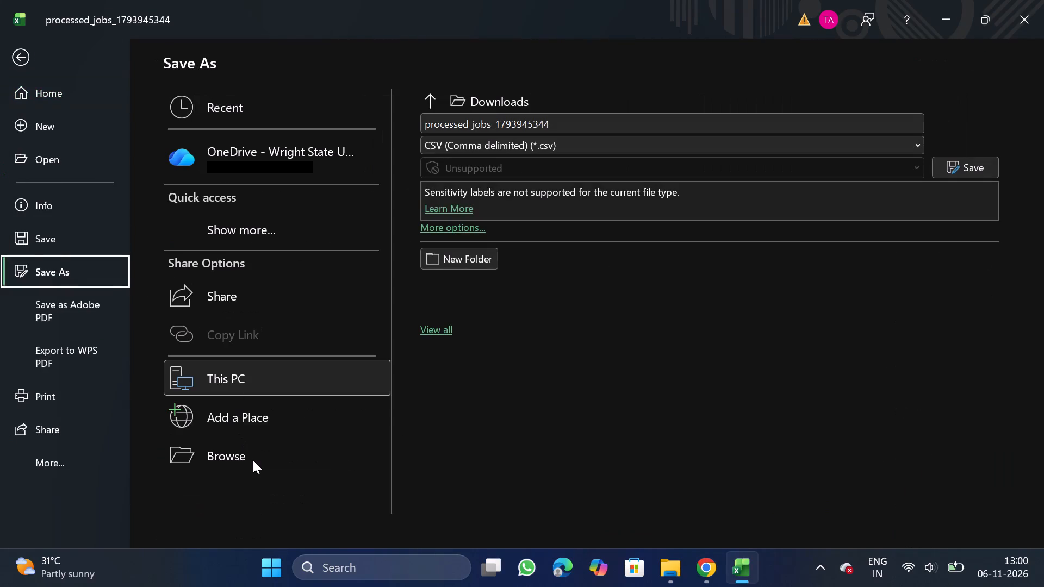
{"action": "triple_click", "coordinate": [253, 460]}
{"action": "double_click", "coordinate": [253, 460]}
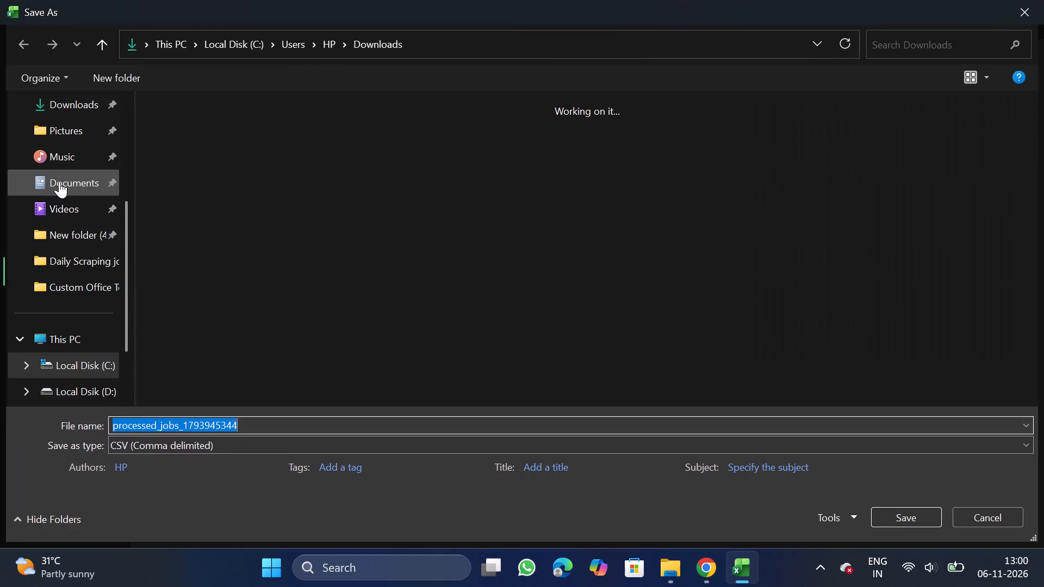
{"action": "double_click", "coordinate": [66, 179]}
{"action": "double_click", "coordinate": [270, 178]}
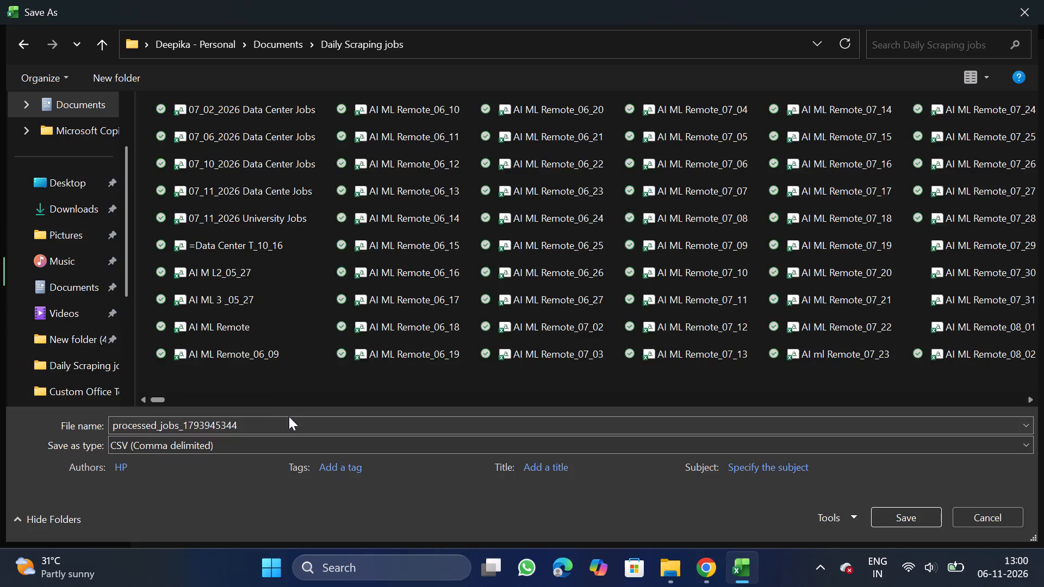
{"action": "left_click", "coordinate": [292, 421]}
{"action": "key", "text": "BackSpace"}
{"action": "type", "text": "AI ML_11_06"}
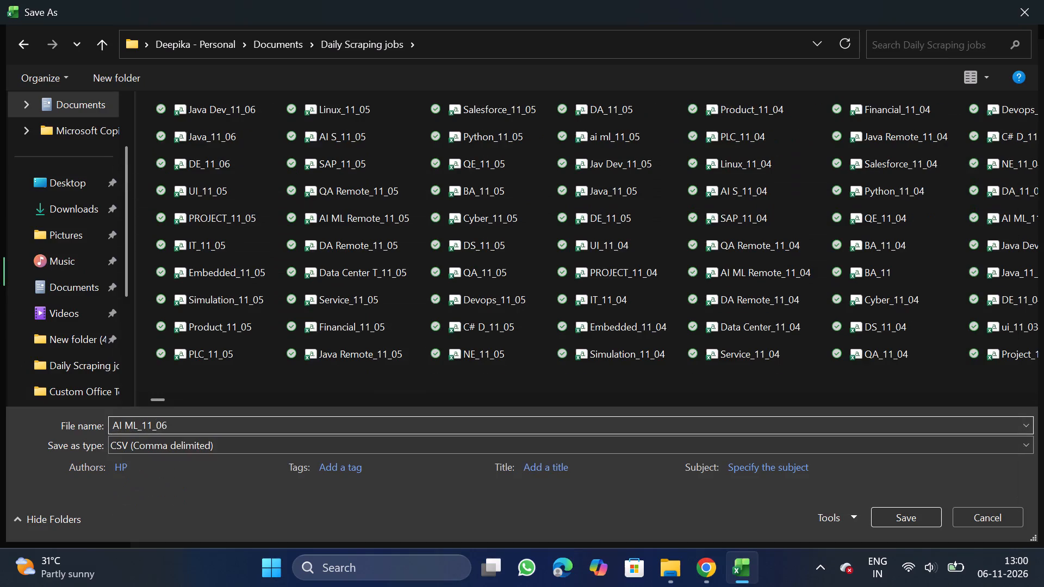
{"action": "left_click", "coordinate": [903, 506]}
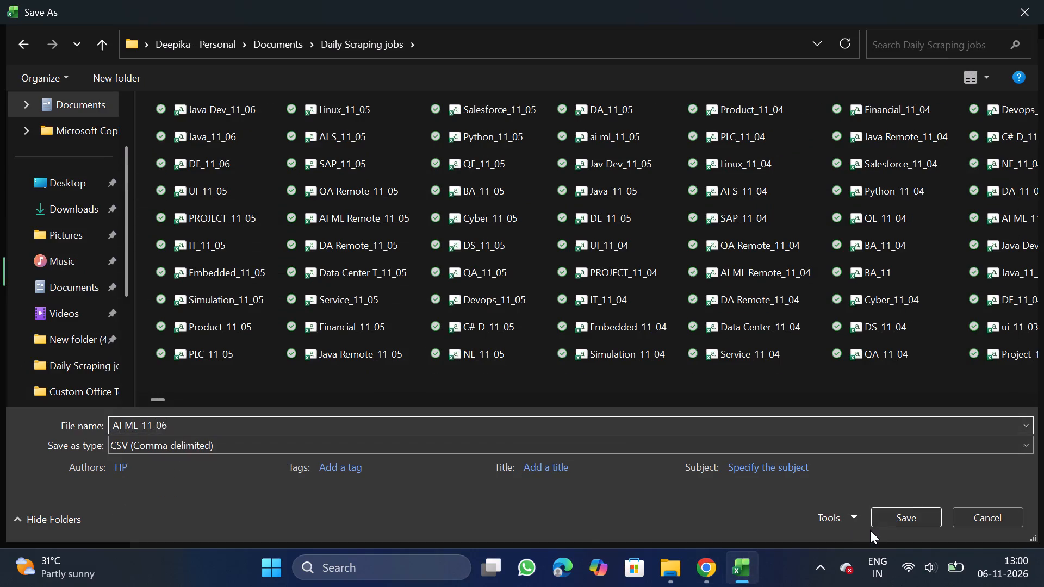
{"action": "left_click", "coordinate": [876, 523]}
Switch to NextGenApply in Chrome and choose AI ML_11_06 from Daily Scraping jobs as the bulk-upload CSV.
{"action": "left_click", "coordinate": [714, 577]}
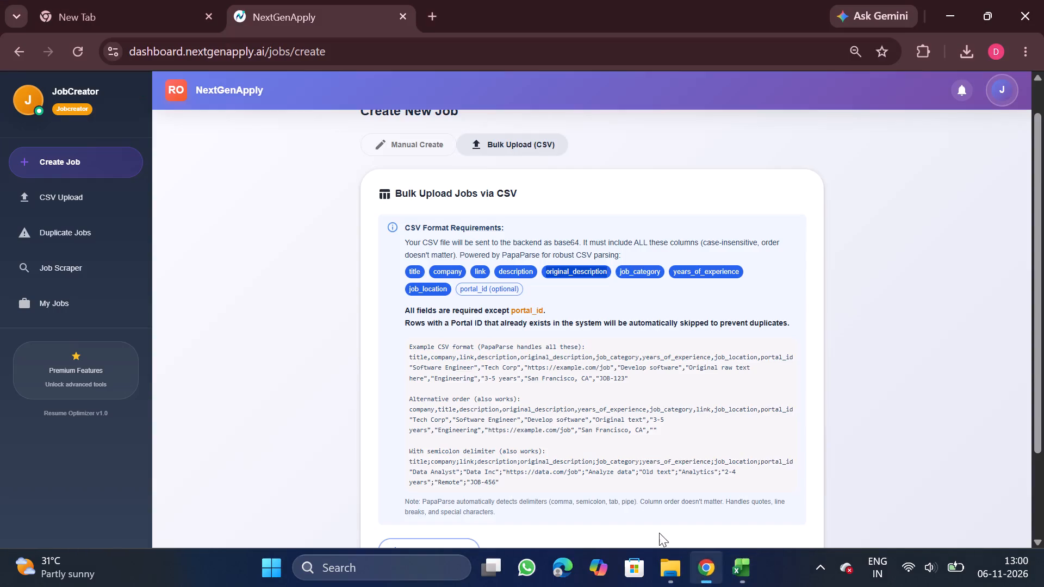
{"action": "scroll", "coordinate": [524, 422], "scroll_direction": "down", "scroll_amount": 1}
{"action": "left_click", "coordinate": [449, 428]}
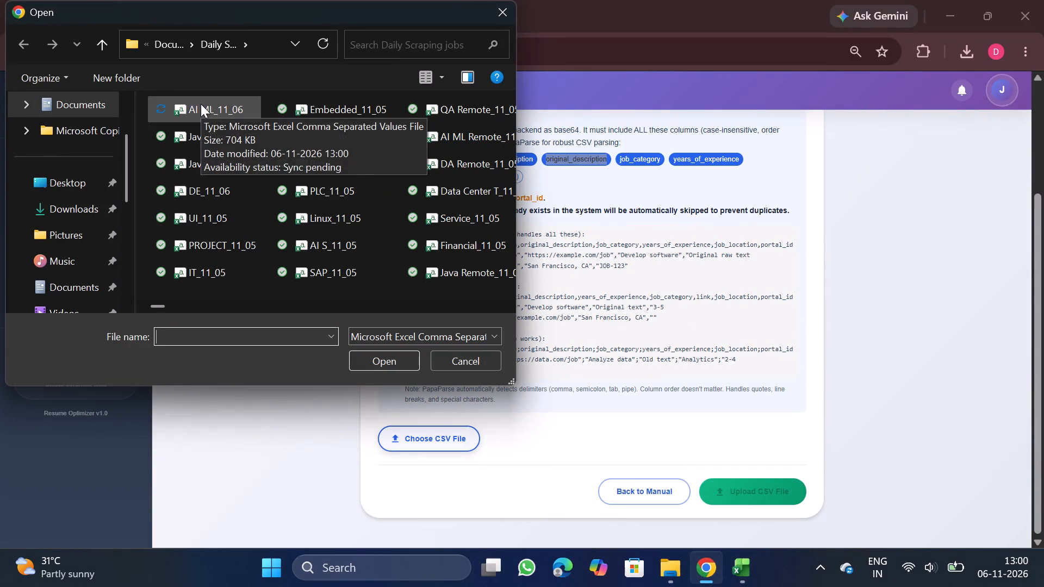
{"action": "double_click", "coordinate": [208, 104]}
{"action": "scroll", "coordinate": [519, 397], "scroll_direction": "down", "scroll_amount": 2}
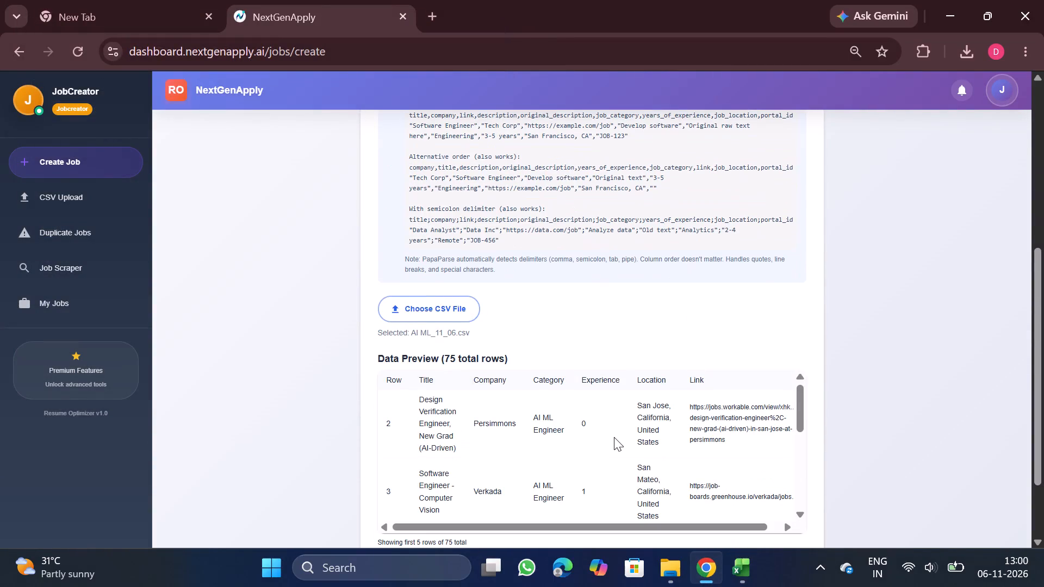
Return to AI ML_11_06 in Excel, turn on filtering for the header cells from title through column I, and enlarge the opened title filter.
{"action": "left_click", "coordinate": [737, 561]}
{"action": "left_click", "coordinate": [126, 346]}
{"action": "left_click_drag", "start_coordinate": [135, 361], "coordinate": [533, 101]}
{"action": "left_click", "coordinate": [533, 101]}
{"action": "left_click", "coordinate": [150, 365]}
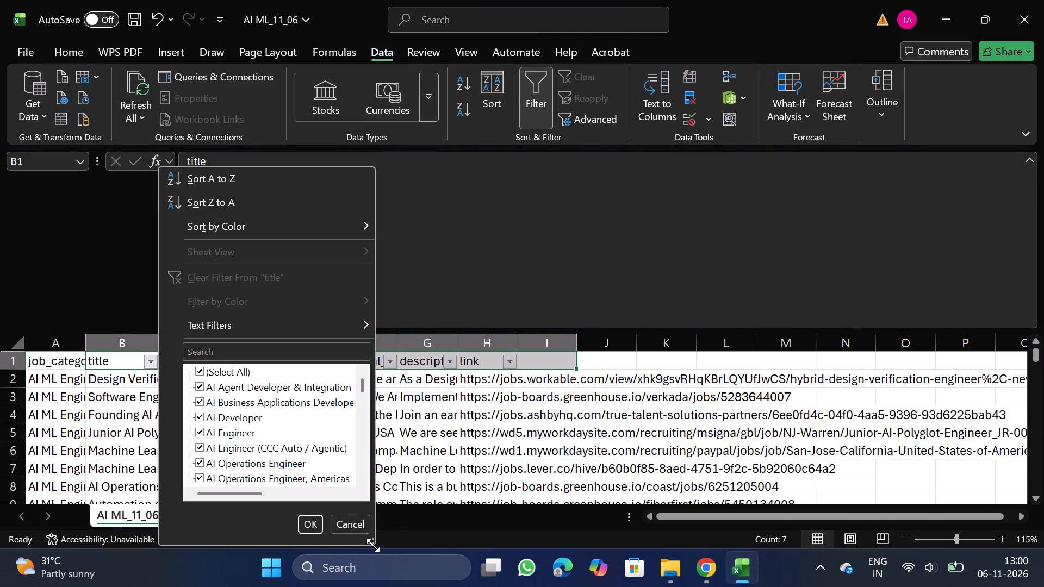
{"action": "double_click", "coordinate": [373, 545]}
{"action": "left_click_drag", "start_coordinate": [373, 545], "coordinate": [881, 586]}
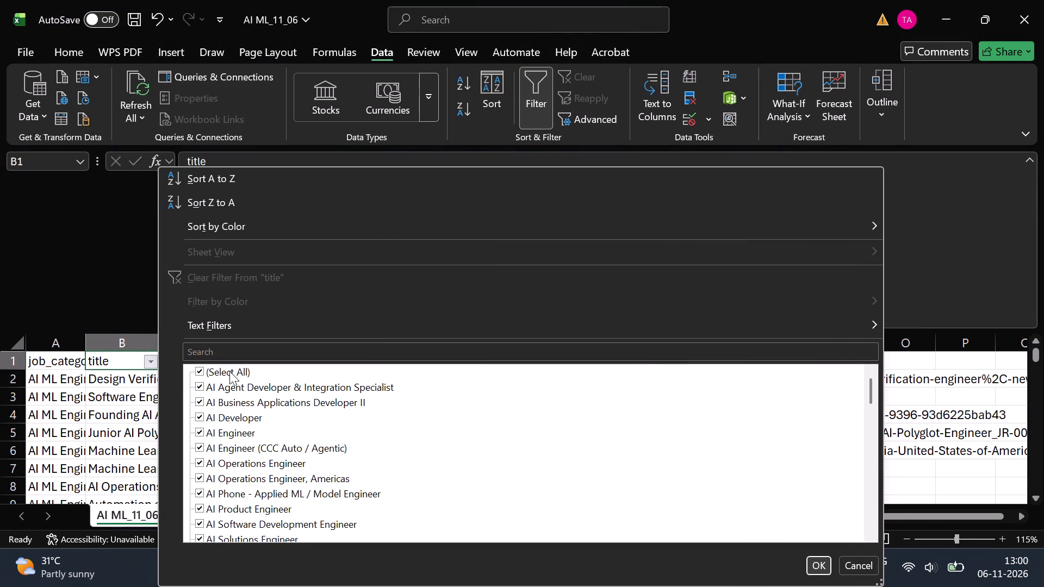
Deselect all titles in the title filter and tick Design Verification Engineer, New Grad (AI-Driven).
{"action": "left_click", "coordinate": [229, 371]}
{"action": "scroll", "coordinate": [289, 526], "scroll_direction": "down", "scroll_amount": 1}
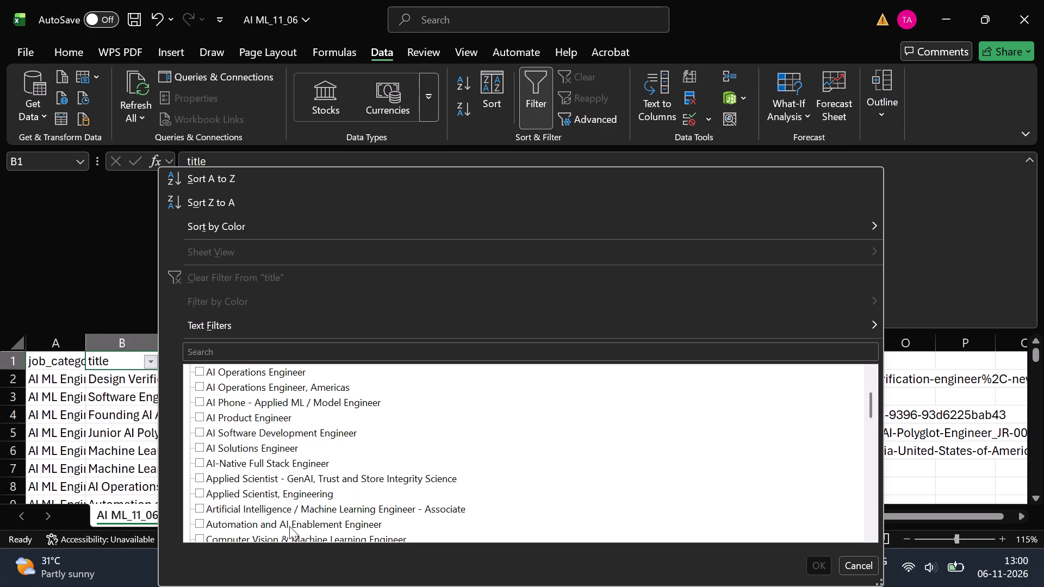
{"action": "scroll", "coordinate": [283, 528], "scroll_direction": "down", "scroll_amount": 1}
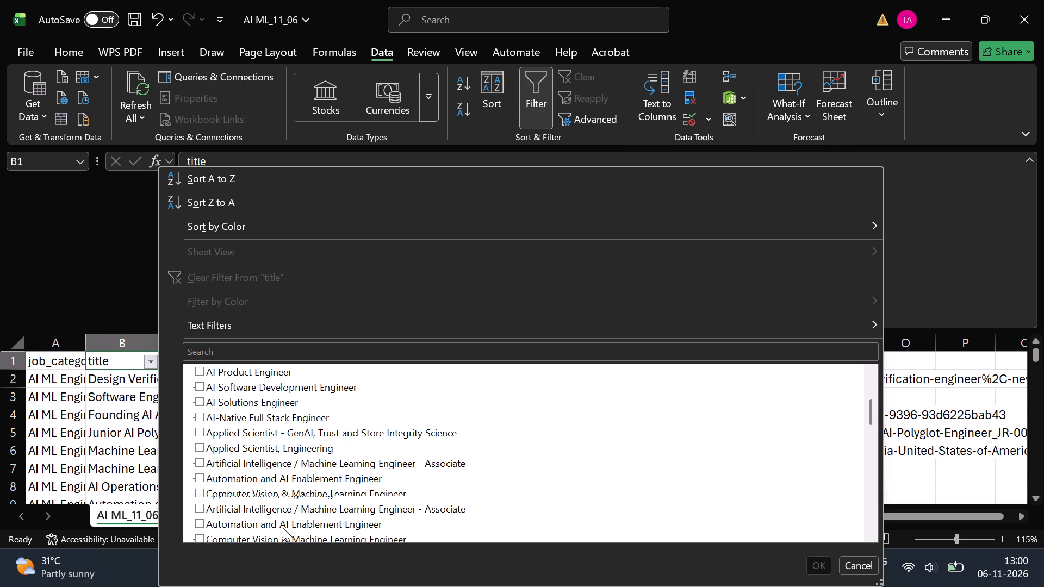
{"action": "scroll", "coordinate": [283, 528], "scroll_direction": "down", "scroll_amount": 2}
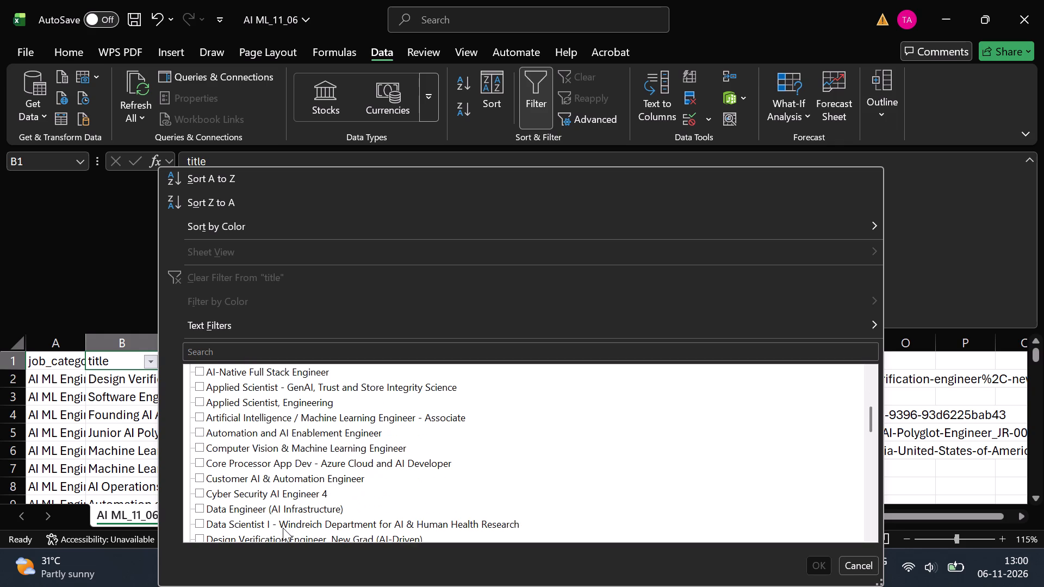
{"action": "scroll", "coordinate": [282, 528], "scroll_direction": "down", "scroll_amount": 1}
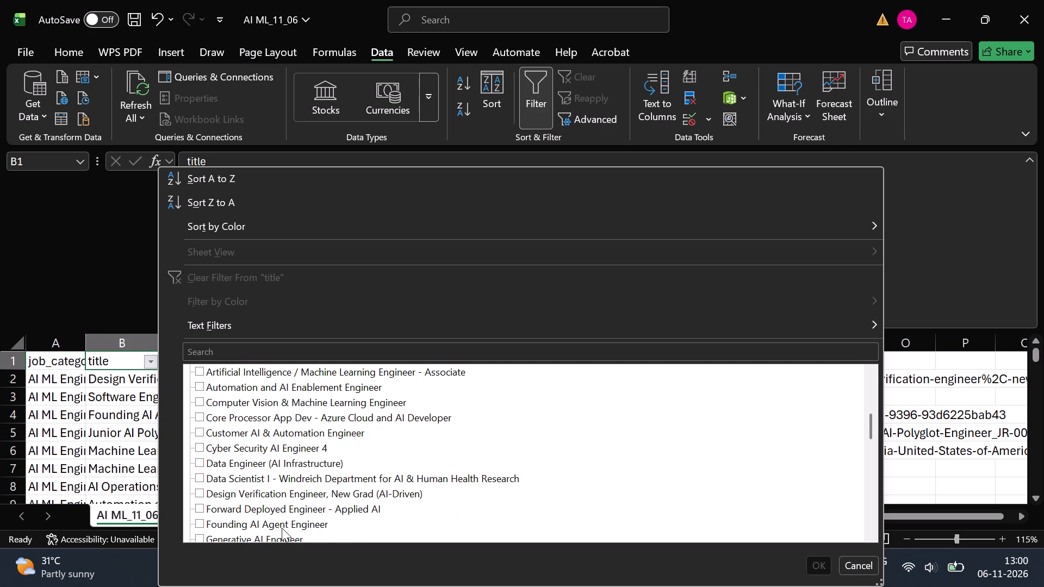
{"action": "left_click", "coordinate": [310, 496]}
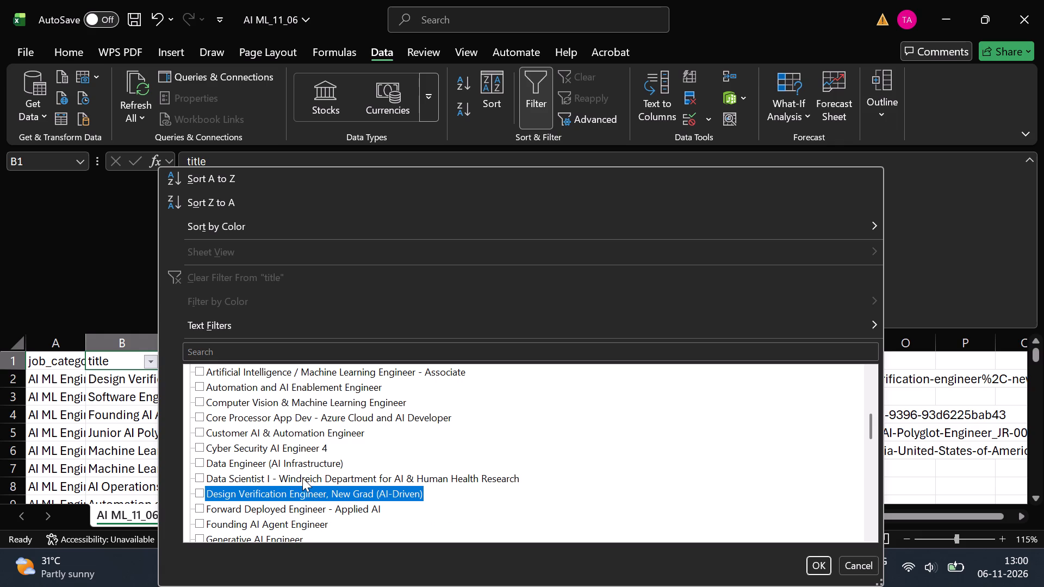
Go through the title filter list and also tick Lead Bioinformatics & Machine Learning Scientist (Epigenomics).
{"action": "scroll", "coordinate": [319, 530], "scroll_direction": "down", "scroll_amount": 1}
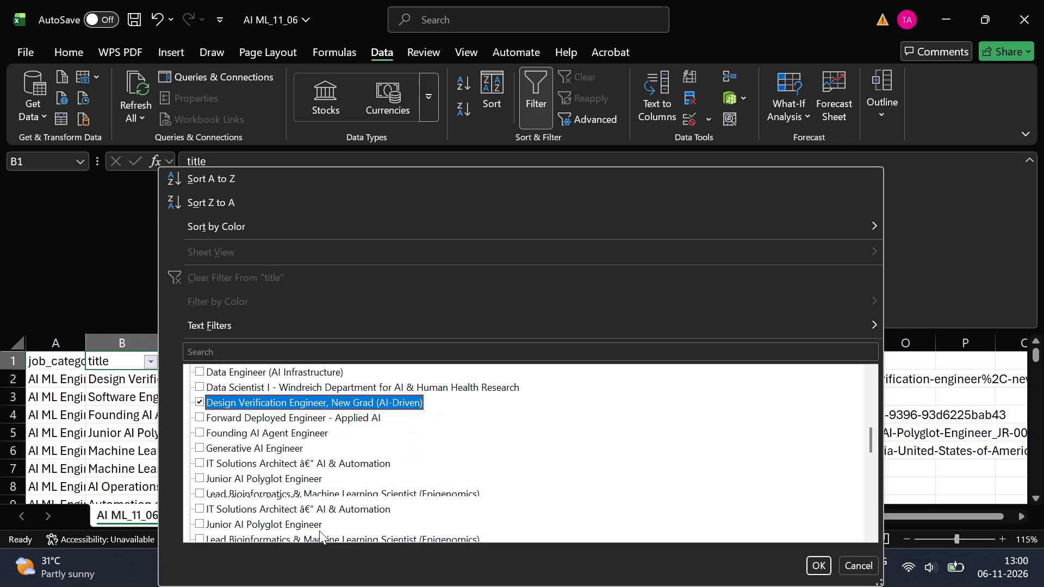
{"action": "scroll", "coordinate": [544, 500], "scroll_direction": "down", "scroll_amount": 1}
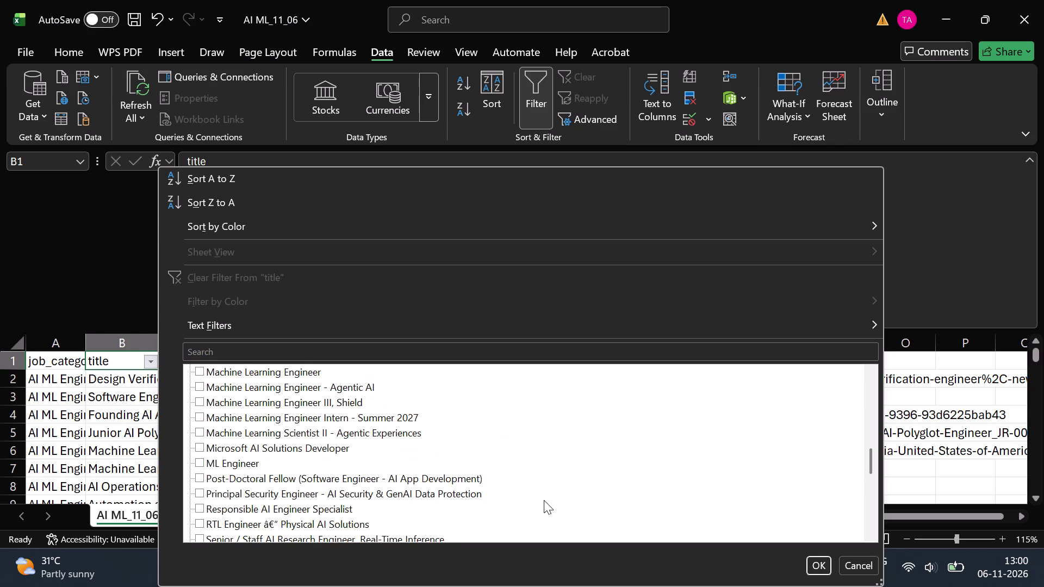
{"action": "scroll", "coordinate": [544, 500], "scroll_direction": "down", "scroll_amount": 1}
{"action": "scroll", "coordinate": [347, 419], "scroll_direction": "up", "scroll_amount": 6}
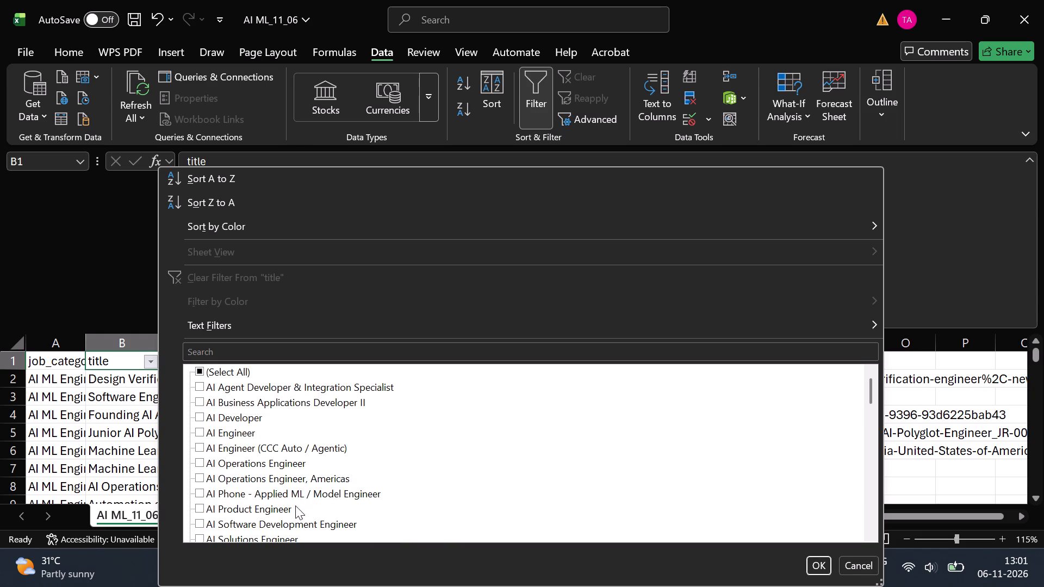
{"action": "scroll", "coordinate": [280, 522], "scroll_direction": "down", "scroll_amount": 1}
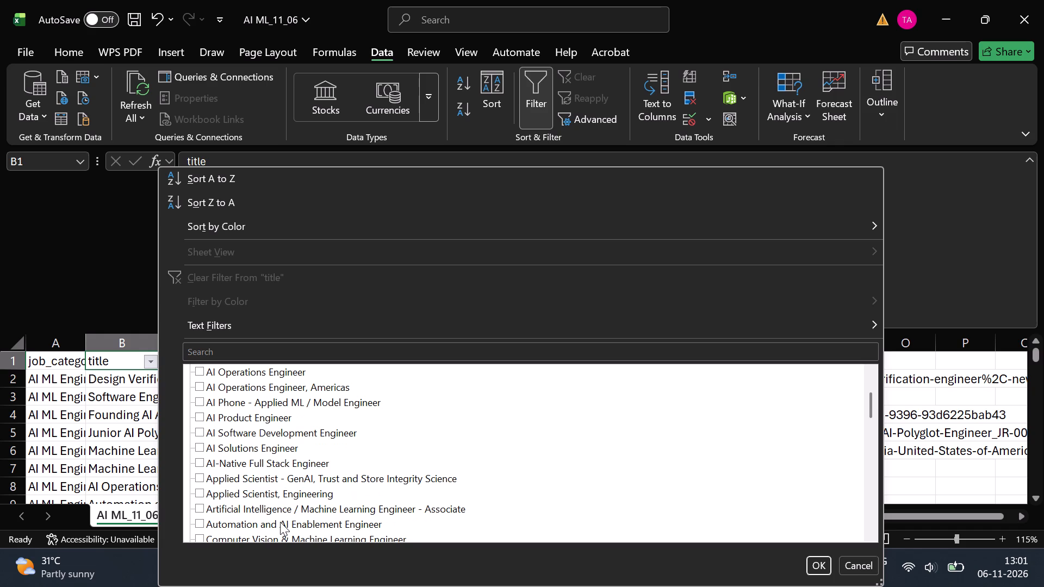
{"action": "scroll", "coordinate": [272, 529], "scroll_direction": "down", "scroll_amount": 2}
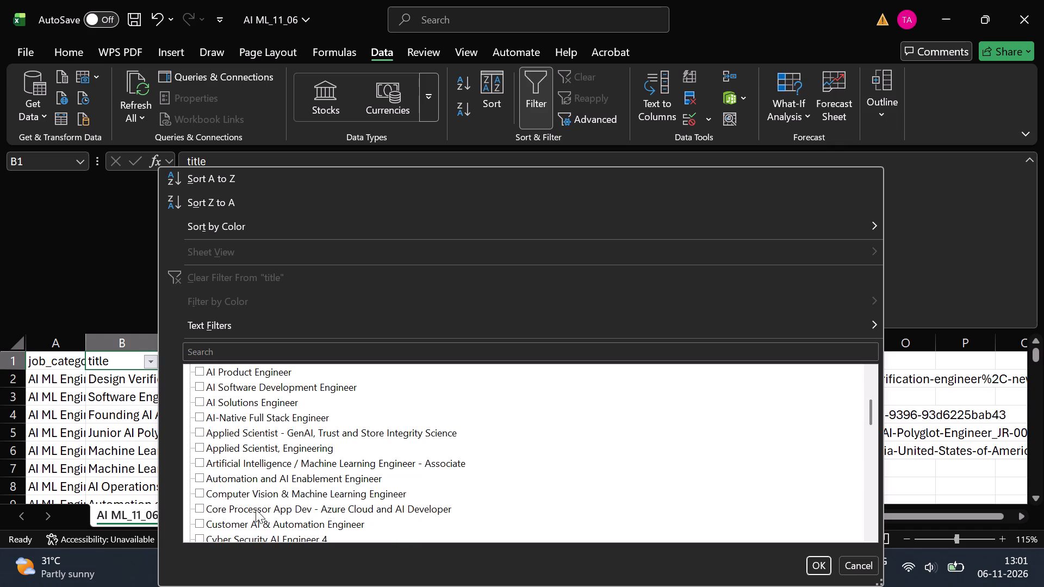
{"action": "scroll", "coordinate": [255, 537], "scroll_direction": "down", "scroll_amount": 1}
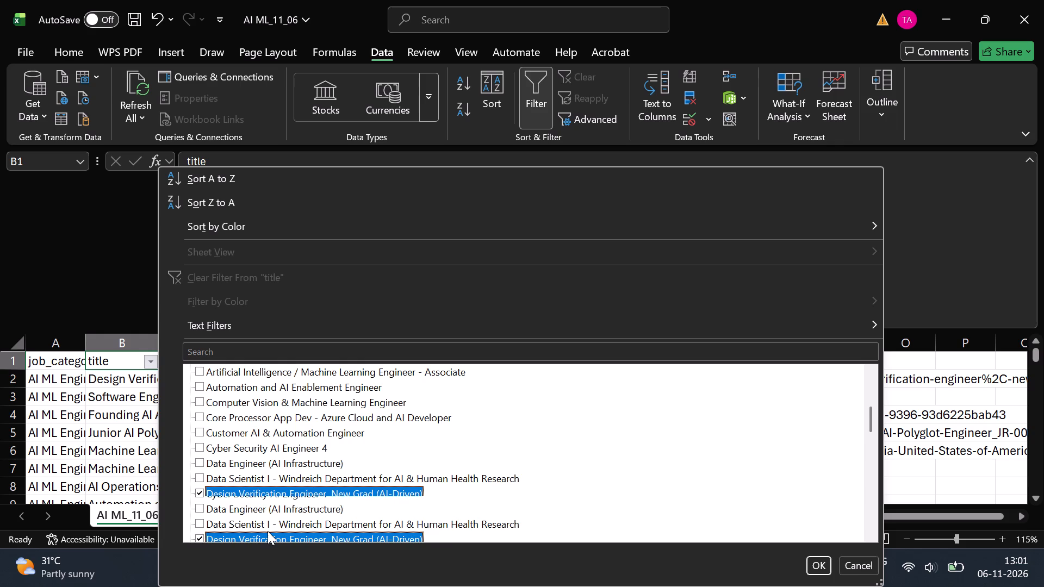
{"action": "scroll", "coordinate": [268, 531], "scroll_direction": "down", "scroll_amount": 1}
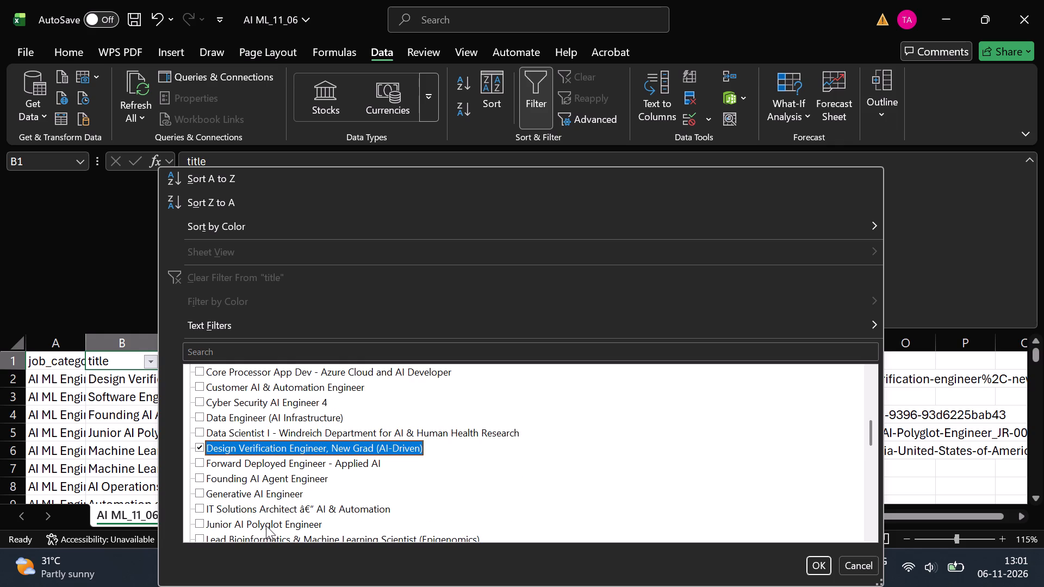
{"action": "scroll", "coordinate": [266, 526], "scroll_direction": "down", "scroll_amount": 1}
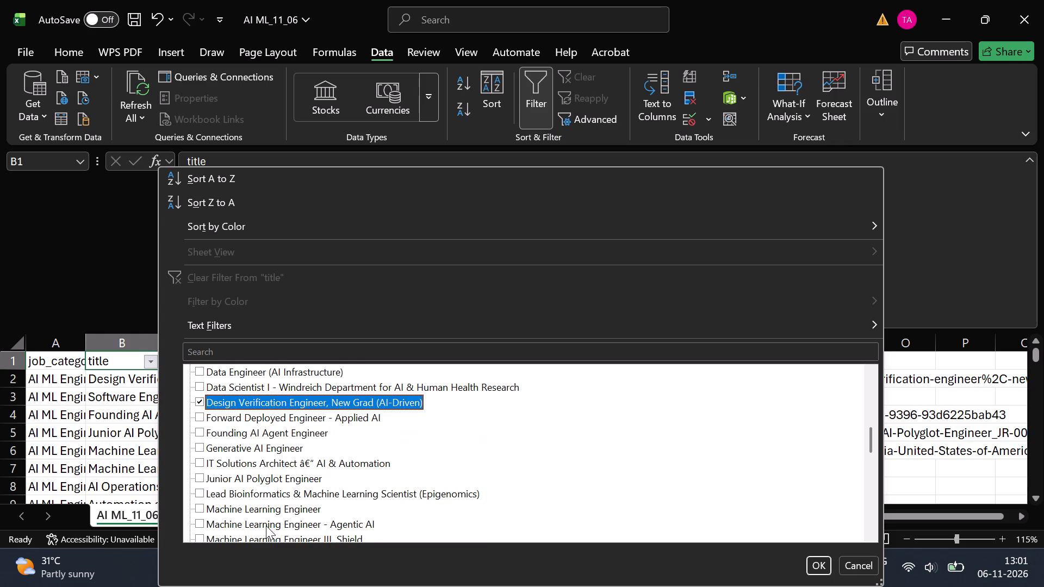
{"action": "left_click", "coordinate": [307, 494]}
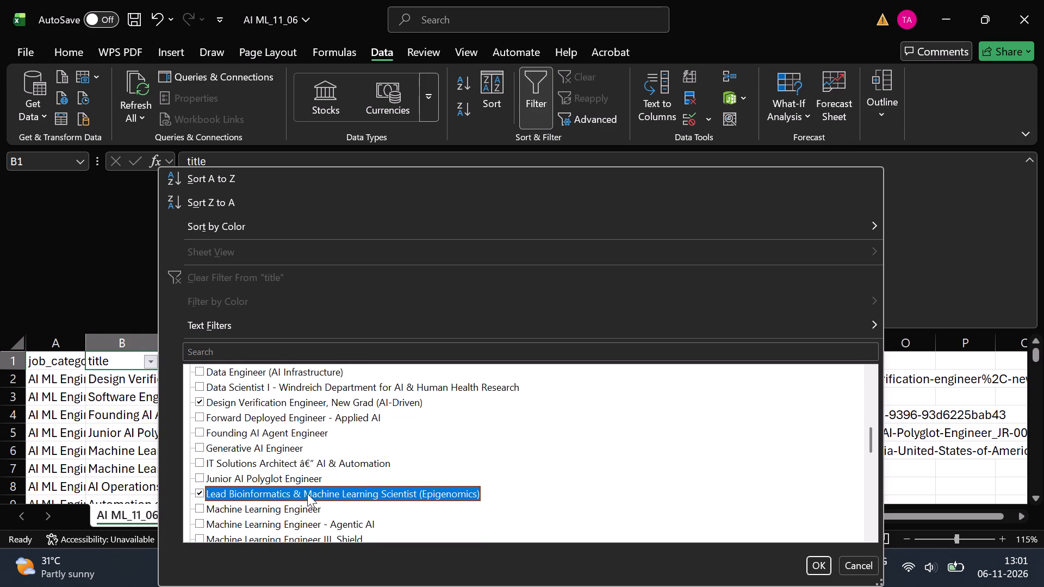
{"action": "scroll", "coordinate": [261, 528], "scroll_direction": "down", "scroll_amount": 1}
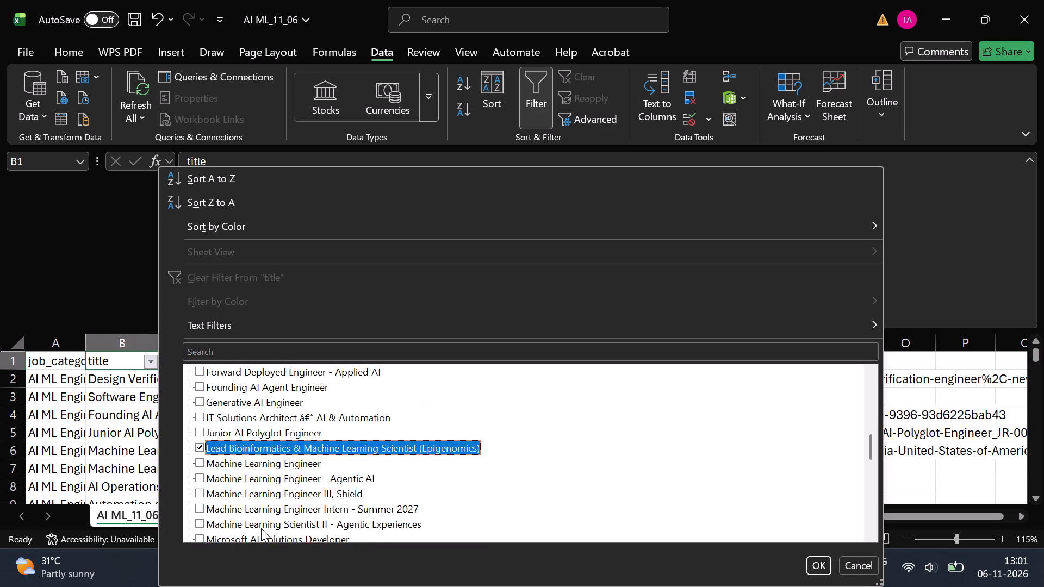
Clear all ticks in the title filter, then tick Data Scientist I - Windreich Department for AI & Human Health Research and Design Verification Engineer, New Grad (AI-Driven).
{"action": "scroll", "coordinate": [261, 528], "scroll_direction": "up", "scroll_amount": 6}
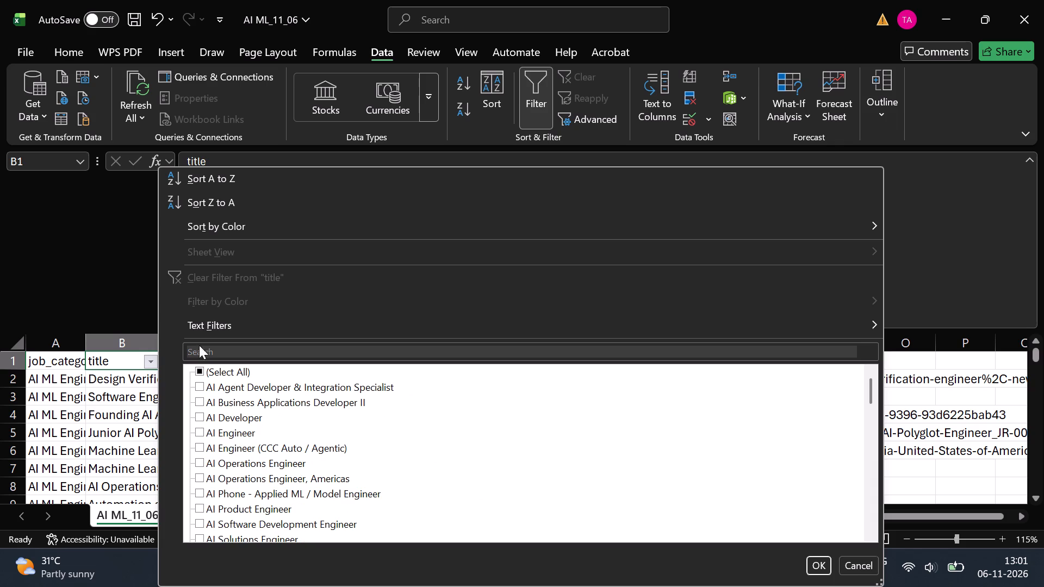
{"action": "left_click", "coordinate": [222, 372]}
{"action": "left_click", "coordinate": [222, 372]}
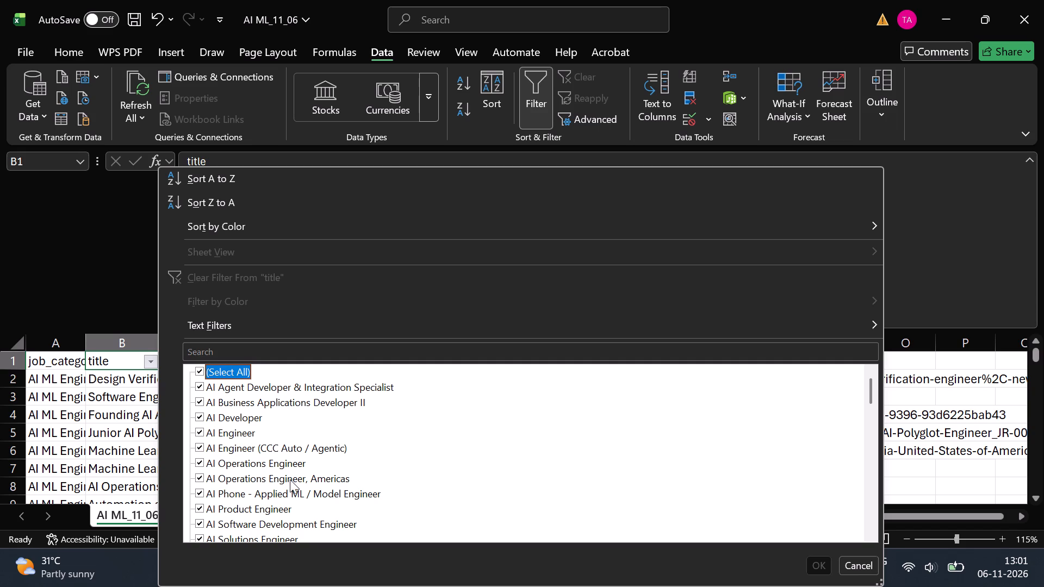
{"action": "scroll", "coordinate": [269, 528], "scroll_direction": "down", "scroll_amount": 1}
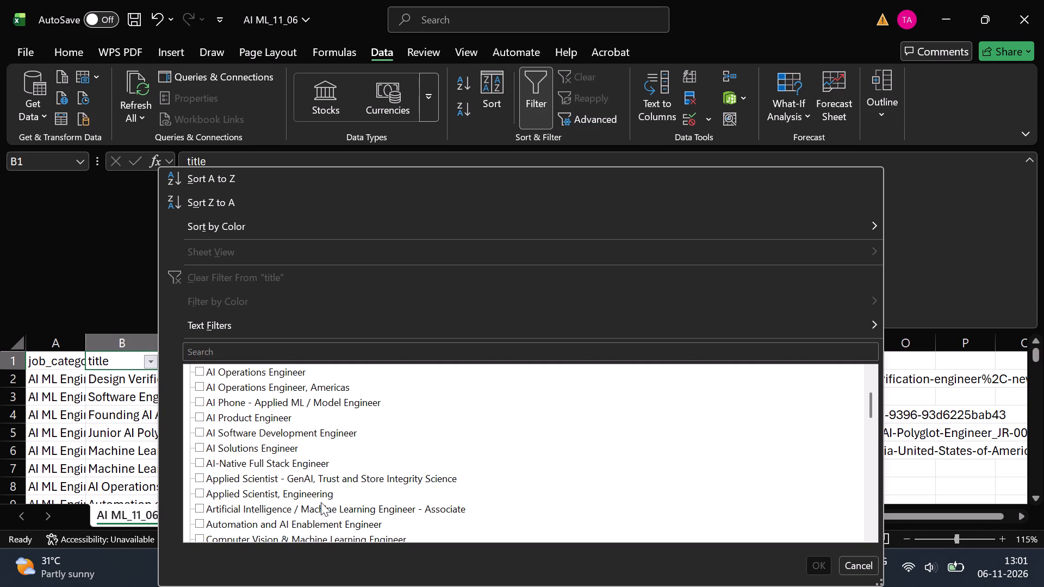
{"action": "scroll", "coordinate": [298, 530], "scroll_direction": "down", "scroll_amount": 1}
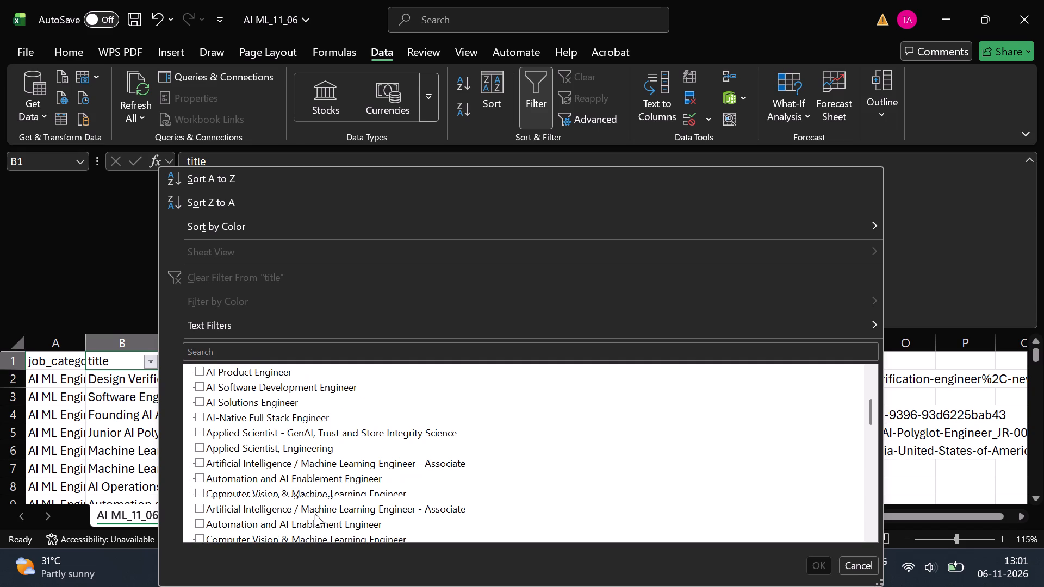
{"action": "scroll", "coordinate": [317, 513], "scroll_direction": "down", "scroll_amount": 1}
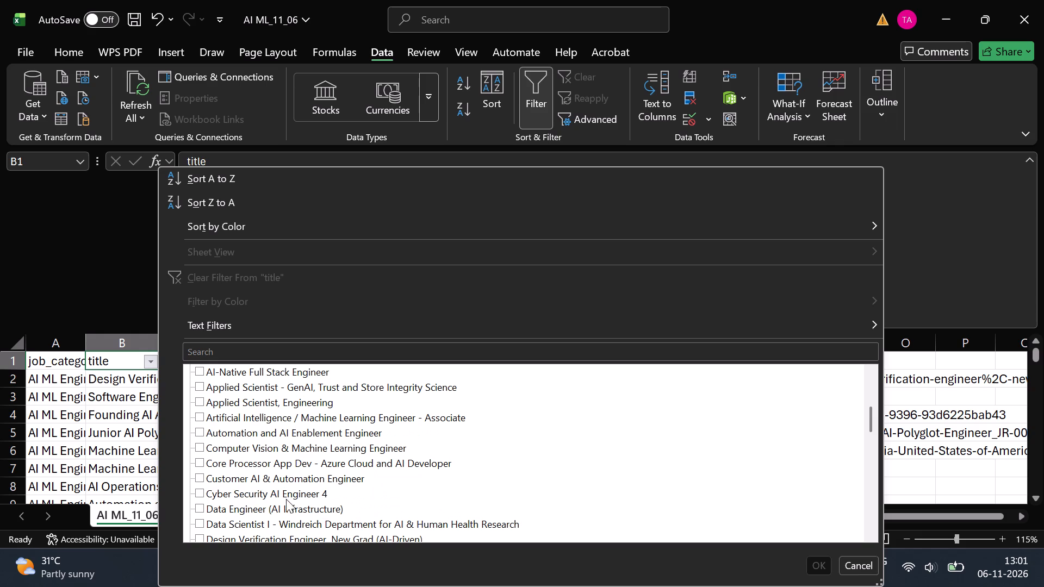
{"action": "left_click", "coordinate": [297, 522]}
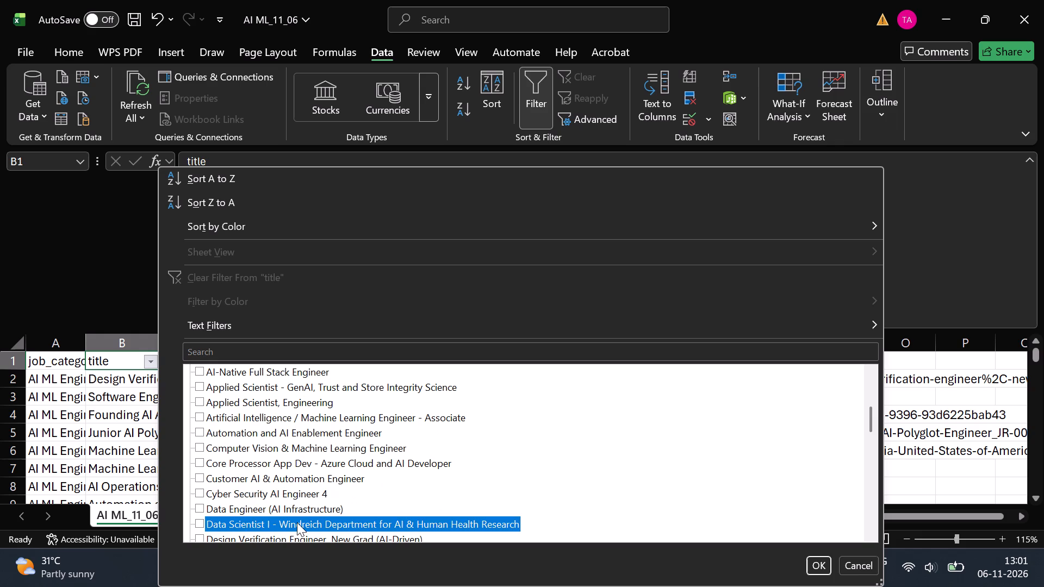
{"action": "scroll", "coordinate": [297, 522], "scroll_direction": "down", "scroll_amount": 1}
{"action": "left_click", "coordinate": [321, 502]}
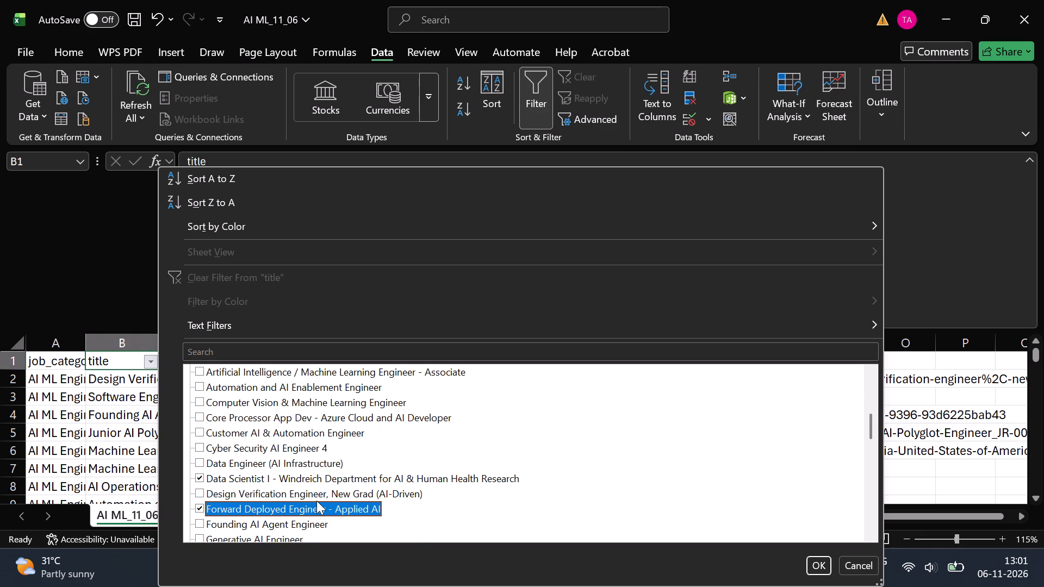
{"action": "left_click", "coordinate": [316, 501]}
{"action": "left_click", "coordinate": [328, 516]}
{"action": "left_click", "coordinate": [313, 509]}
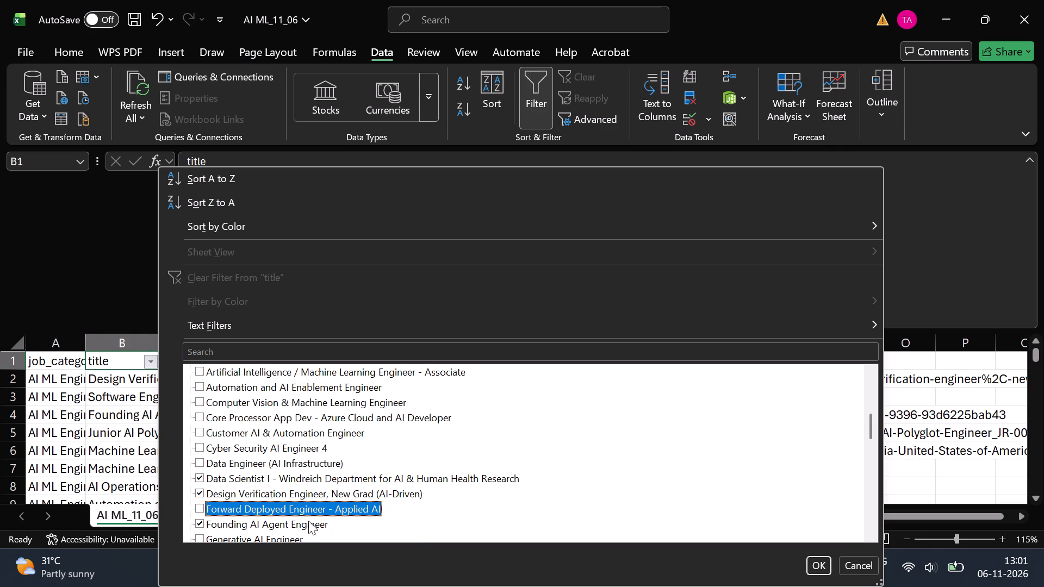
{"action": "left_click", "coordinate": [308, 521]}
Also tick Lead Bioinformatics & Machine Learning Scientist (Epigenomics), Machine Learning Engineer Intern - Summer 2027 and Post-Doctoral Fellow (Software Engineer - AI App Development).
{"action": "scroll", "coordinate": [308, 521], "scroll_direction": "down", "scroll_amount": 1}
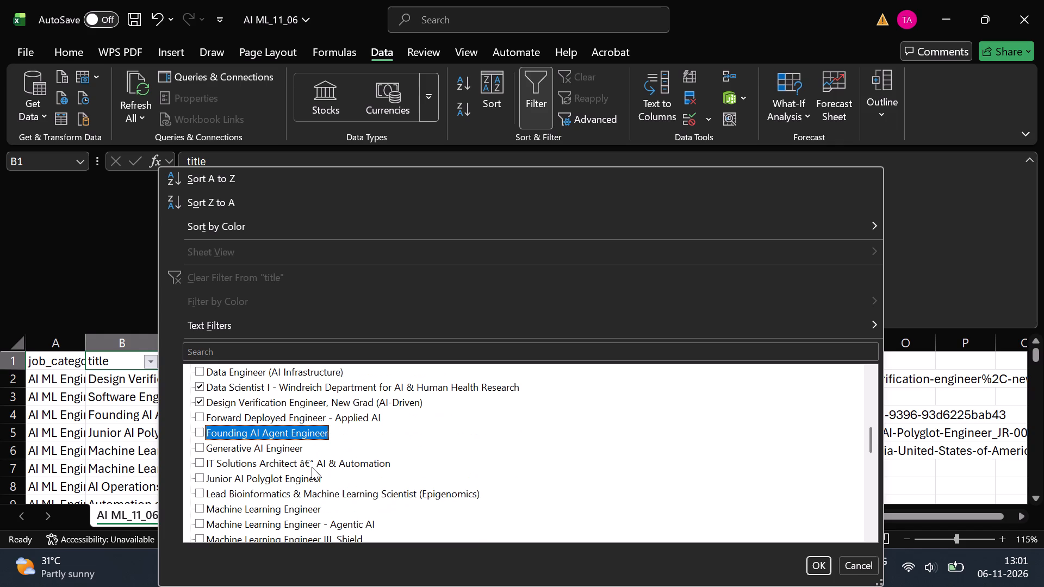
{"action": "left_click", "coordinate": [298, 496]}
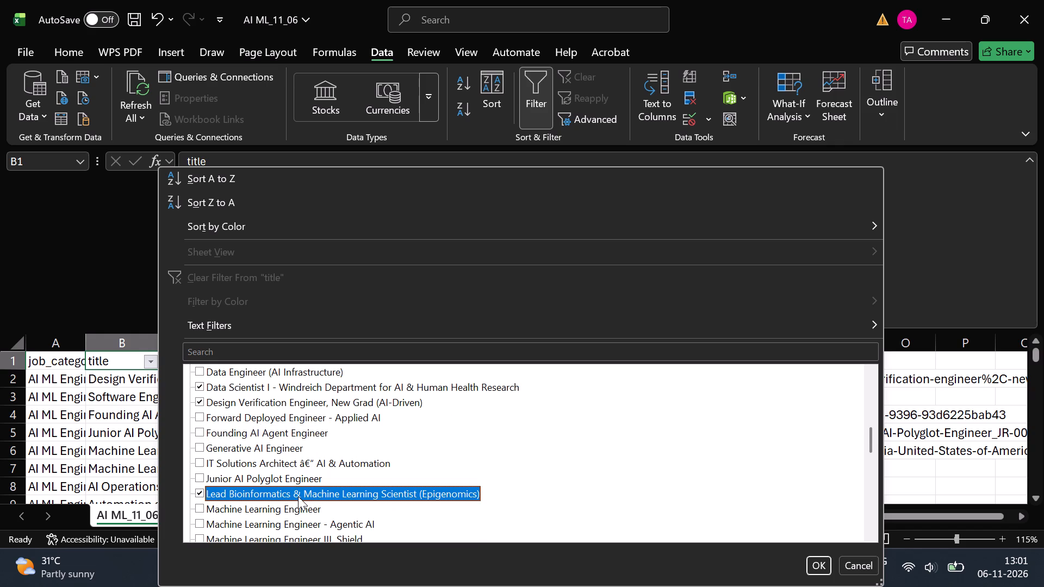
{"action": "scroll", "coordinate": [281, 532], "scroll_direction": "down", "scroll_amount": 1}
{"action": "left_click", "coordinate": [299, 511]}
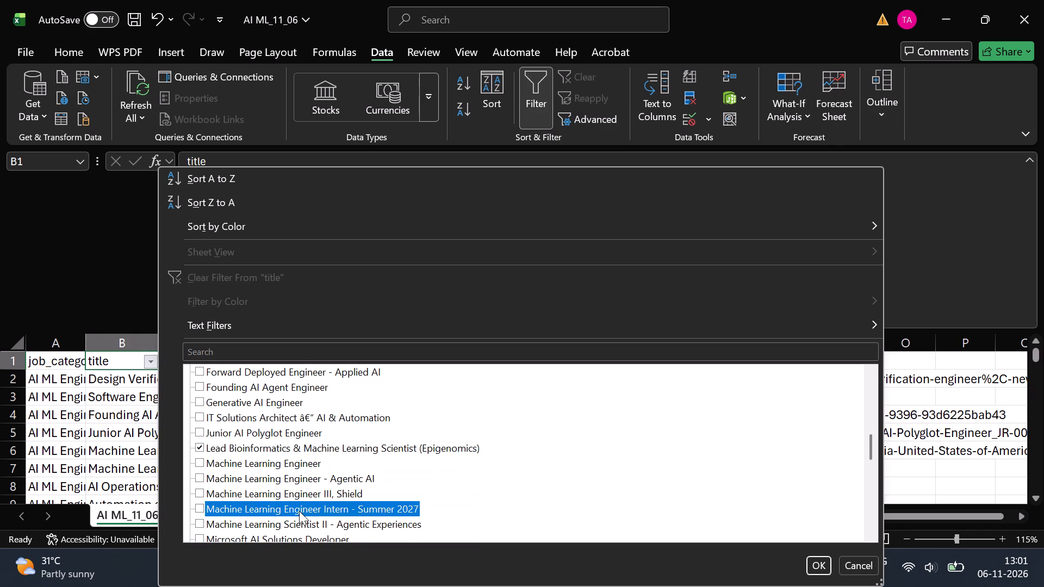
{"action": "scroll", "coordinate": [299, 511], "scroll_direction": "down", "scroll_amount": 1}
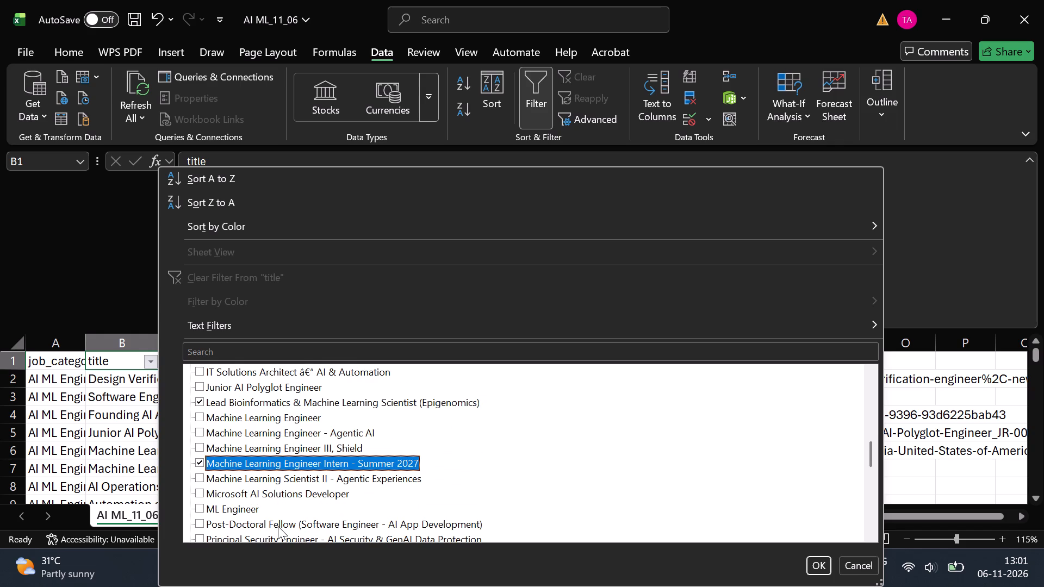
{"action": "left_click", "coordinate": [278, 526]}
Go through the remaining titles, also tick Software Engineer, AI Products - MCP Manager, and apply the title filter.
{"action": "scroll", "coordinate": [278, 526], "scroll_direction": "down", "scroll_amount": 1}
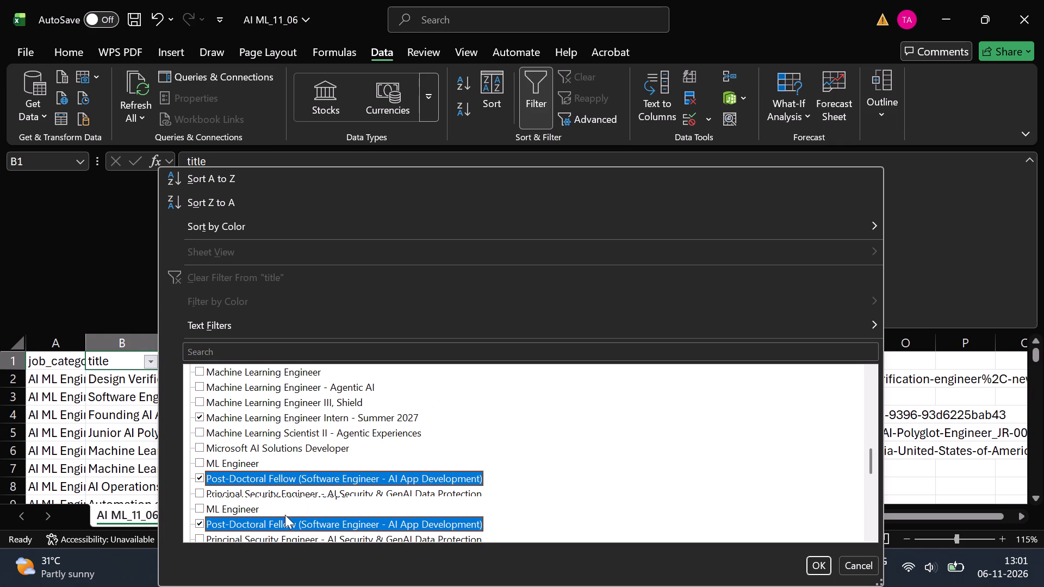
{"action": "scroll", "coordinate": [279, 529], "scroll_direction": "down", "scroll_amount": 1}
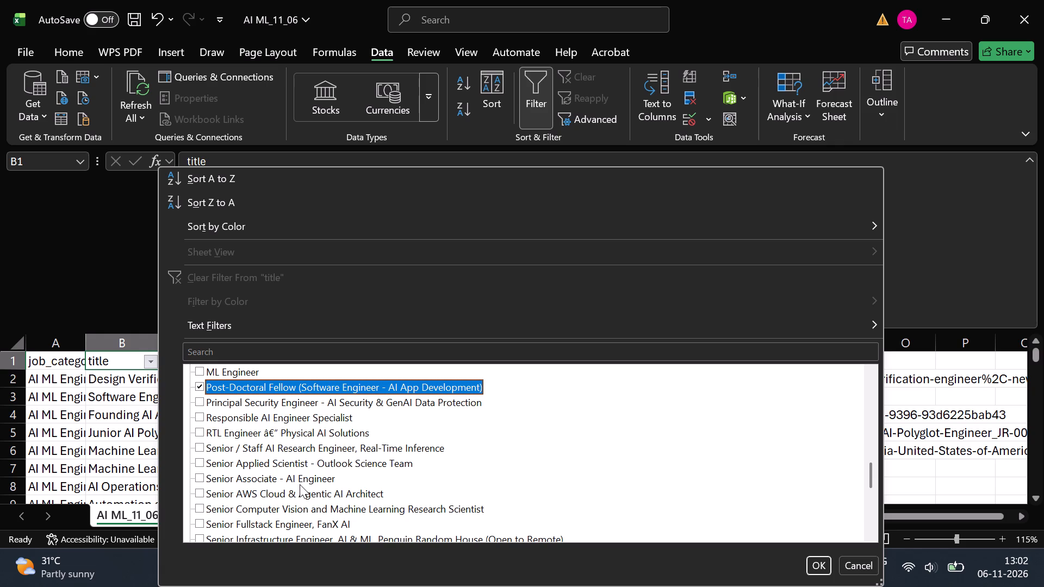
{"action": "scroll", "coordinate": [281, 537], "scroll_direction": "down", "scroll_amount": 1}
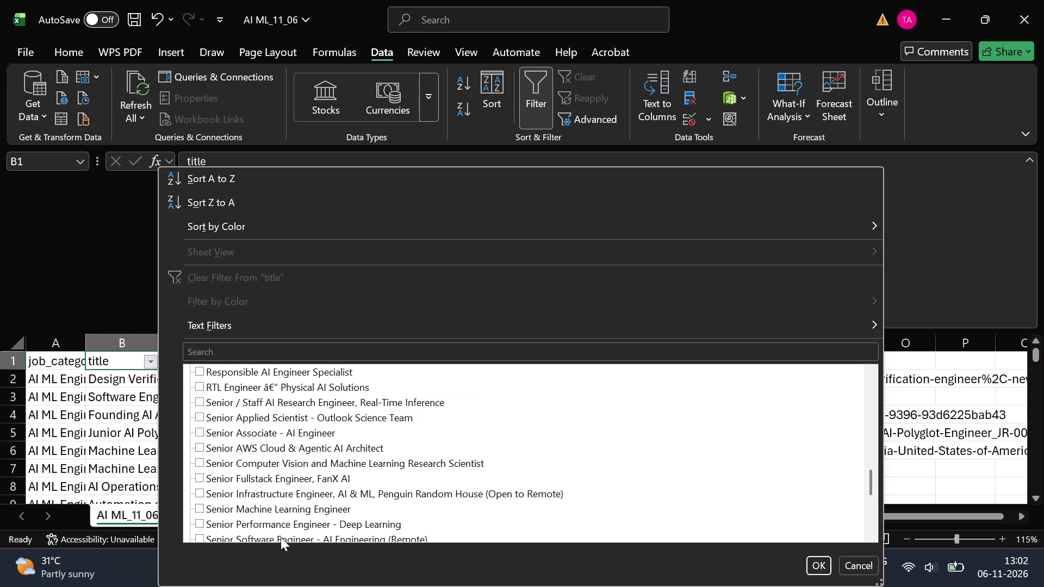
{"action": "scroll", "coordinate": [281, 537], "scroll_direction": "down", "scroll_amount": 2}
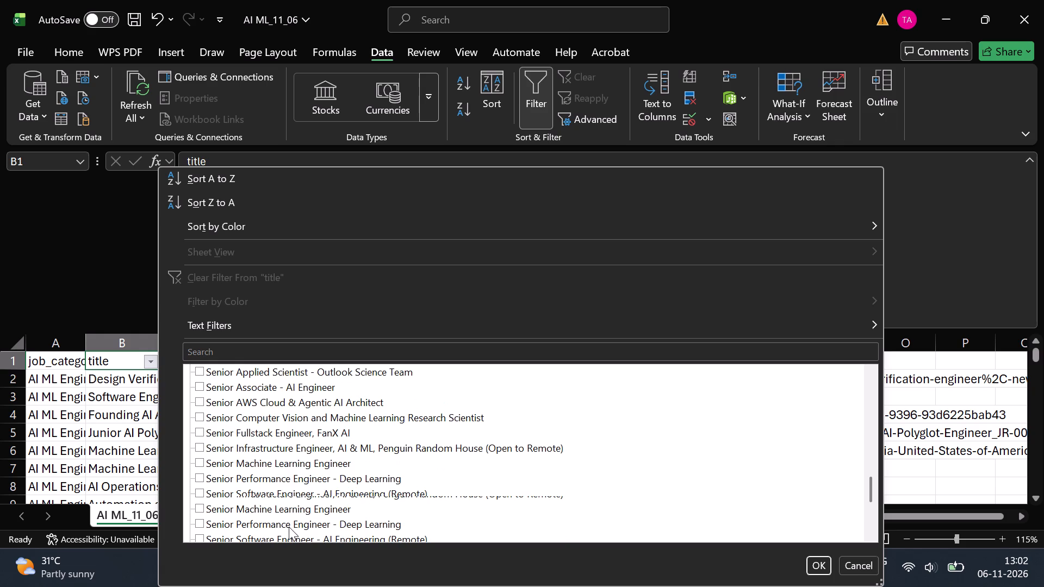
{"action": "scroll", "coordinate": [284, 526], "scroll_direction": "down", "scroll_amount": 1}
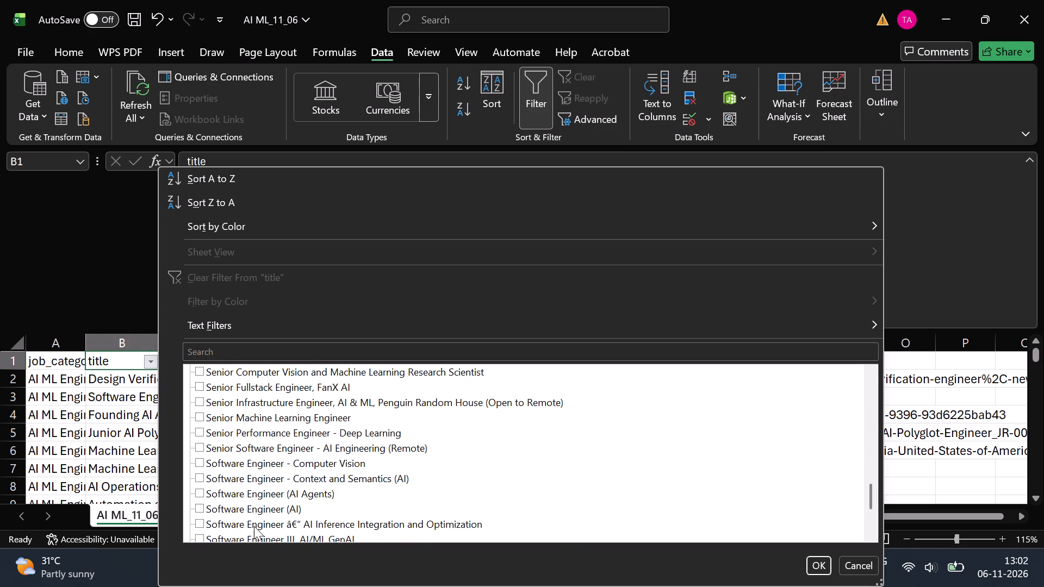
{"action": "scroll", "coordinate": [254, 527], "scroll_direction": "down", "scroll_amount": 1}
{"action": "left_click", "coordinate": [288, 511]}
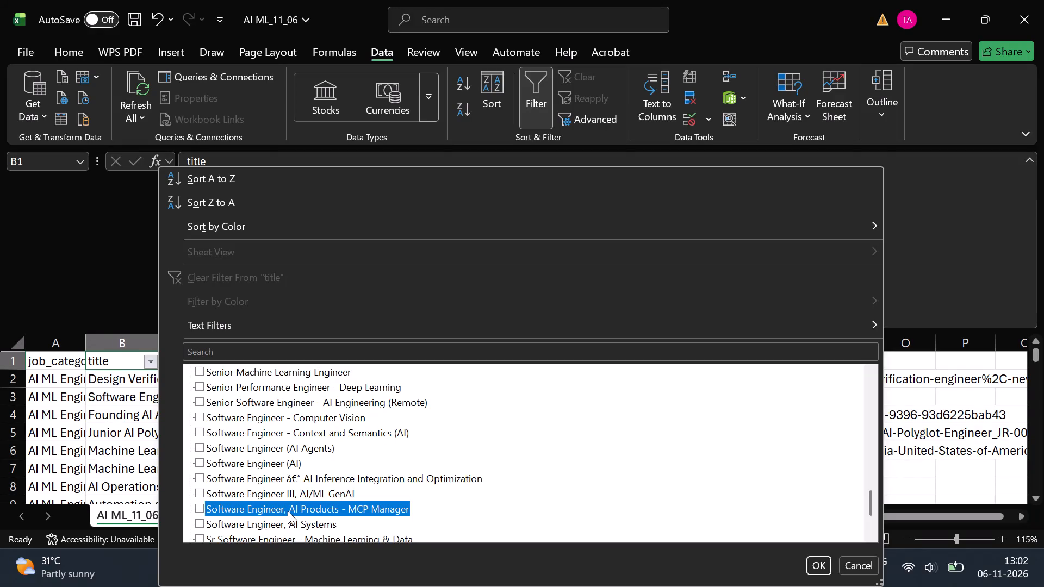
{"action": "scroll", "coordinate": [288, 511], "scroll_direction": "down", "scroll_amount": 2}
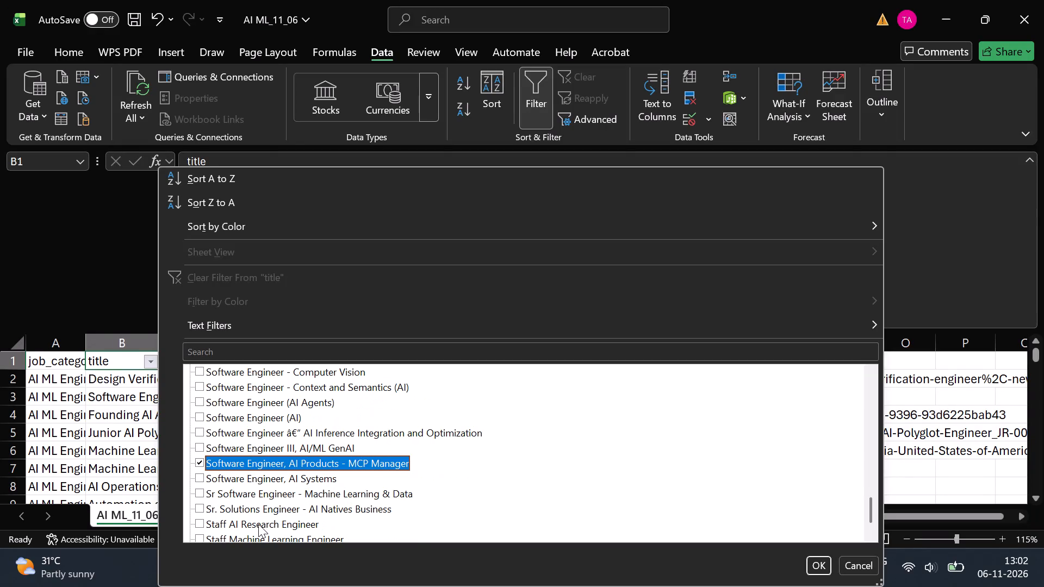
{"action": "scroll", "coordinate": [258, 524], "scroll_direction": "down", "scroll_amount": 1}
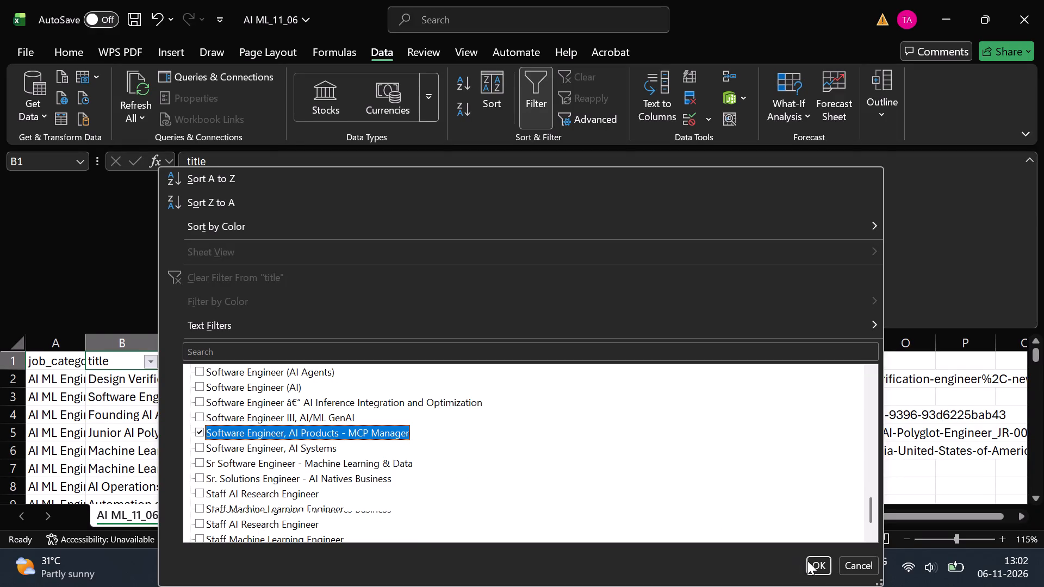
{"action": "left_click", "coordinate": [830, 567]}
Delete all the filtered job rows below the header and turn filtering off.
{"action": "left_click", "coordinate": [8, 380]}
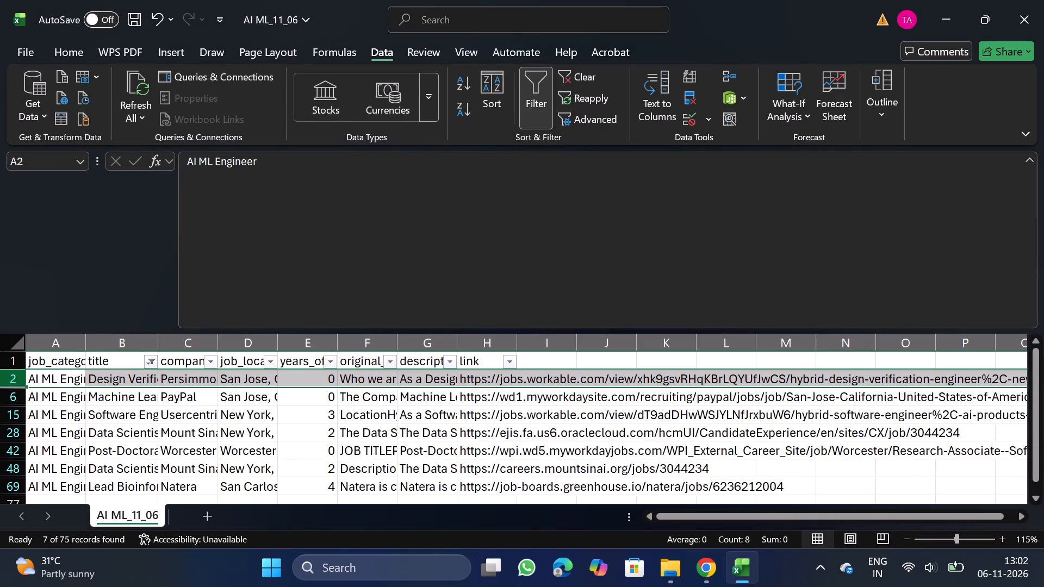
{"action": "key", "text": "ctrl+Down"}
{"action": "left_click", "coordinate": [10, 379]}
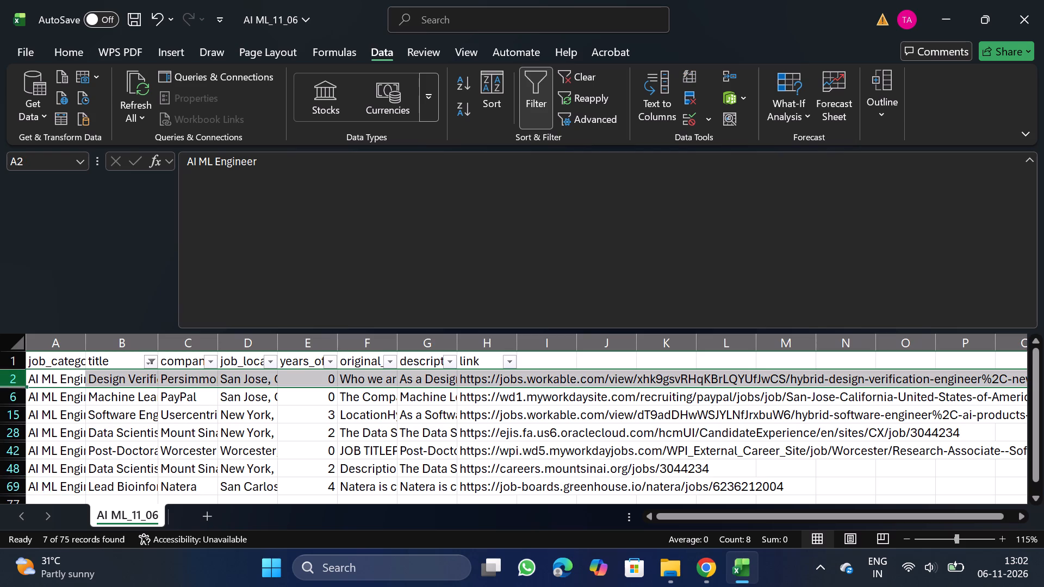
{"action": "key", "text": "ctrl+shift+Down"}
{"action": "right_click", "coordinate": [117, 414]}
{"action": "left_click", "coordinate": [208, 284]}
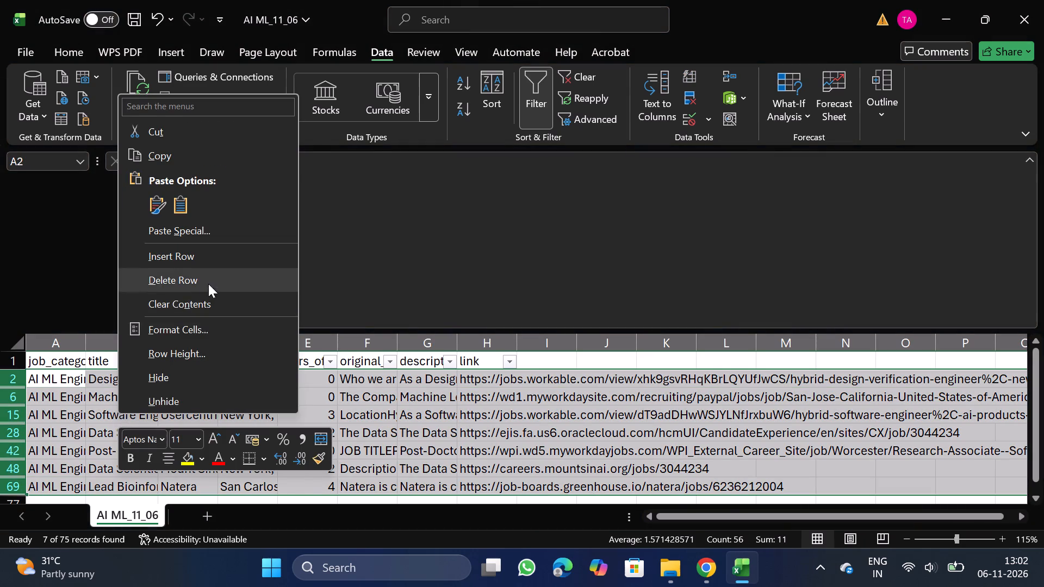
{"action": "left_click", "coordinate": [535, 97]}
Turn filtering back on from the title header and search the title filter for "lead".
{"action": "left_click", "coordinate": [129, 367]}
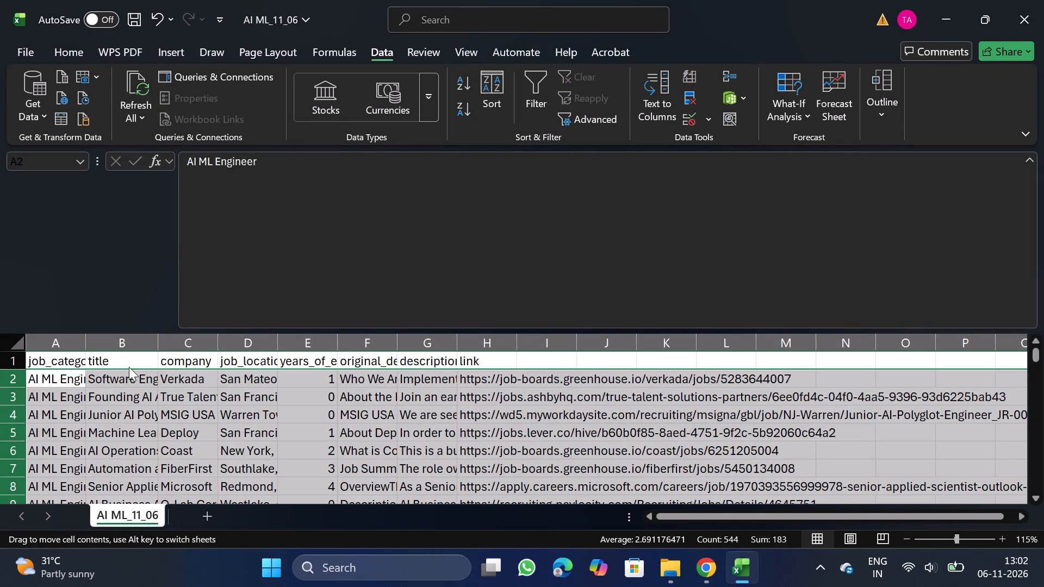
{"action": "left_click", "coordinate": [140, 358]}
{"action": "left_click", "coordinate": [537, 86]}
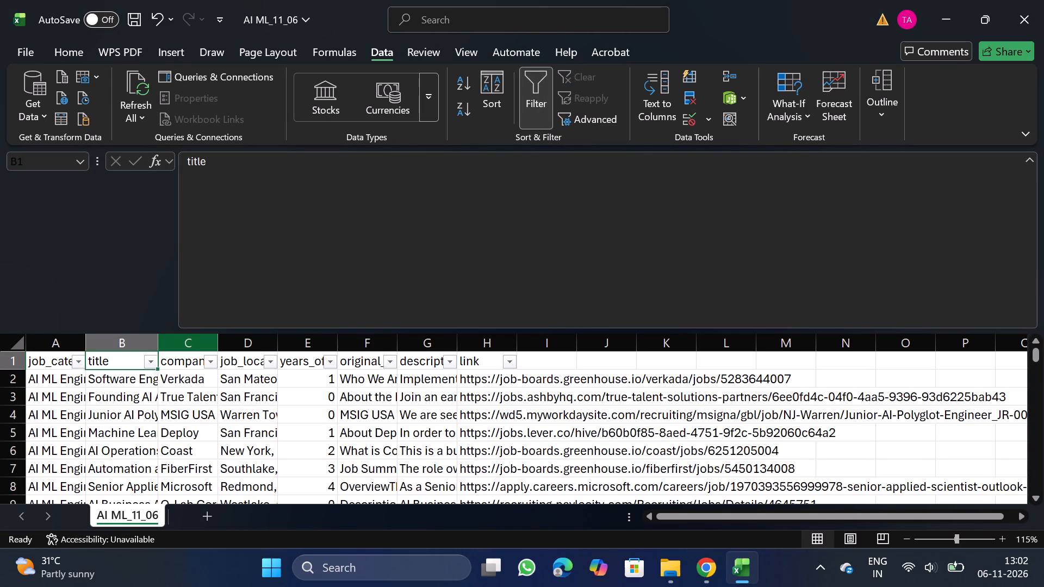
{"action": "left_click", "coordinate": [152, 364]}
{"action": "left_click", "coordinate": [247, 352]}
{"action": "type", "text": "ls"}
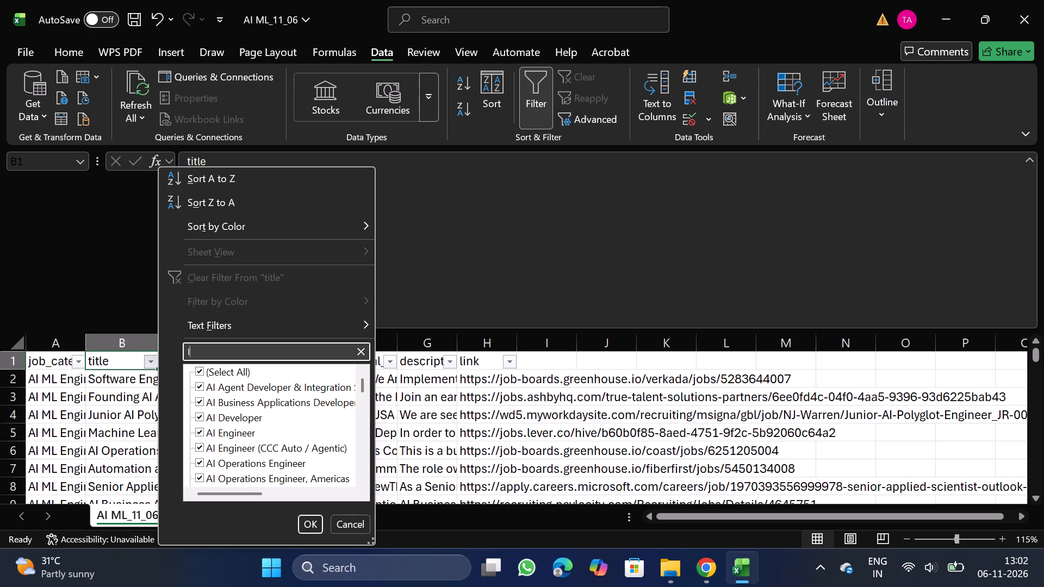
{"action": "key", "text": "BackSpace"}
{"action": "type", "text": "ead"}
Replace the title filter search with "staf" and apply the filter to all matching titles.
{"action": "key", "text": "BackSpace"}
{"action": "key", "text": "BackSpace"}
{"action": "key", "text": "BackSpace"}
{"action": "key", "text": "BackSpace"}
{"action": "key", "text": "BackSpace"}
{"action": "key", "text": "BackSpace"}
{"action": "key", "text": "BackSpace"}
{"action": "key", "text": "BackSpace"}
{"action": "key", "text": "BackSpace"}
{"action": "key", "text": "BackSpace"}
{"action": "key", "text": "BackSpace"}
{"action": "key", "text": "BackSpace"}
{"action": "key", "text": "BackSpace"}
{"action": "key", "text": "BackSpace"}
{"action": "key", "text": "BackSpace"}
{"action": "key", "text": "BackSpace"}
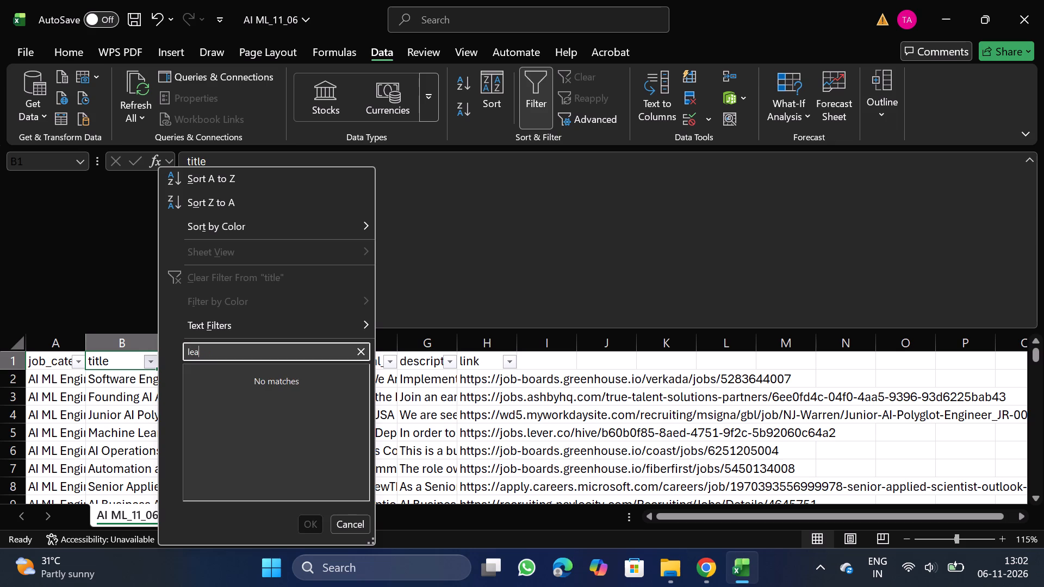
{"action": "type", "text": "staff"}
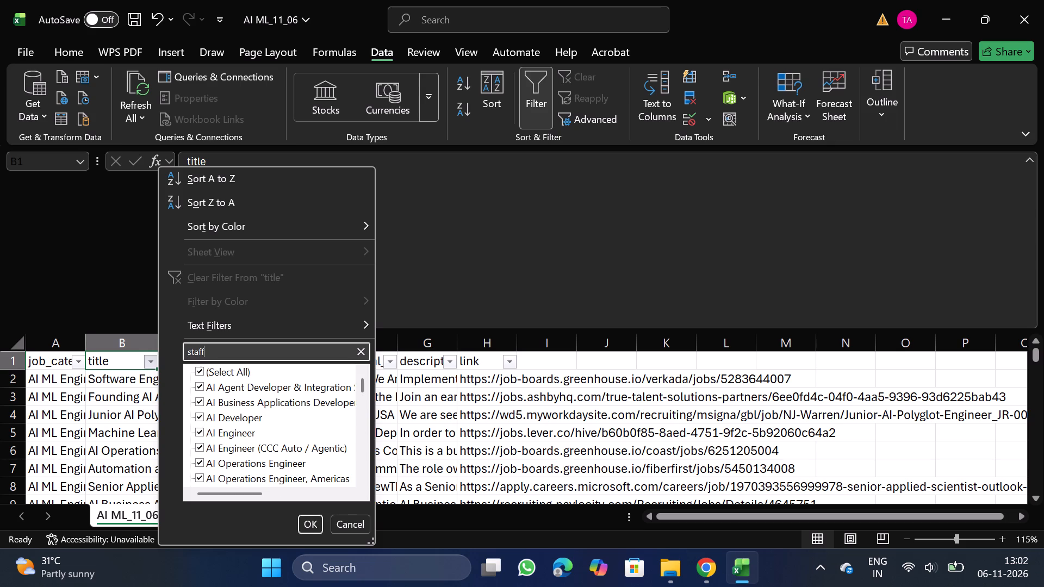
{"action": "key", "text": "BackSpace"}
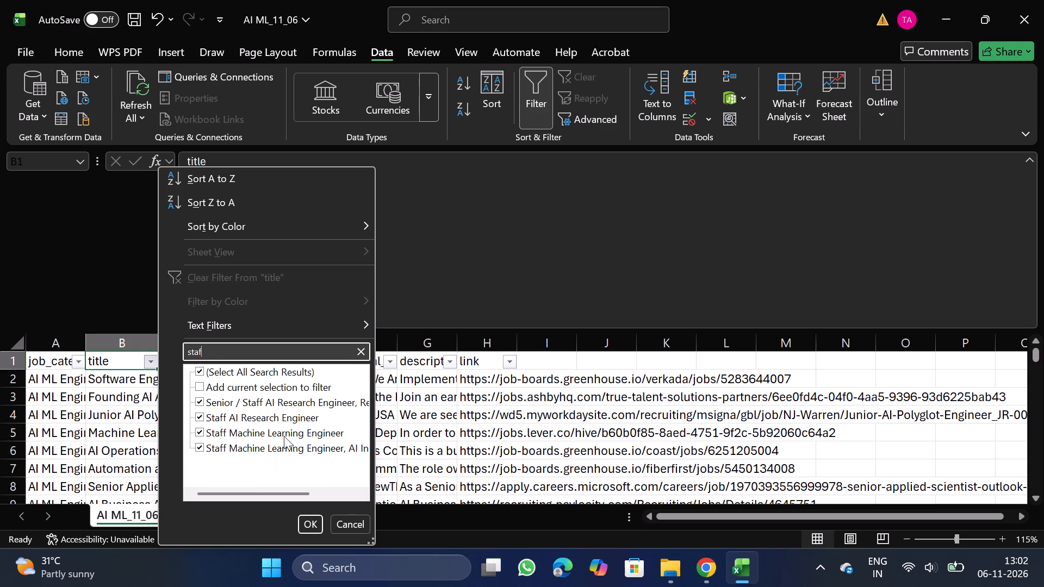
{"action": "left_click", "coordinate": [313, 519]}
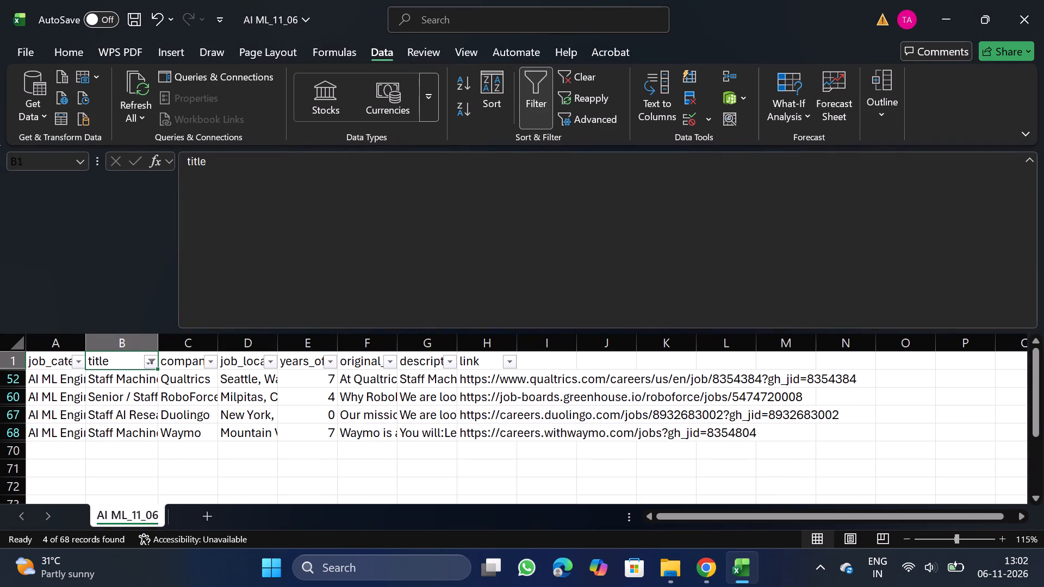
Delete the Duolingo Staff AI Research Engineer row and turn filtering off.
{"action": "left_click_drag", "start_coordinate": [14, 416], "coordinate": [34, 417]}
{"action": "right_click", "coordinate": [34, 417]}
{"action": "left_click", "coordinate": [114, 278]}
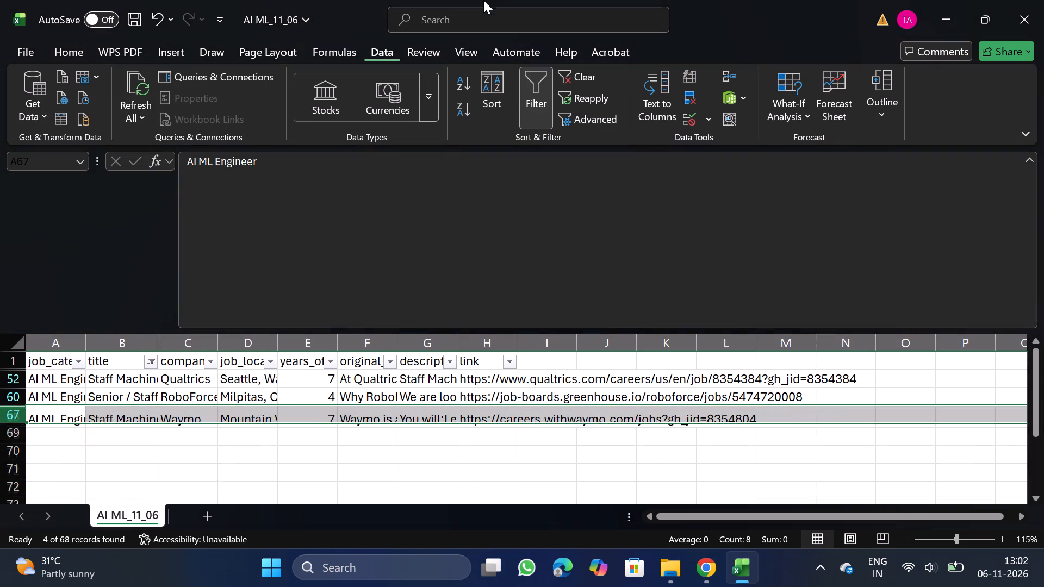
{"action": "left_click", "coordinate": [536, 88]}
Turn filtering back on from the title header and filter the titles by "architect".
{"action": "left_click", "coordinate": [115, 364]}
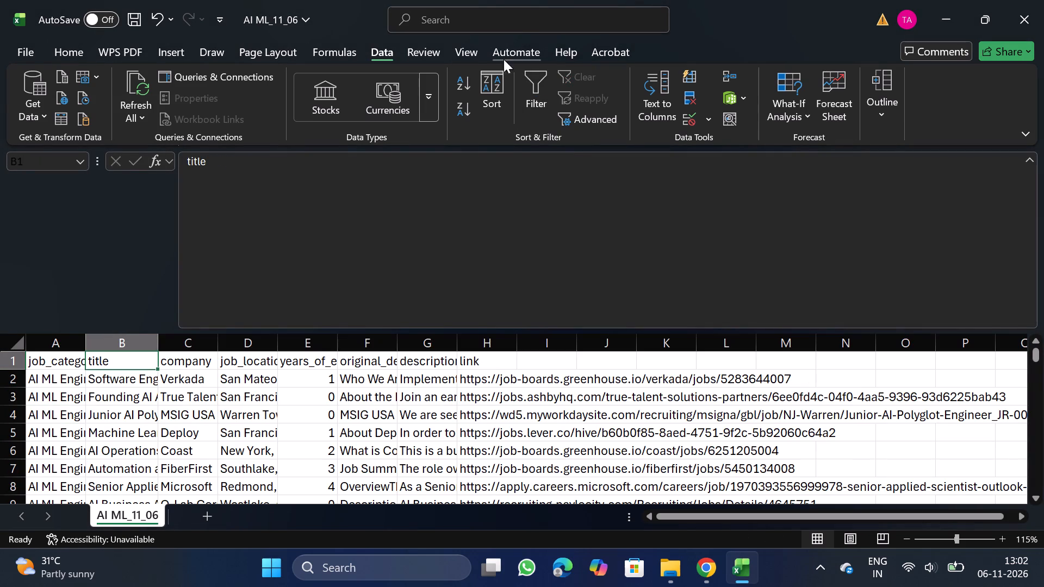
{"action": "left_click", "coordinate": [543, 84]}
{"action": "left_click", "coordinate": [145, 365]}
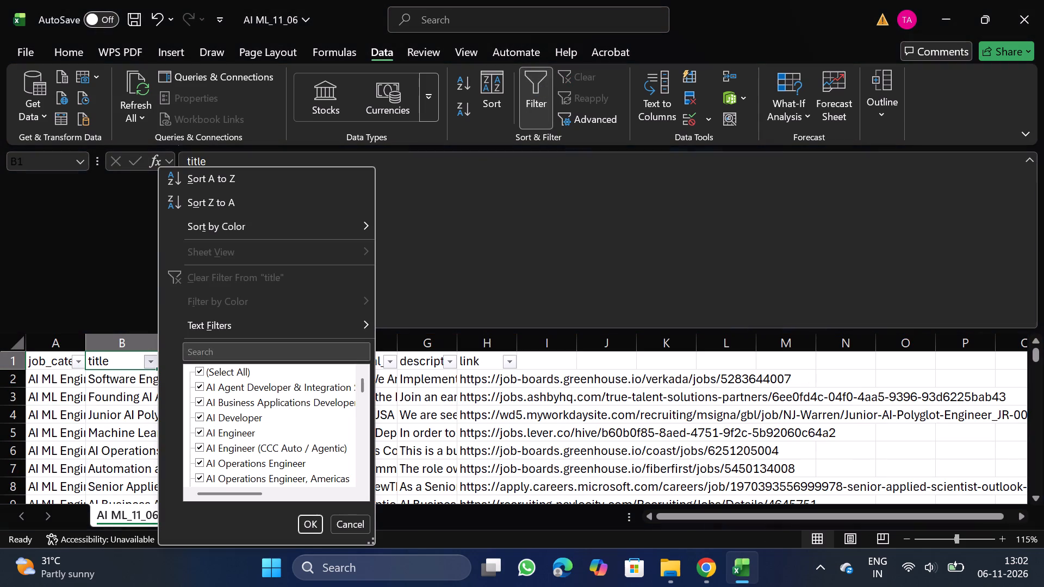
{"action": "left_click", "coordinate": [239, 348]}
{"action": "type", "text": "architect"}
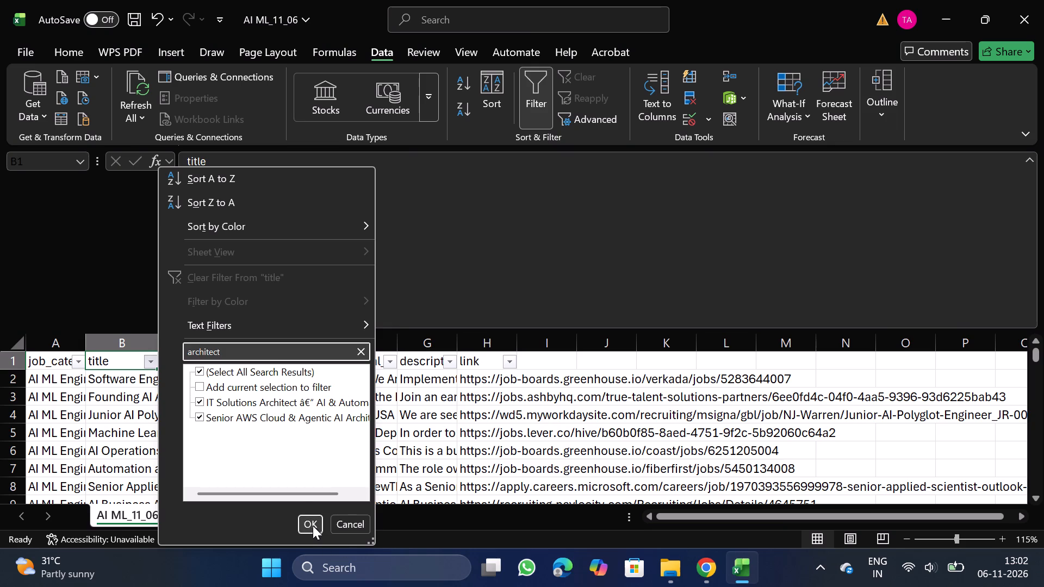
{"action": "left_click", "coordinate": [312, 524]}
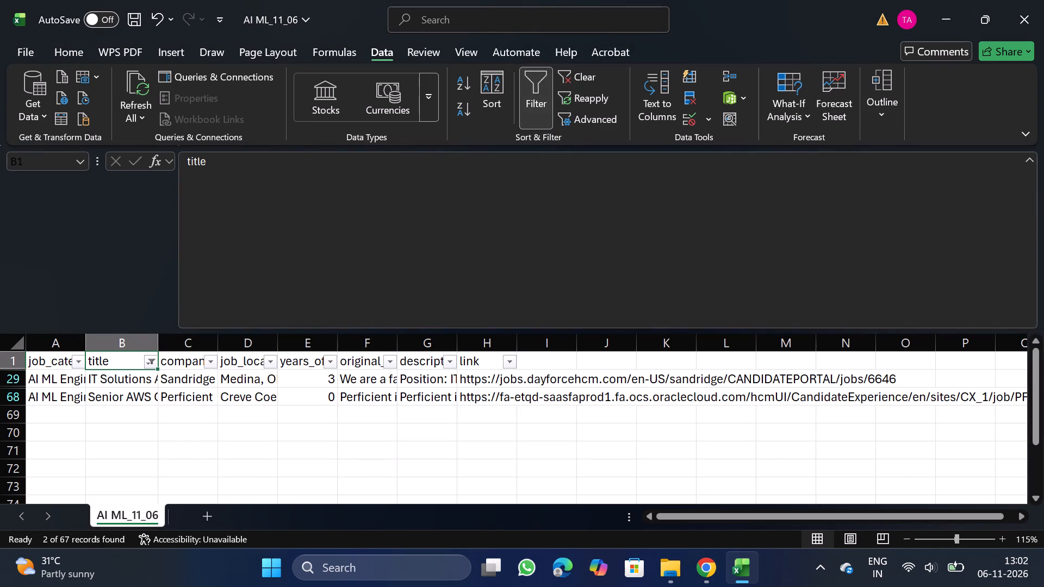
Delete the Perficient Senior AWS row from the filtered list and turn filtering off.
{"action": "left_click_drag", "start_coordinate": [8, 397], "coordinate": [51, 390]}
{"action": "right_click", "coordinate": [46, 394]}
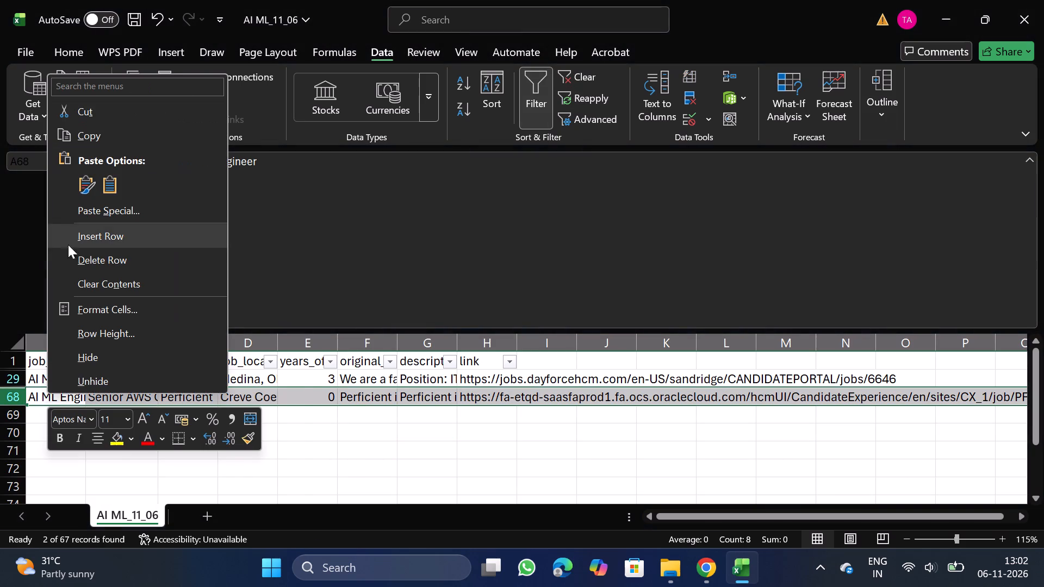
{"action": "left_click", "coordinate": [122, 263]}
{"action": "left_click", "coordinate": [539, 97]}
Filter the title column by "principal" to check for matching jobs, and turn filtering off without deleting anything.
{"action": "left_click", "coordinate": [120, 349]}
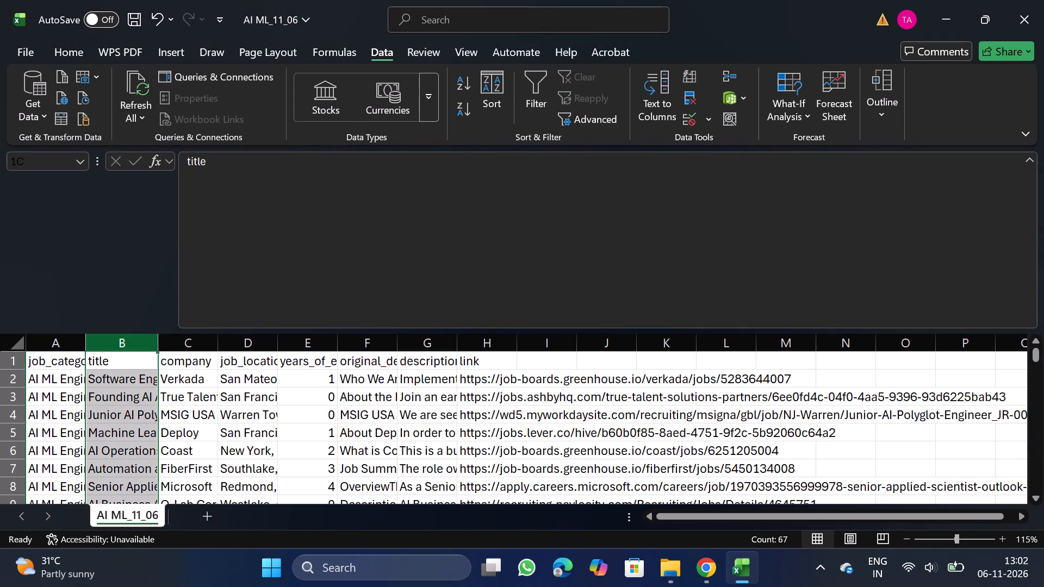
{"action": "left_click", "coordinate": [543, 86]}
{"action": "left_click", "coordinate": [145, 364]}
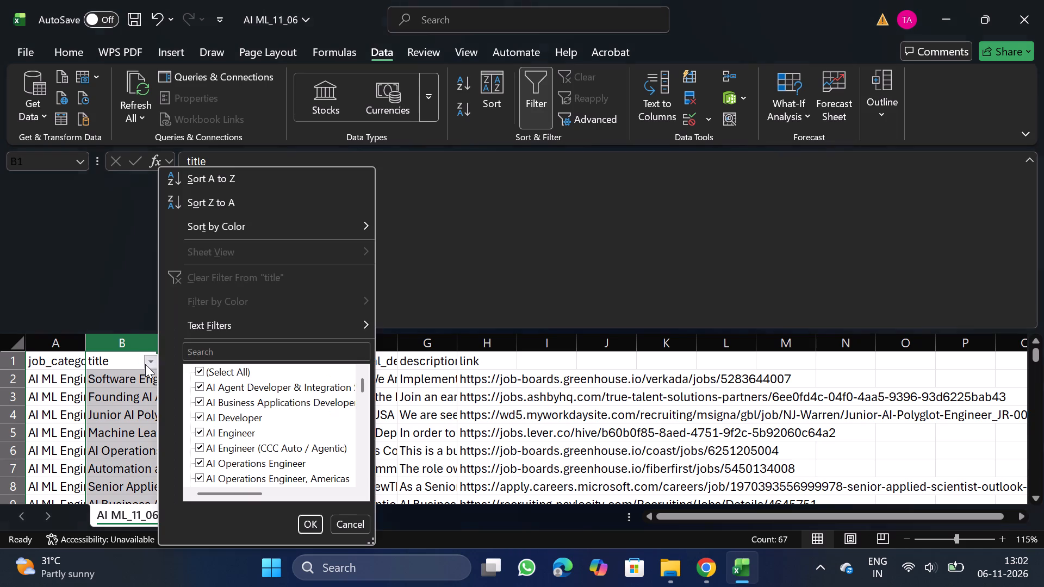
{"action": "left_click", "coordinate": [217, 348]}
{"action": "type", "text": "principal"}
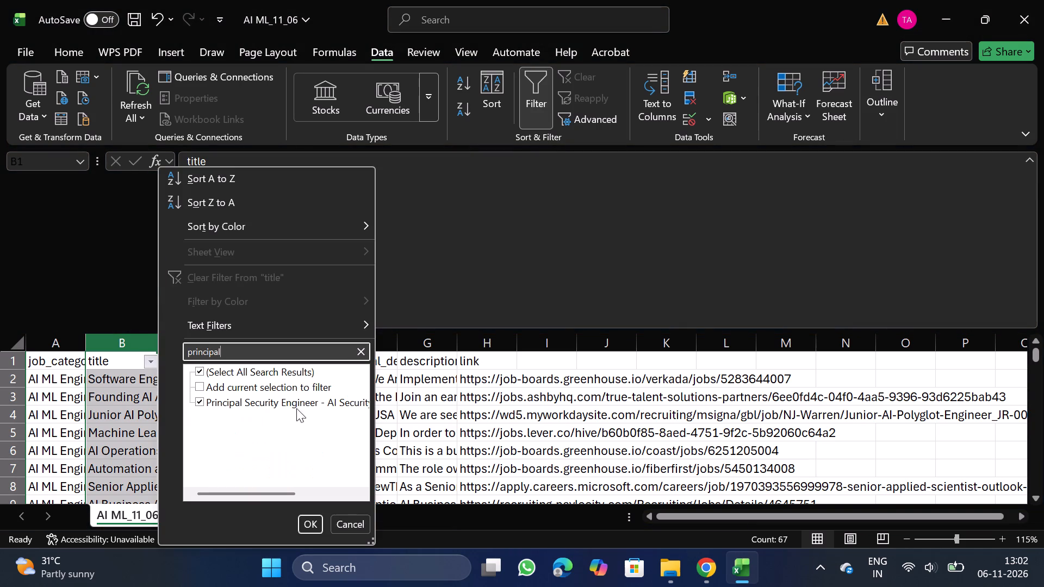
{"action": "left_click", "coordinate": [314, 526]}
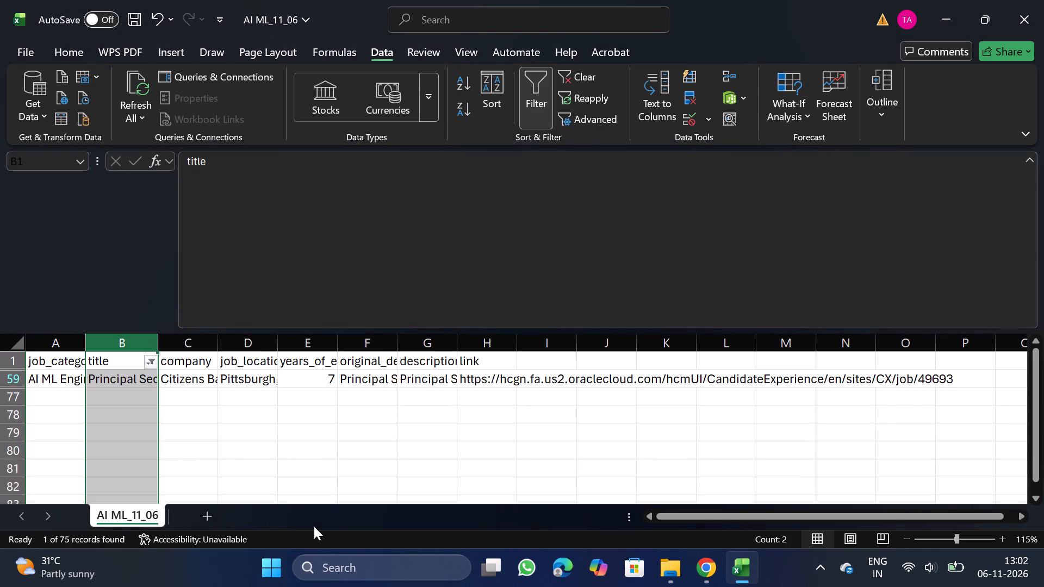
{"action": "left_click", "coordinate": [550, 98]}
Turn filtering back on from the title header and search the title filter for "embedded".
{"action": "left_click", "coordinate": [131, 360]}
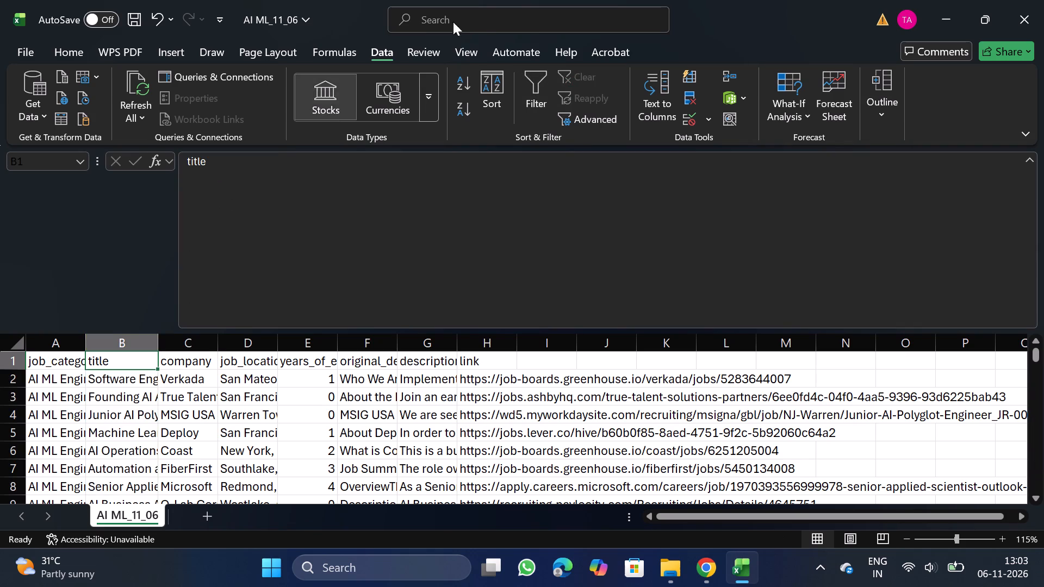
{"action": "left_click", "coordinate": [532, 90]}
{"action": "left_click", "coordinate": [156, 363]}
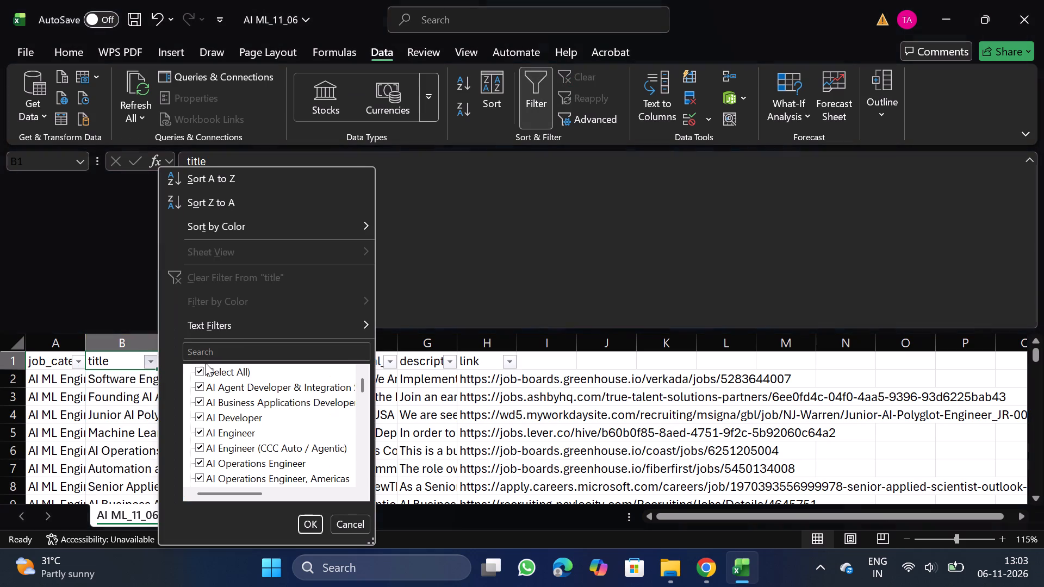
{"action": "left_click", "coordinate": [226, 357]}
{"action": "type", "text": "embedded"}
Replace the title filter search with "enterprise".
{"action": "key", "text": "BackSpace"}
{"action": "key", "text": "BackSpace"}
{"action": "key", "text": "BackSpace"}
{"action": "key", "text": "BackSpace"}
{"action": "key", "text": "BackSpace"}
{"action": "key", "text": "BackSpace"}
{"action": "key", "text": "BackSpace"}
{"action": "key", "text": "BackSpace"}
{"action": "key", "text": "BackSpace"}
{"action": "key", "text": "BackSpace"}
{"action": "key", "text": "BackSpace"}
{"action": "key", "text": "BackSpace"}
{"action": "key", "text": "BackSpace"}
{"action": "key", "text": "BackSpace"}
{"action": "key", "text": "BackSpace"}
{"action": "key", "text": "BackSpace"}
{"action": "key", "text": "BackSpace"}
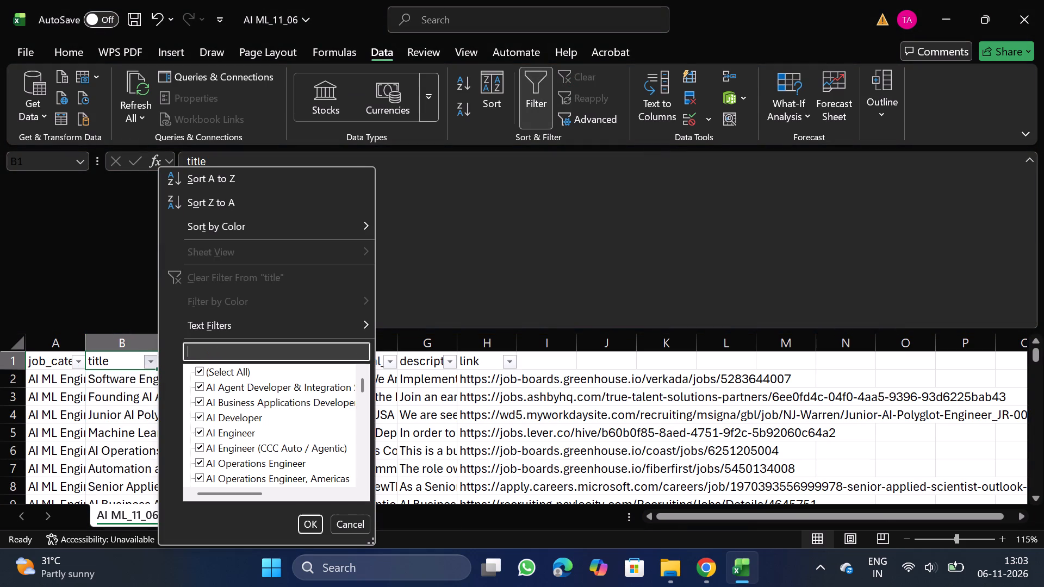
{"action": "type", "text": "enterprise"}
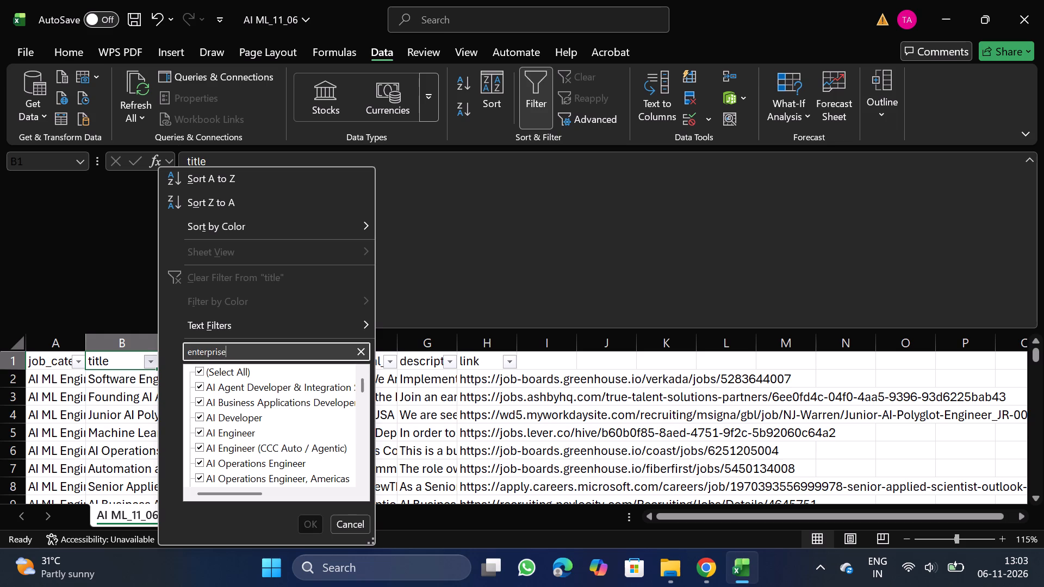
Replace the title filter search with "consul", cancel the filter and turn filtering off.
{"action": "key", "text": "BackSpace"}
{"action": "key", "text": "BackSpace"}
{"action": "key", "text": "BackSpace"}
{"action": "key", "text": "BackSpace"}
{"action": "key", "text": "BackSpace"}
{"action": "key", "text": "BackSpace"}
{"action": "key", "text": "BackSpace"}
{"action": "key", "text": "BackSpace"}
{"action": "key", "text": "BackSpace"}
{"action": "key", "text": "BackSpace"}
{"action": "key", "text": "BackSpace"}
{"action": "key", "text": "BackSpace"}
{"action": "key", "text": "BackSpace"}
{"action": "key", "text": "BackSpace"}
{"action": "key", "text": "BackSpace"}
{"action": "key", "text": "BackSpace"}
{"action": "key", "text": "BackSpace"}
{"action": "key", "text": "BackSpace"}
{"action": "key", "text": "BackSpace"}
{"action": "type", "text": "consul"}
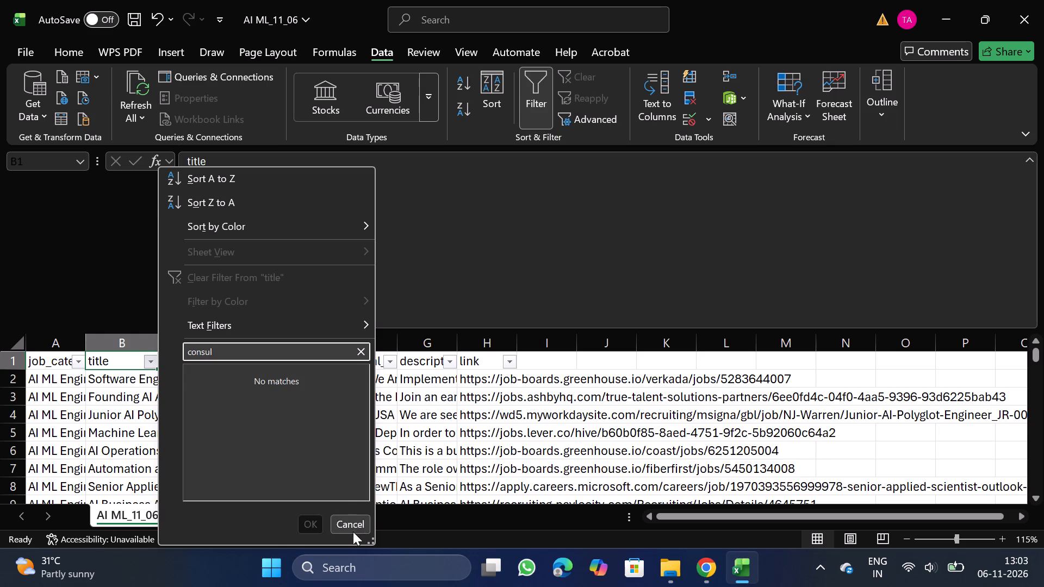
{"action": "left_click", "coordinate": [353, 532]}
{"action": "left_click", "coordinate": [538, 99]}
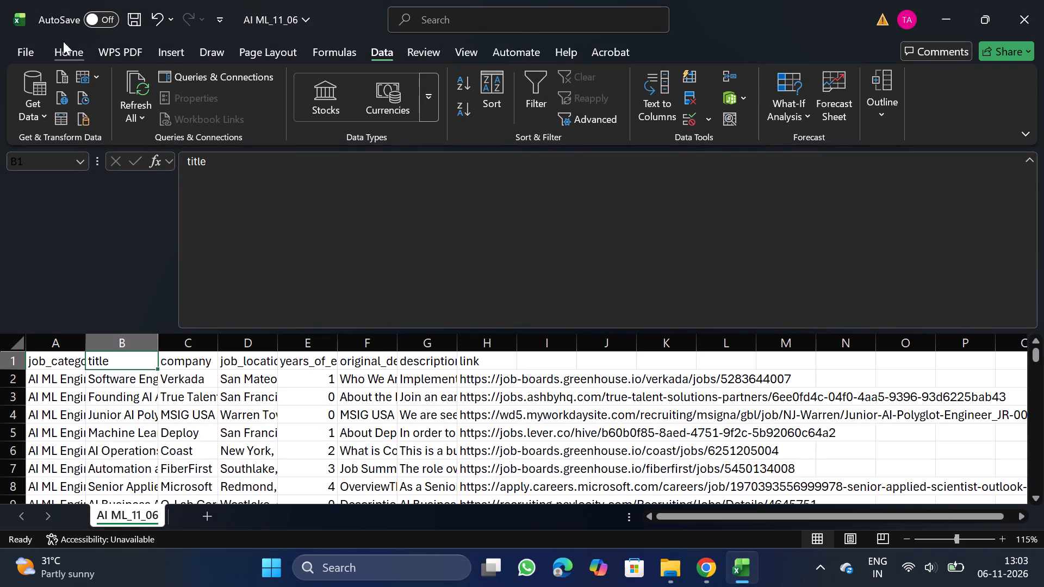
Save the cleaned AI ML_11_06 file.
{"action": "left_click", "coordinate": [123, 13]}
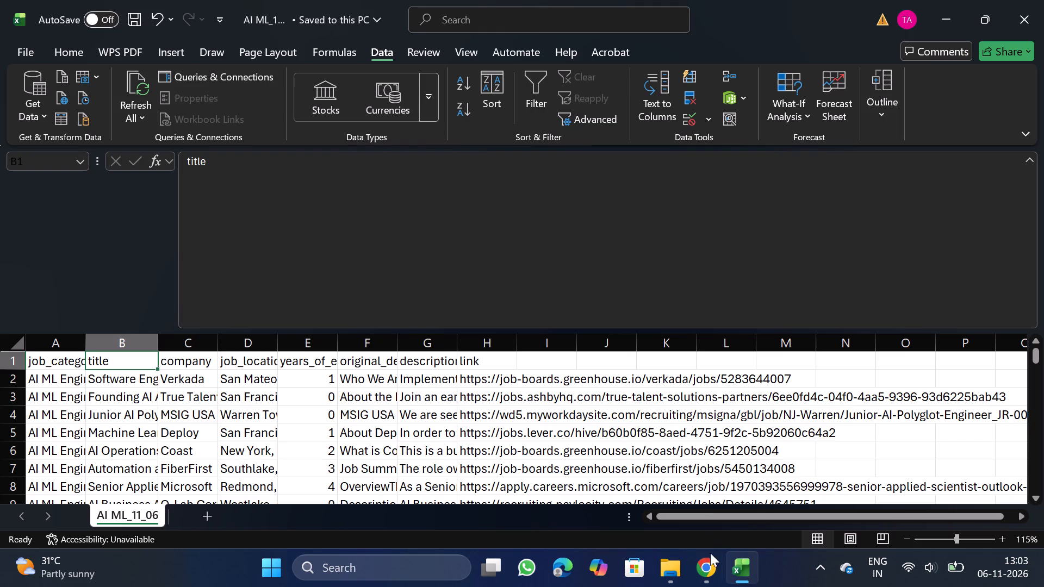
Switch to Chrome, reload the NextGenApply Create Job page and choose AI ML_11_06.csv for bulk upload.
{"action": "left_click", "coordinate": [708, 564]}
{"action": "left_click", "coordinate": [77, 51]}
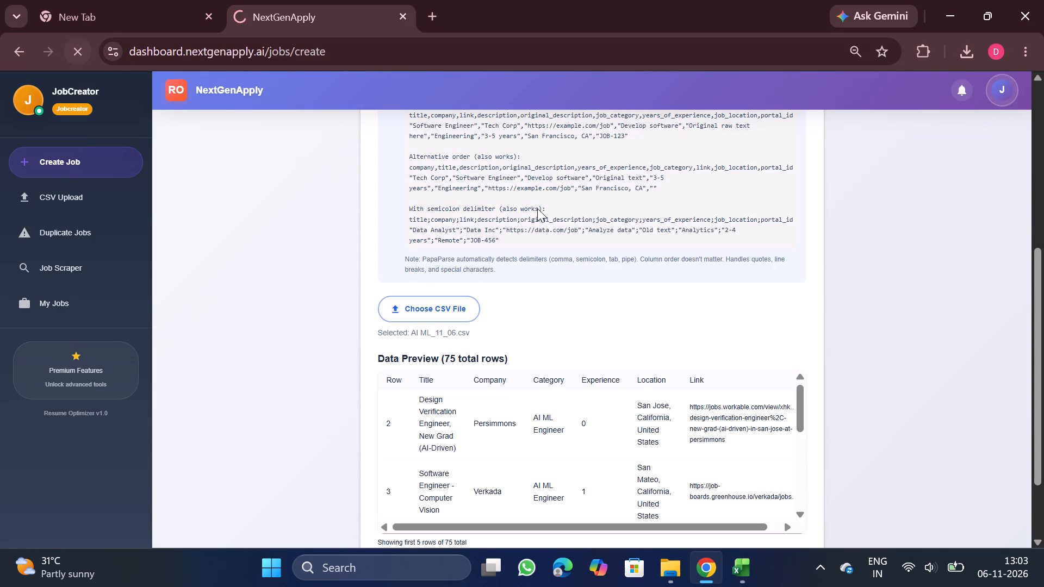
{"action": "left_click", "coordinate": [545, 177]}
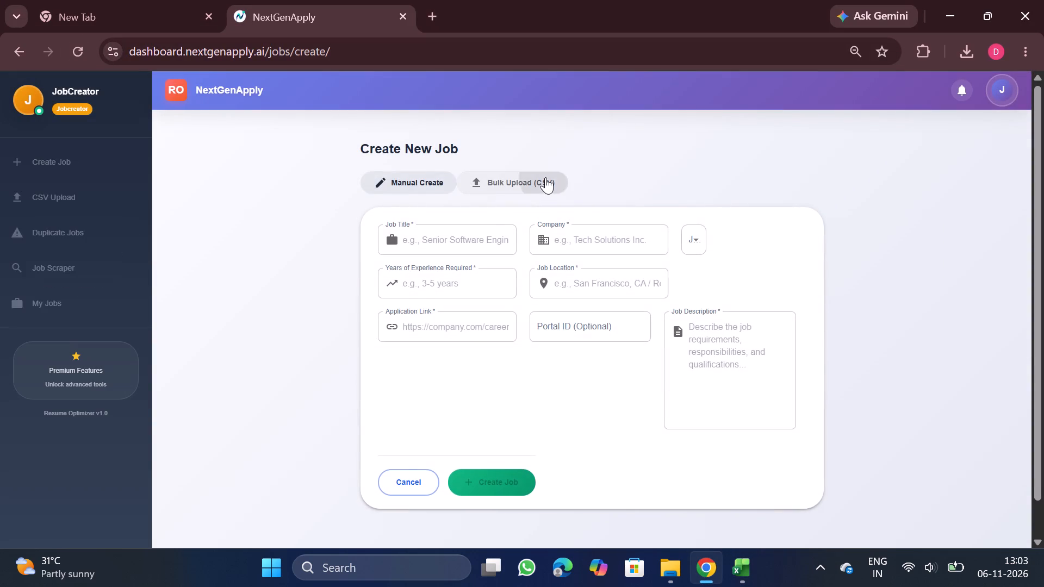
{"action": "scroll", "coordinate": [505, 352], "scroll_direction": "down", "scroll_amount": 3}
{"action": "left_click", "coordinate": [442, 428]}
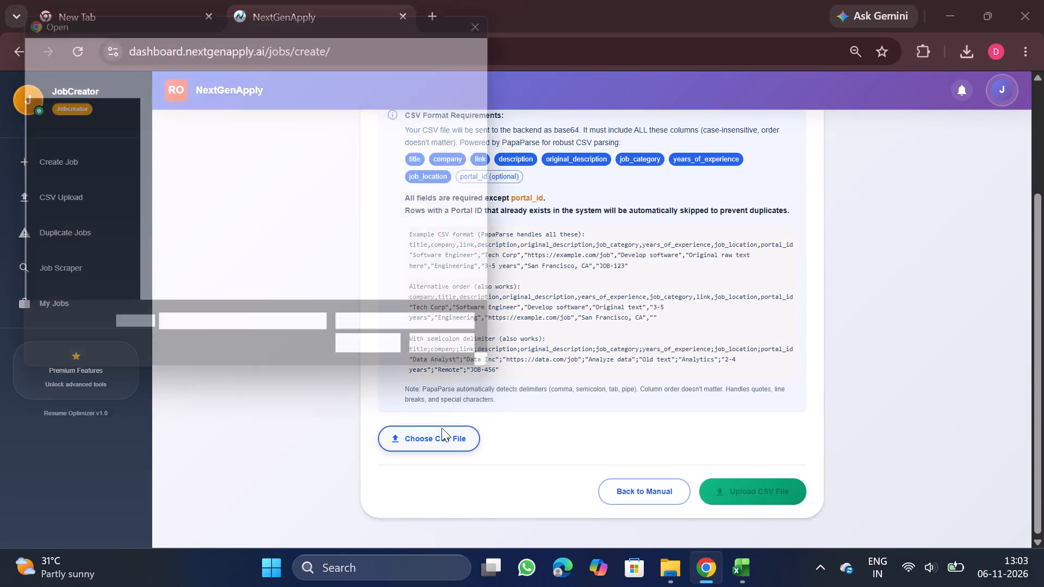
{"action": "double_click", "coordinate": [249, 107]}
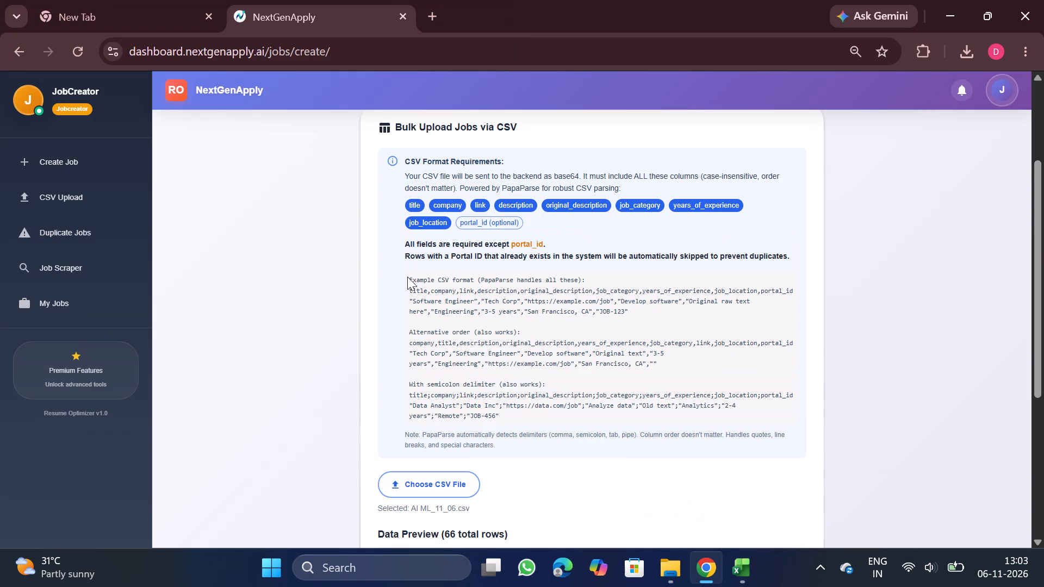
Review the data preview of AI ML_11_06.csv and upload the file.
{"action": "scroll", "coordinate": [419, 291], "scroll_direction": "down", "scroll_amount": 2}
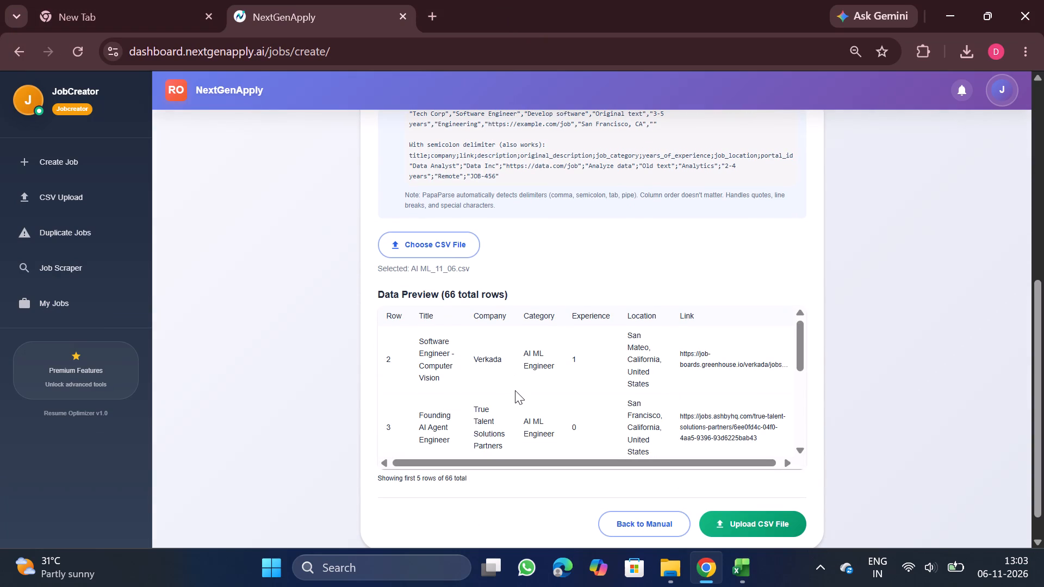
{"action": "scroll", "coordinate": [515, 390], "scroll_direction": "down", "scroll_amount": 2}
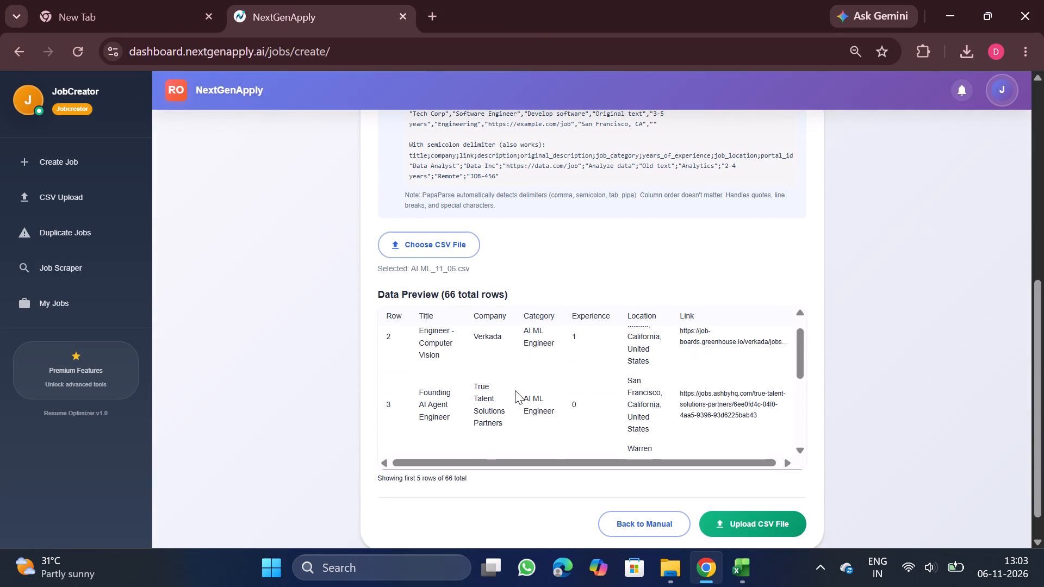
{"action": "scroll", "coordinate": [515, 390], "scroll_direction": "down", "scroll_amount": 1}
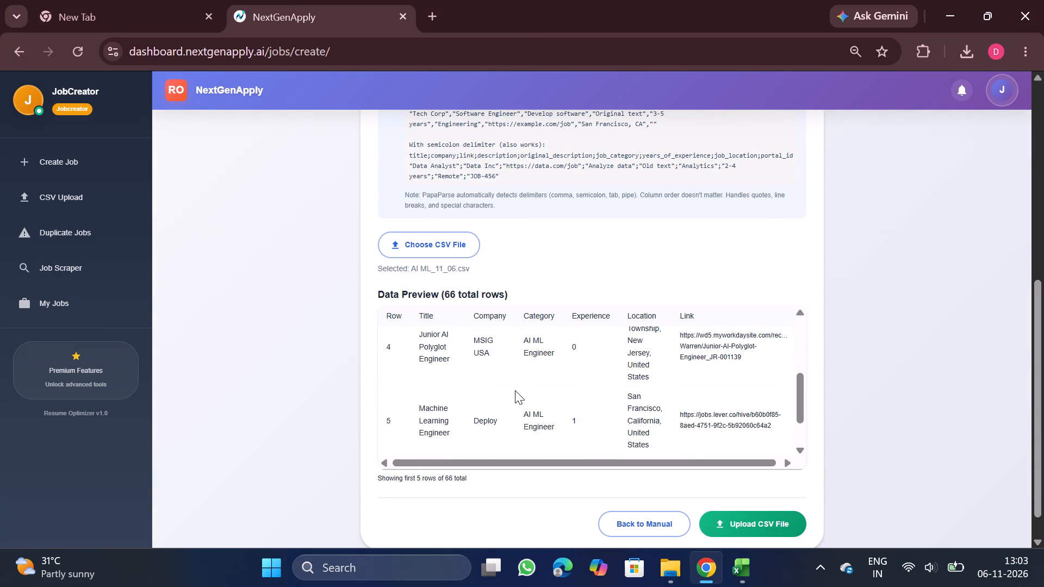
{"action": "scroll", "coordinate": [515, 390], "scroll_direction": "down", "scroll_amount": 2}
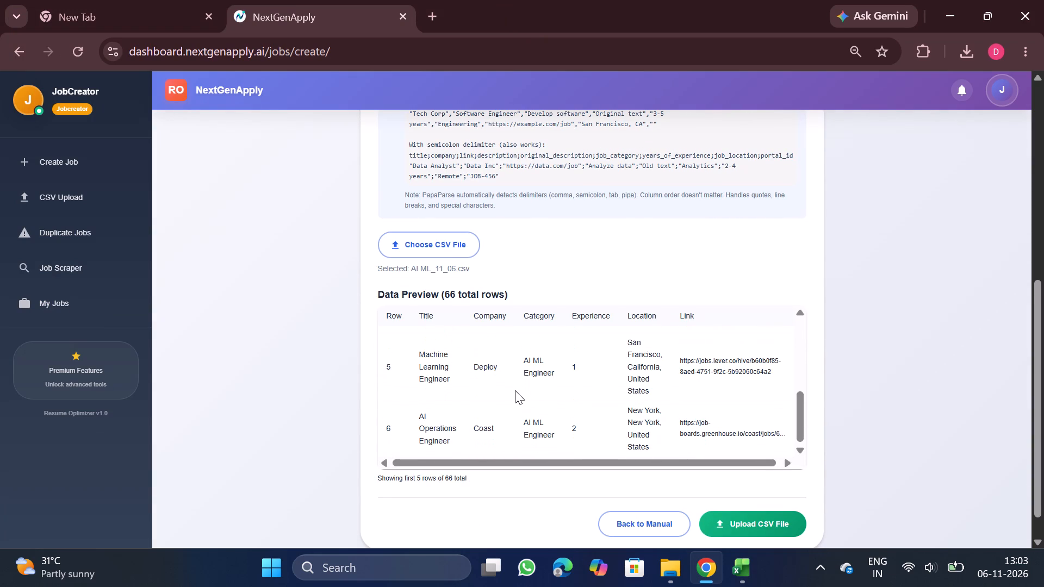
{"action": "scroll", "coordinate": [515, 390], "scroll_direction": "down", "scroll_amount": 2}
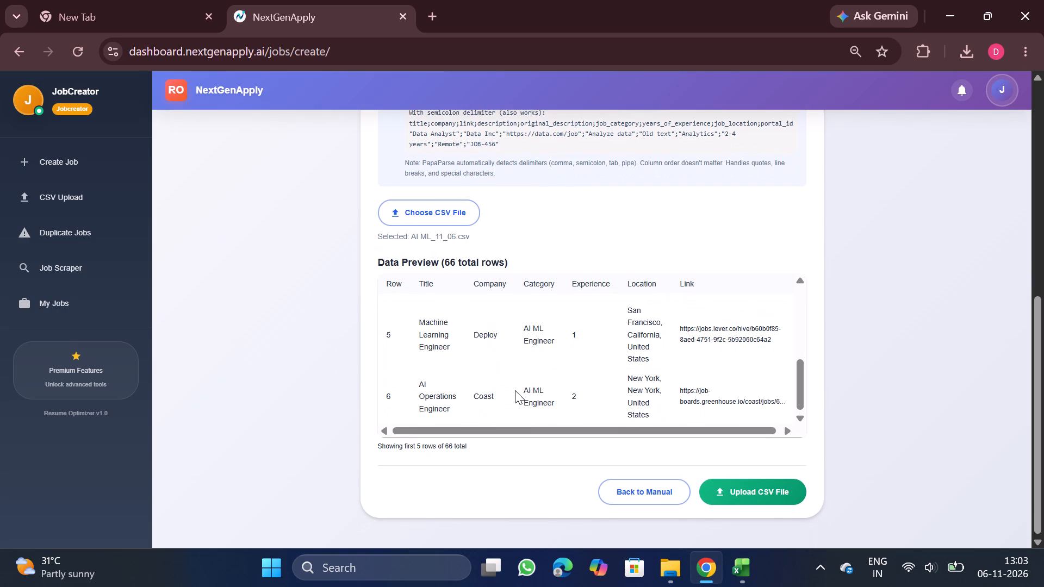
{"action": "left_click", "coordinate": [748, 490]}
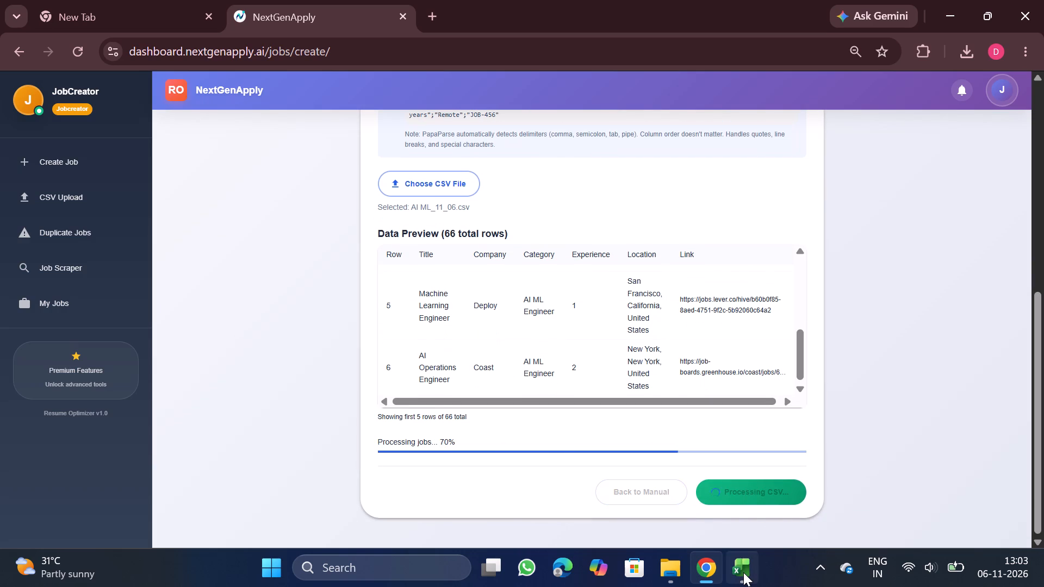
Close the AI ML_11_06 workbook in Excel.
{"action": "left_click", "coordinate": [819, 438]}
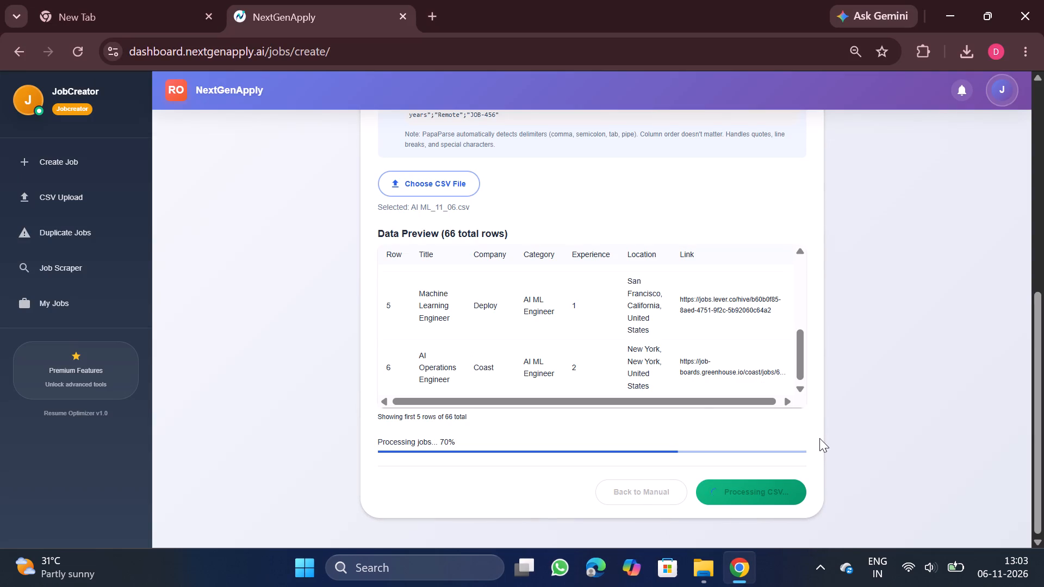
Download the Data Analyst CSV (#4884) from the CSV Upload history and open it in Excel.
{"action": "scroll", "coordinate": [699, 394], "scroll_direction": "up", "scroll_amount": 3}
{"action": "left_click", "coordinate": [85, 197]}
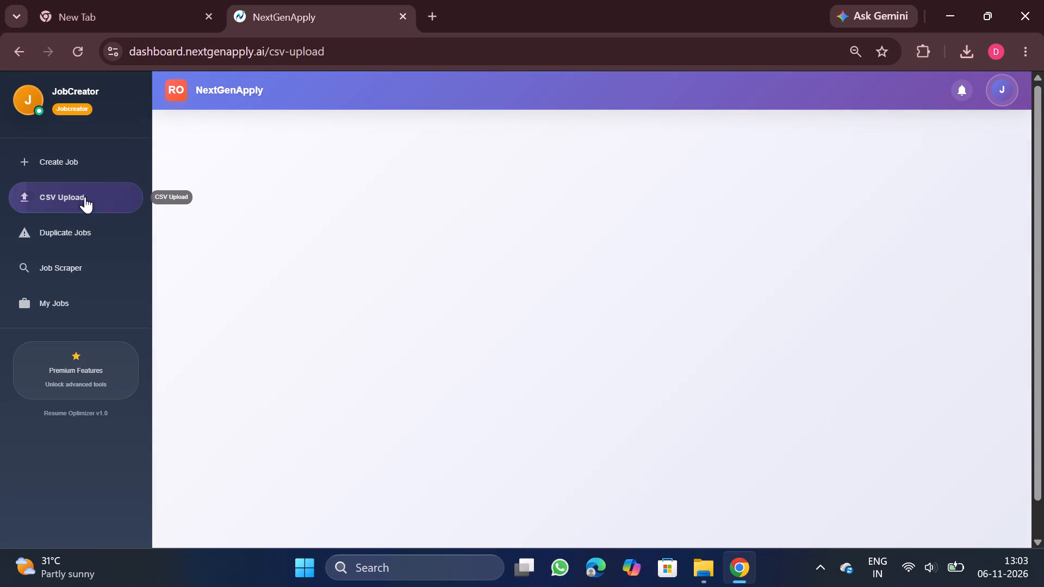
{"action": "scroll", "coordinate": [412, 293], "scroll_direction": "up", "scroll_amount": 3}
{"action": "scroll", "coordinate": [719, 465], "scroll_direction": "down", "scroll_amount": 1}
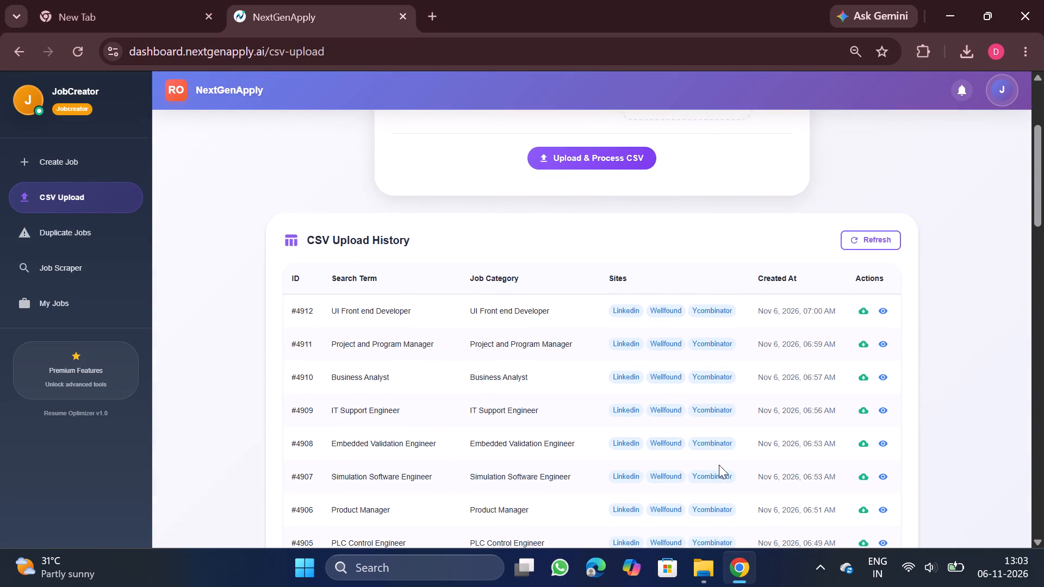
{"action": "scroll", "coordinate": [719, 465], "scroll_direction": "down", "scroll_amount": 5}
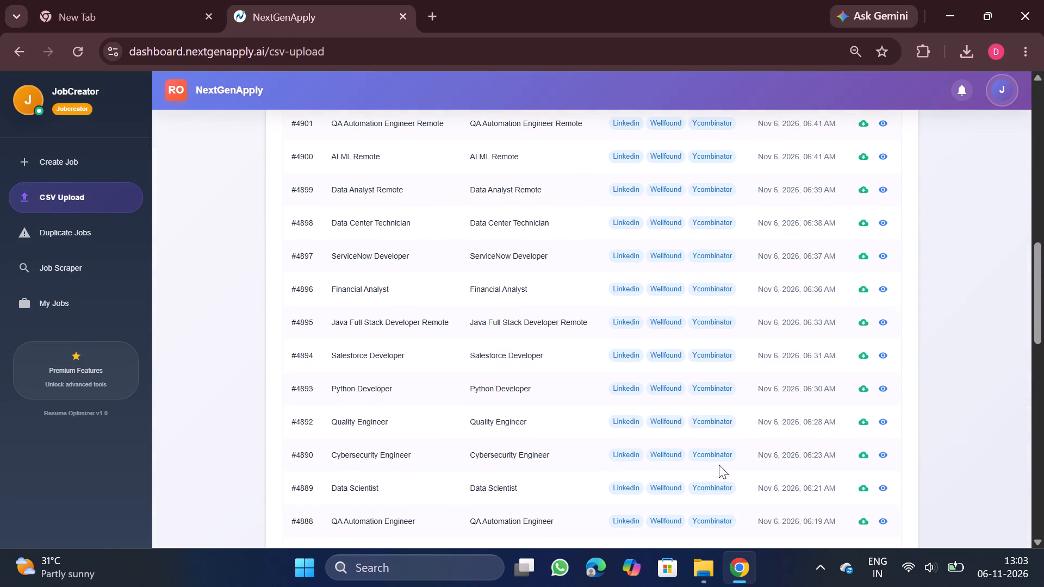
{"action": "scroll", "coordinate": [719, 465], "scroll_direction": "down", "scroll_amount": 2}
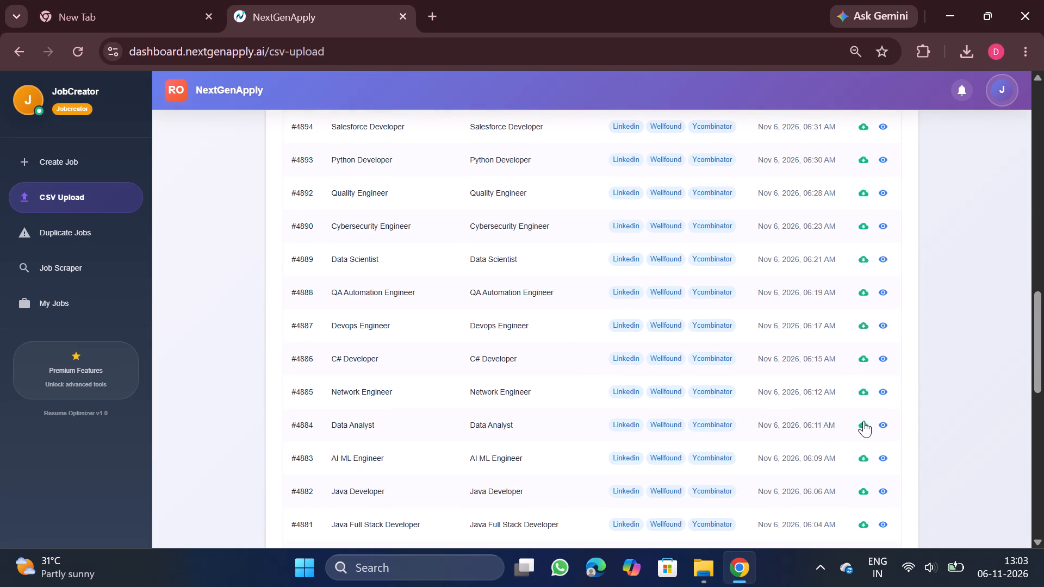
{"action": "left_click", "coordinate": [865, 423]}
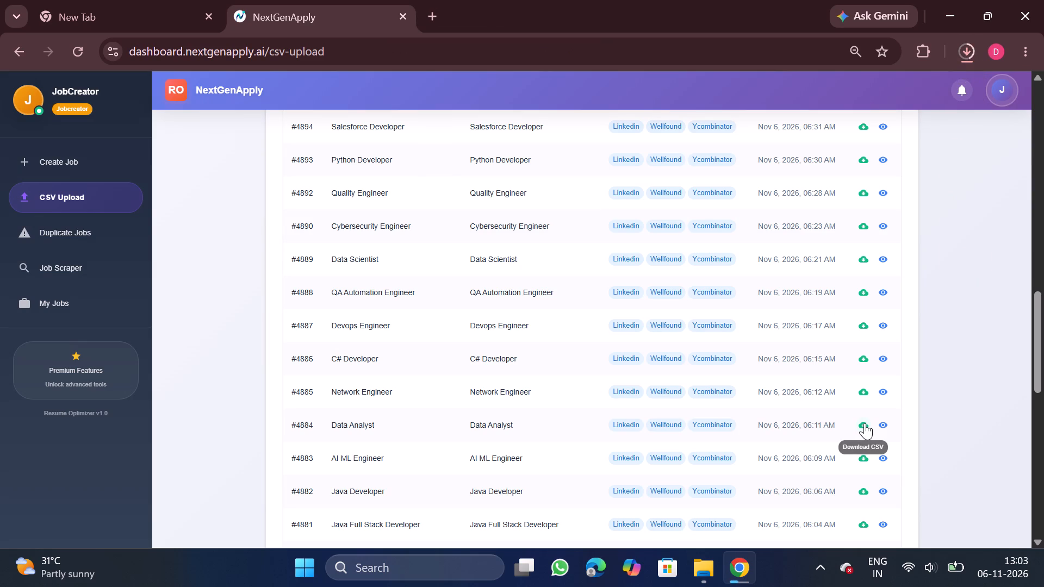
{"action": "left_click", "coordinate": [803, 84]}
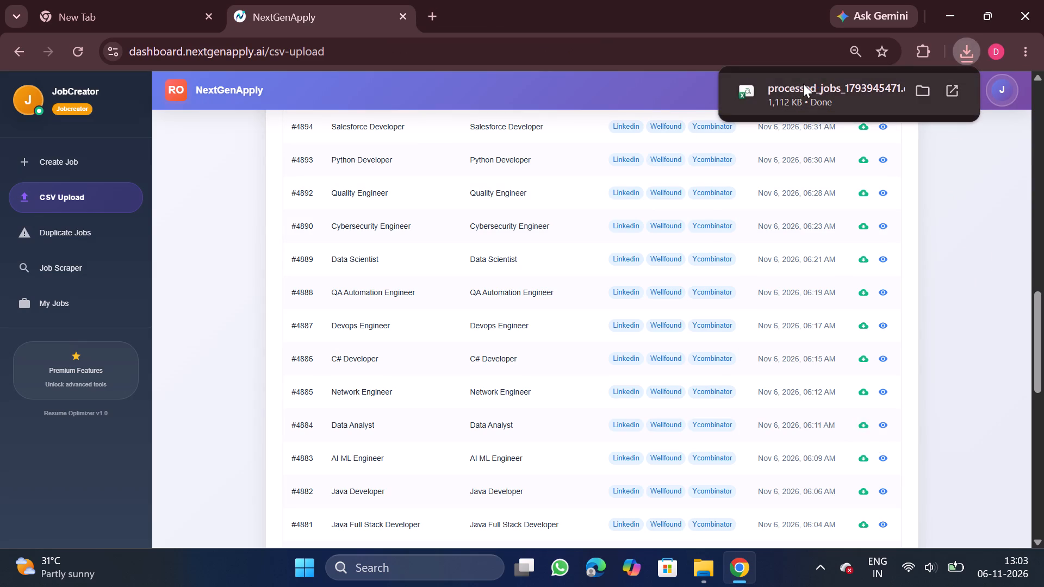
Remove duplicate rows from the whole Data Analyst sheet, comparing only the company column.
{"action": "left_click", "coordinate": [240, 432]}
{"action": "key", "text": "ctrl+a"}
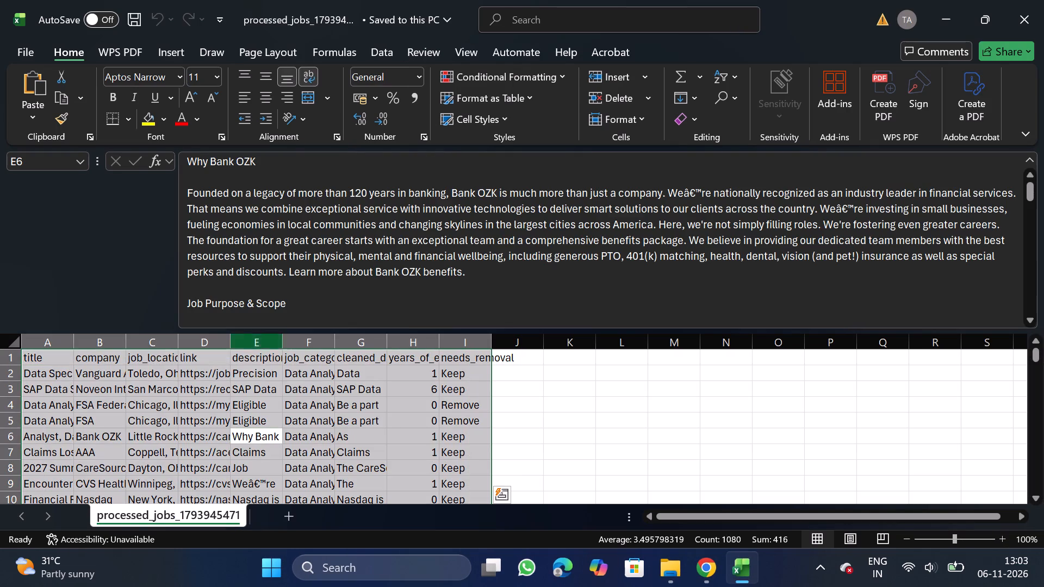
{"action": "left_click", "coordinate": [377, 51]}
{"action": "left_click", "coordinate": [686, 95]}
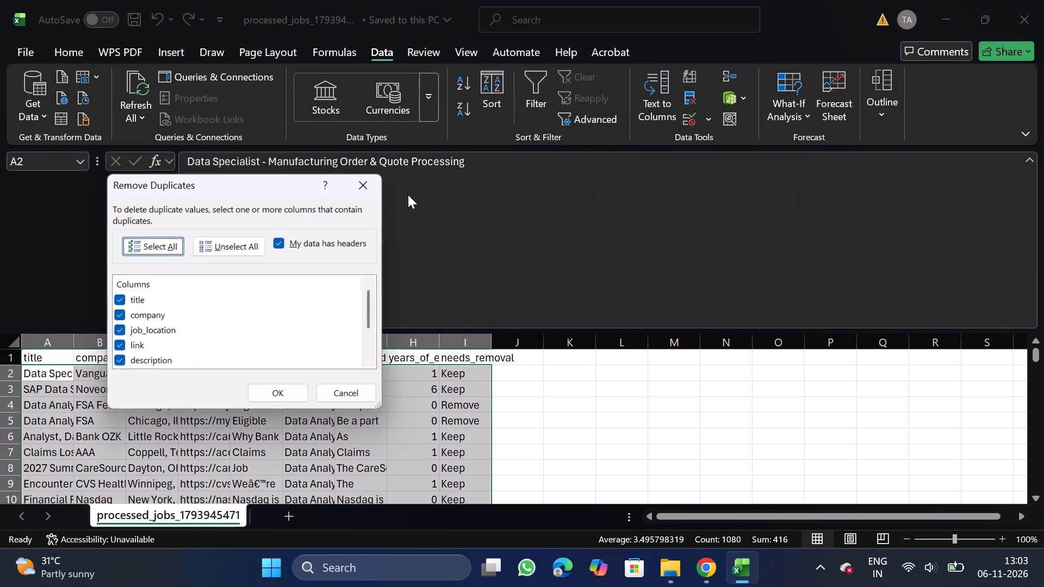
{"action": "left_click", "coordinate": [253, 239]}
{"action": "left_click", "coordinate": [116, 316]}
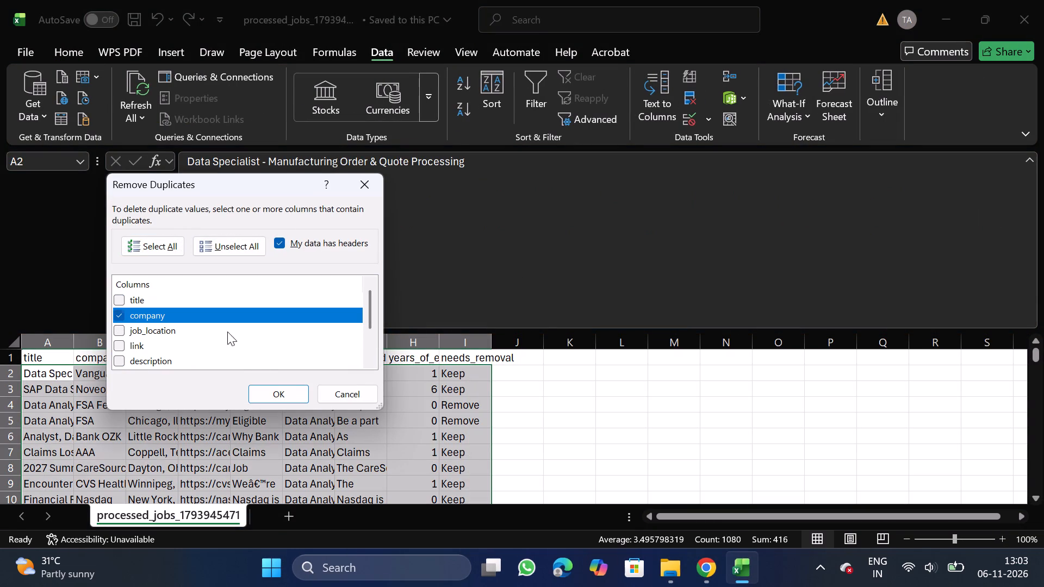
{"action": "left_click", "coordinate": [288, 392]}
{"action": "left_click", "coordinate": [627, 320]}
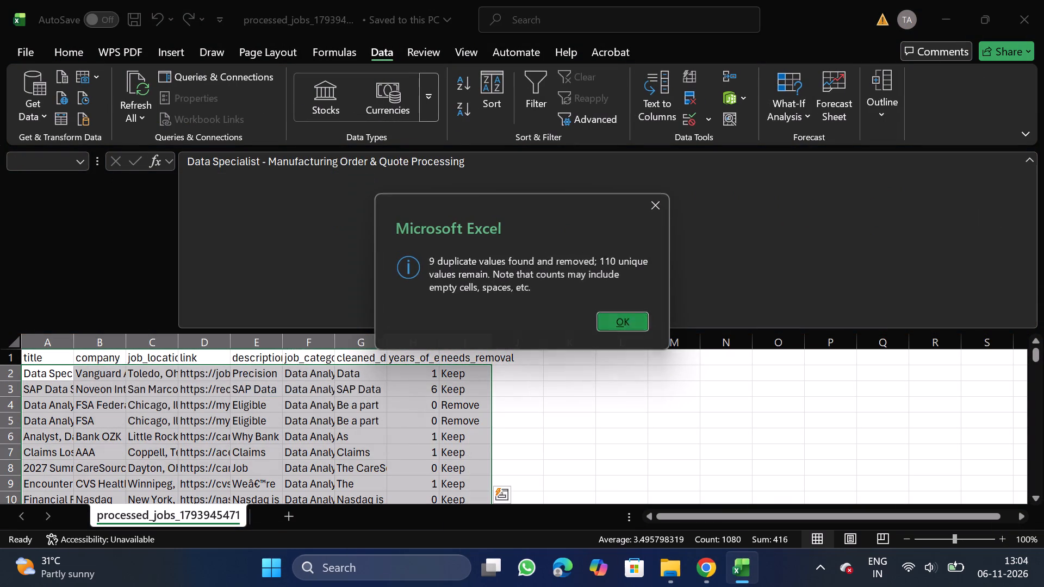
Filter the needs_removal column to Remove, delete all the matching rows, and turn the filter off.
{"action": "left_click", "coordinate": [464, 358]}
{"action": "left_click", "coordinate": [536, 93]}
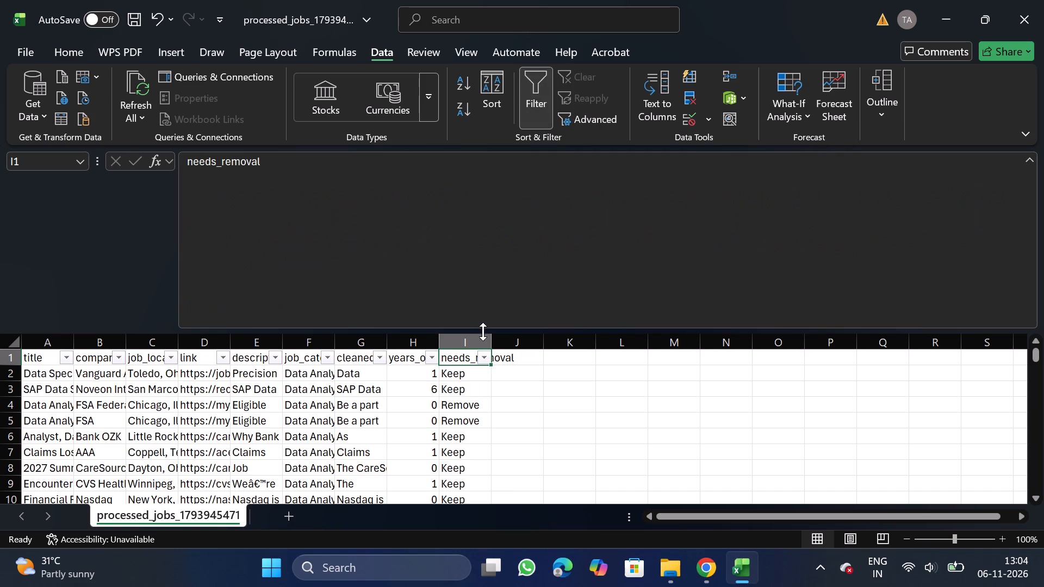
{"action": "left_click", "coordinate": [488, 361]}
{"action": "left_click_drag", "start_coordinate": [319, 385], "coordinate": [390, 511]}
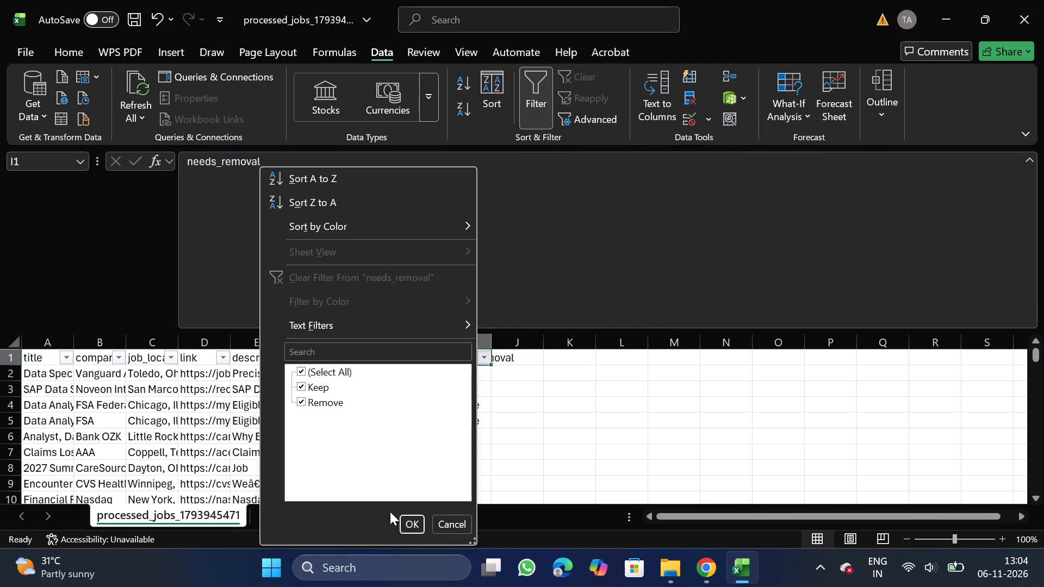
{"action": "left_click_drag", "start_coordinate": [390, 511], "coordinate": [306, 384]}
{"action": "left_click", "coordinate": [306, 384]}
{"action": "left_click", "coordinate": [408, 521]}
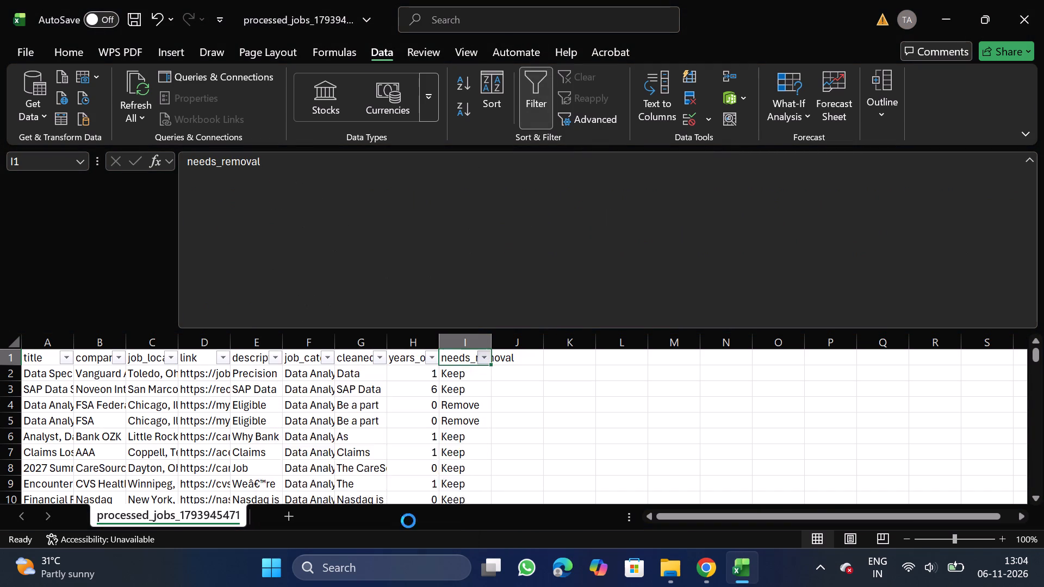
{"action": "left_click", "coordinate": [0, 374]}
{"action": "key", "text": "ctrl+shift+Down"}
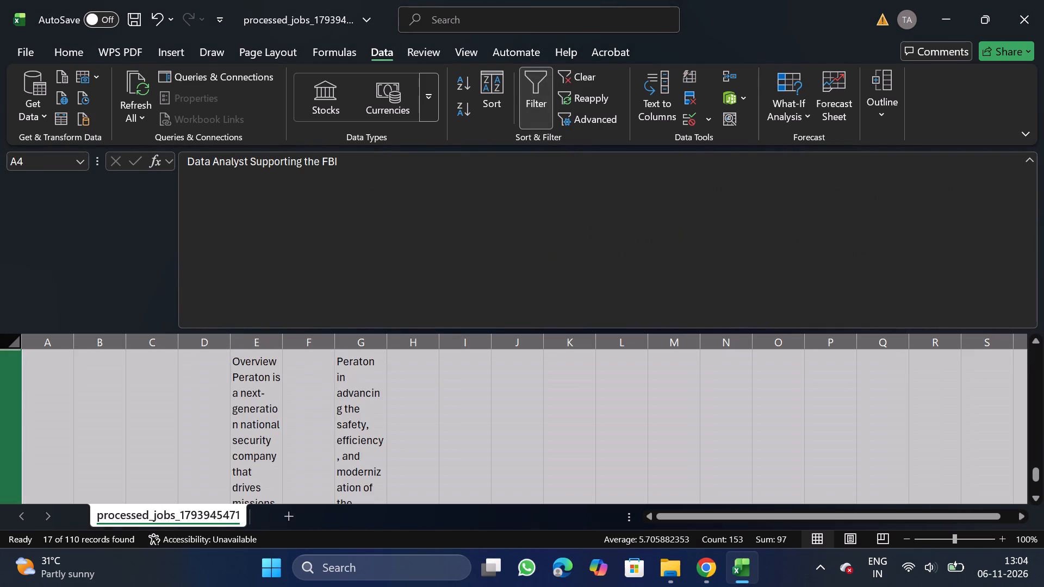
{"action": "right_click", "coordinate": [83, 392]}
{"action": "left_click", "coordinate": [170, 259]}
{"action": "left_click", "coordinate": [554, 88]}
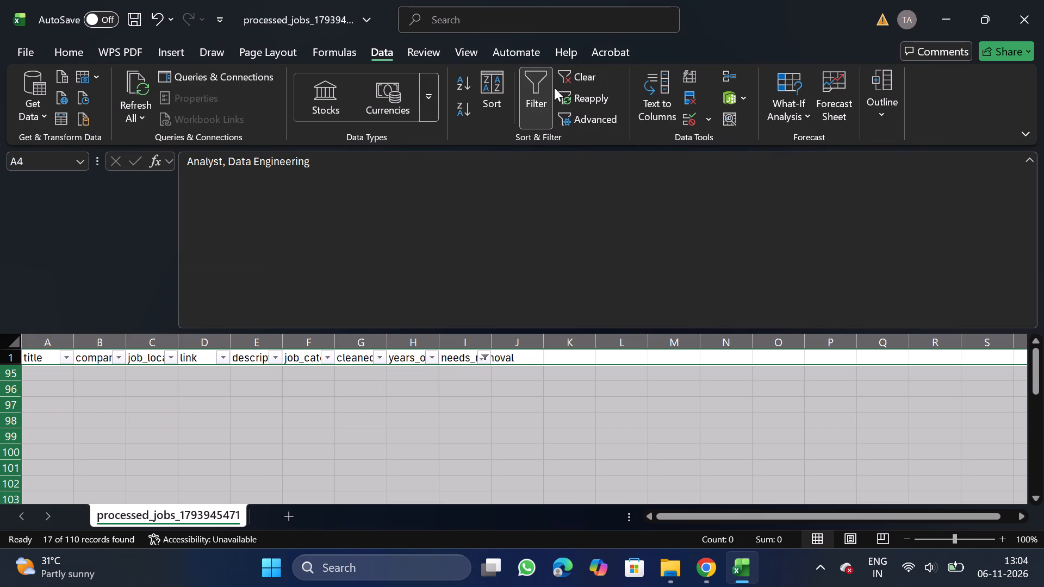
{"action": "left_click", "coordinate": [534, 108]}
Filter the years_of_experience column to 8 and 10, delete all the matching rows, and turn the filter off.
{"action": "left_click", "coordinate": [416, 364]}
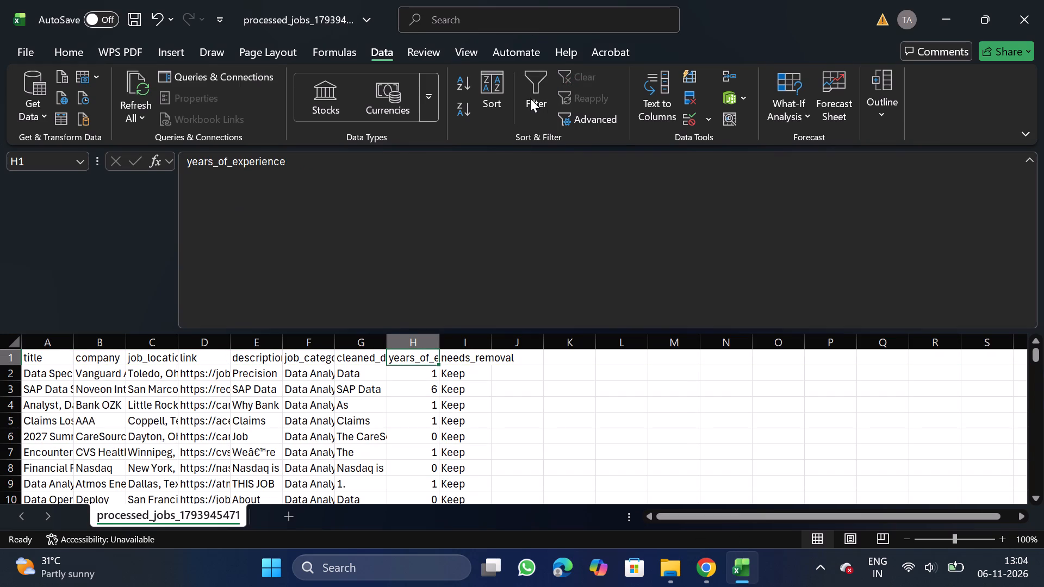
{"action": "left_click", "coordinate": [530, 98]}
{"action": "left_click", "coordinate": [432, 364]}
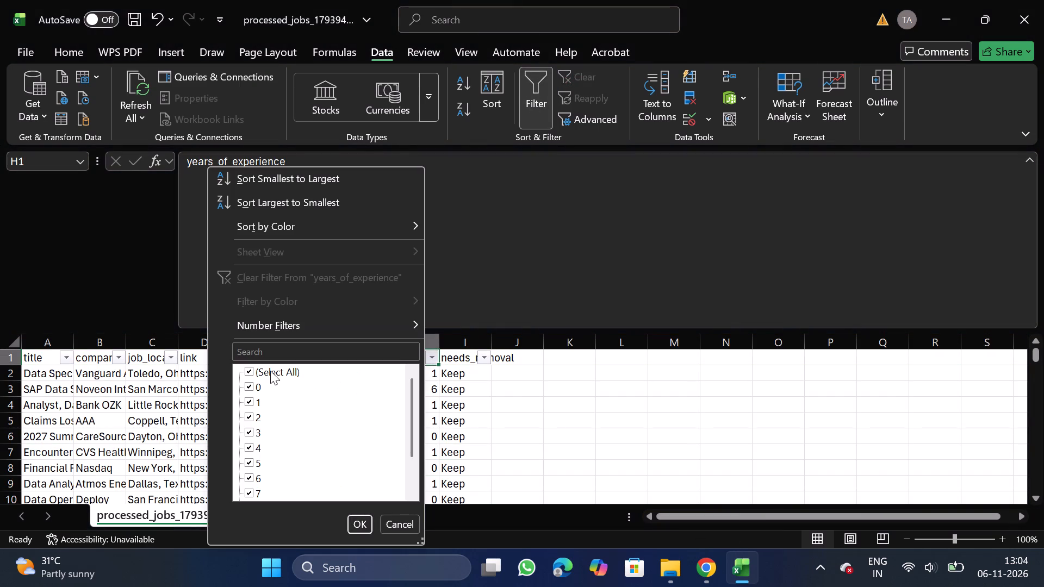
{"action": "left_click", "coordinate": [270, 371]}
{"action": "scroll", "coordinate": [252, 480], "scroll_direction": "down", "scroll_amount": 2}
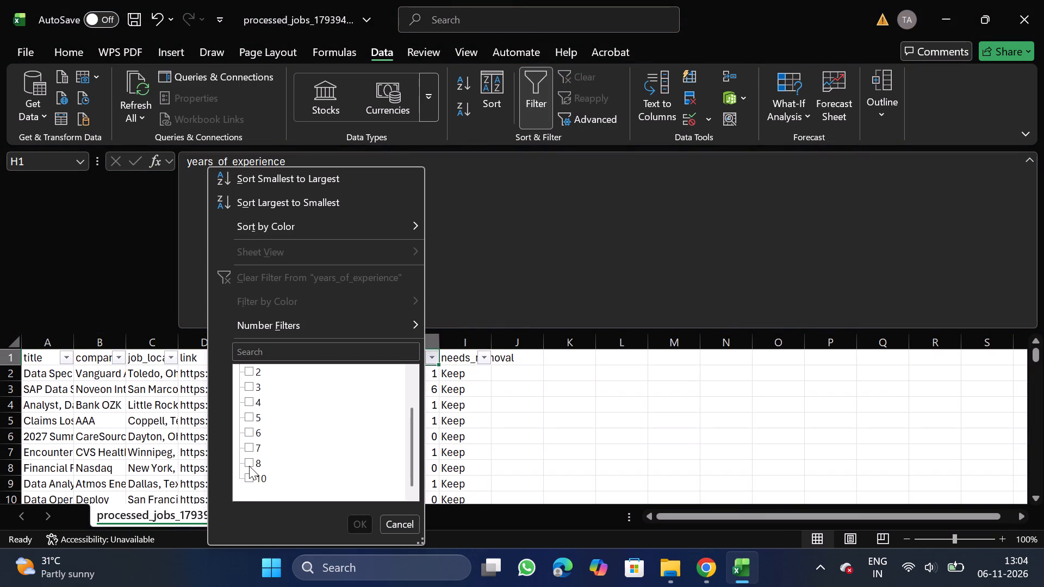
{"action": "left_click", "coordinate": [250, 464]}
{"action": "left_click", "coordinate": [253, 482]}
{"action": "left_click", "coordinate": [365, 529]}
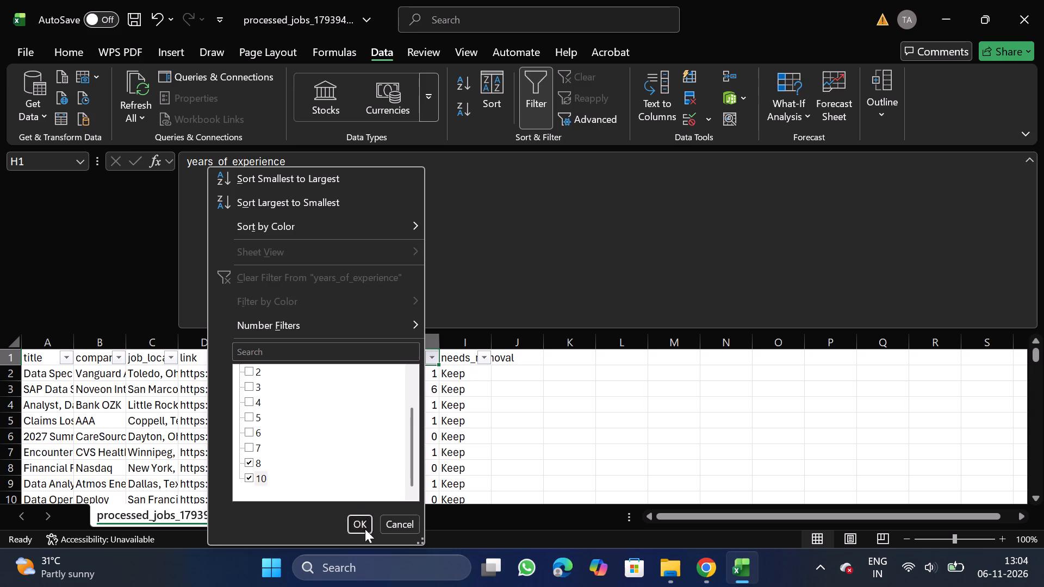
{"action": "left_click", "coordinate": [0, 399]}
{"action": "key", "text": "ctrl+shift+Down"}
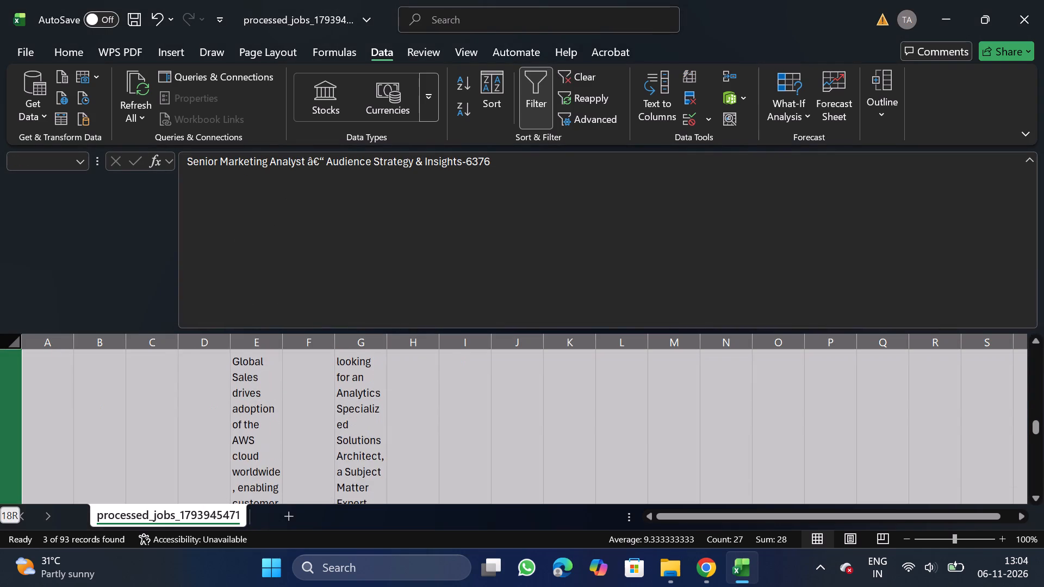
{"action": "right_click", "coordinate": [160, 458]}
{"action": "left_click", "coordinate": [247, 332]}
{"action": "left_click", "coordinate": [547, 89]}
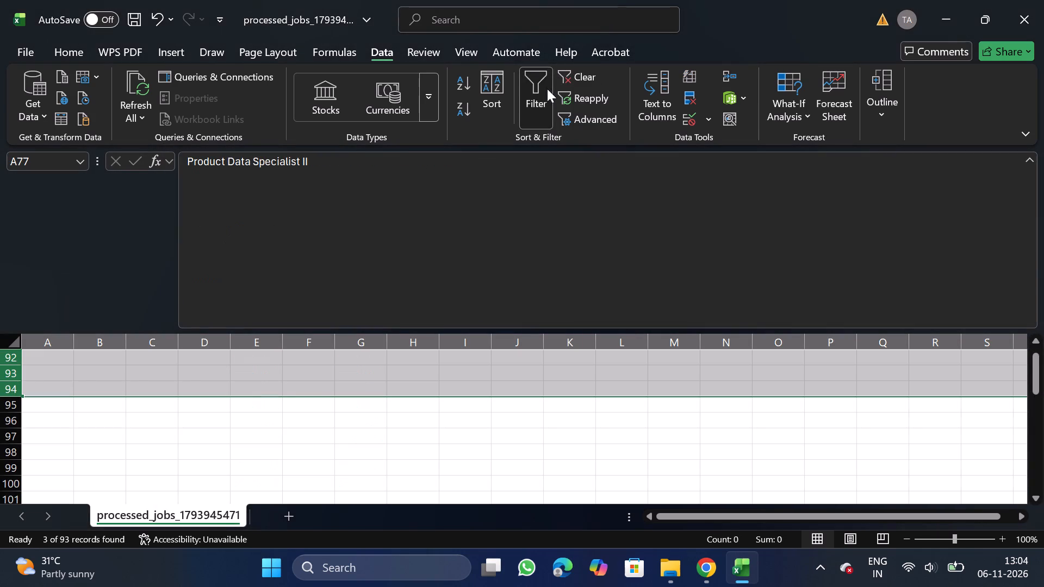
Delete the needs_removal column from the Data Analyst sheet.
{"action": "left_click_drag", "start_coordinate": [1036, 483], "coordinate": [1038, 305]}
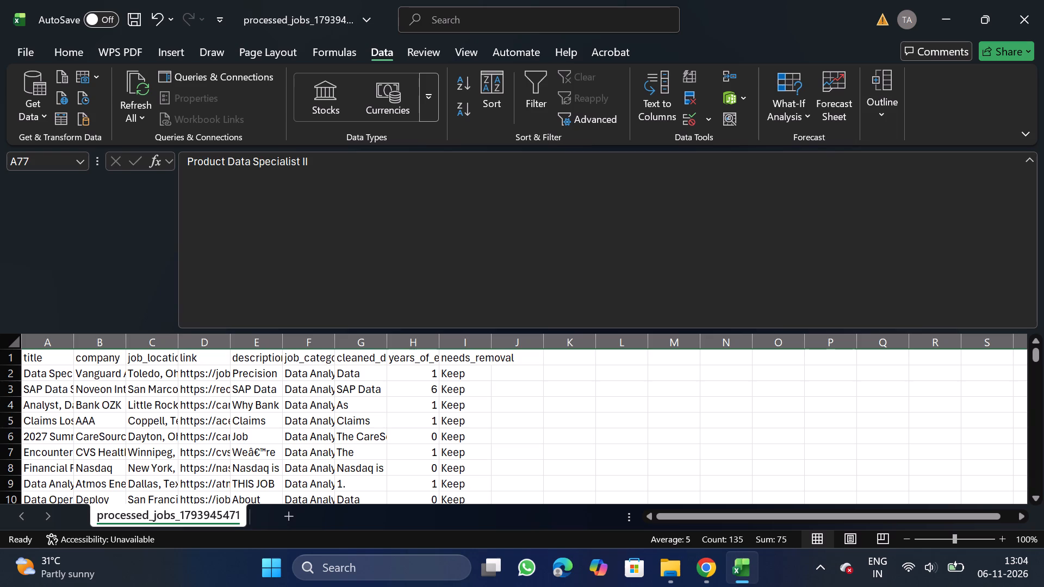
{"action": "left_click", "coordinate": [475, 345]}
{"action": "right_click_drag", "start_coordinate": [470, 404], "coordinate": [459, 389]}
{"action": "left_click", "coordinate": [540, 266]}
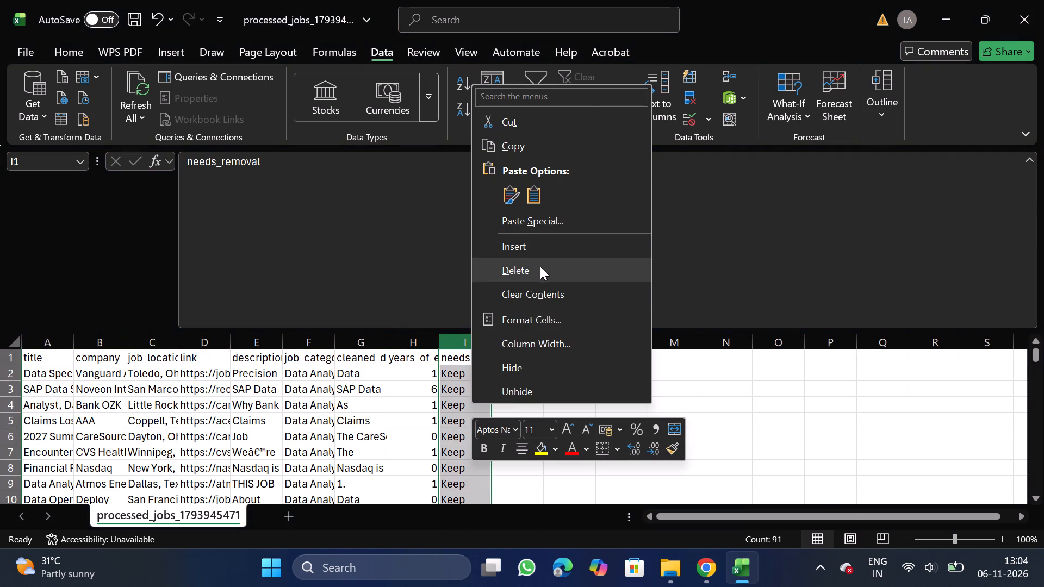
Move the job_category column to the front of the sheet, before the title column.
{"action": "left_click", "coordinate": [294, 341]}
{"action": "key", "text": "ctrl+x"}
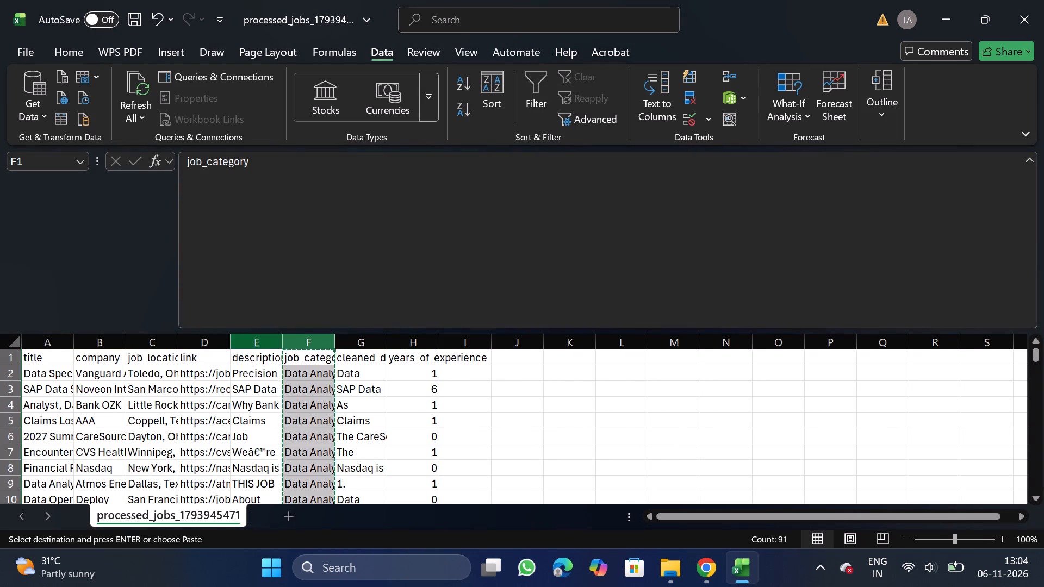
{"action": "left_click_drag", "start_coordinate": [30, 346], "coordinate": [34, 386]}
{"action": "right_click", "coordinate": [34, 386]}
{"action": "left_click", "coordinate": [165, 235]}
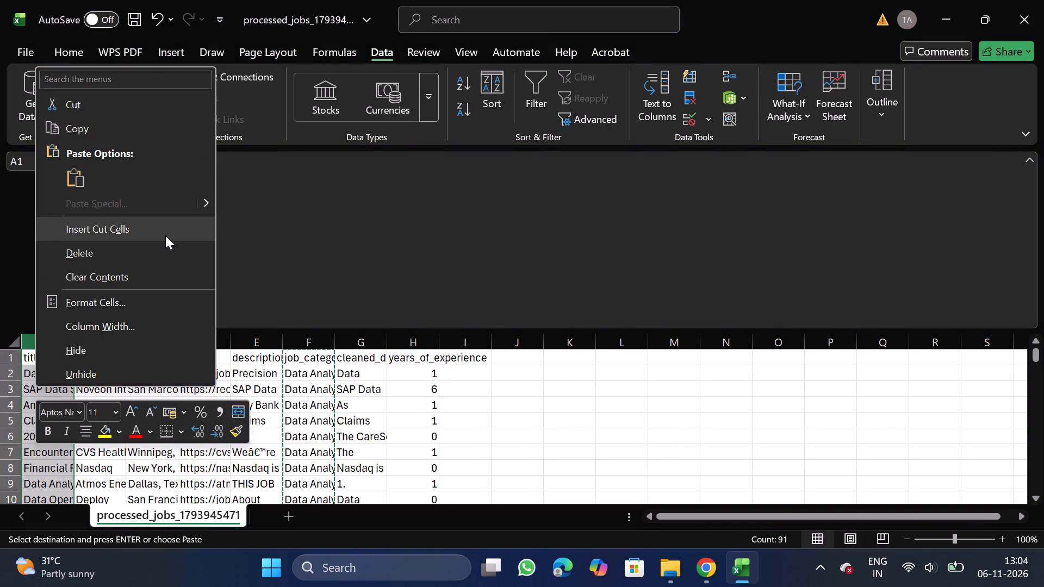
Turn off text wrapping for the description and cleaned_description columns.
{"action": "left_click", "coordinate": [313, 346]}
{"action": "key", "text": "shift+Right"}
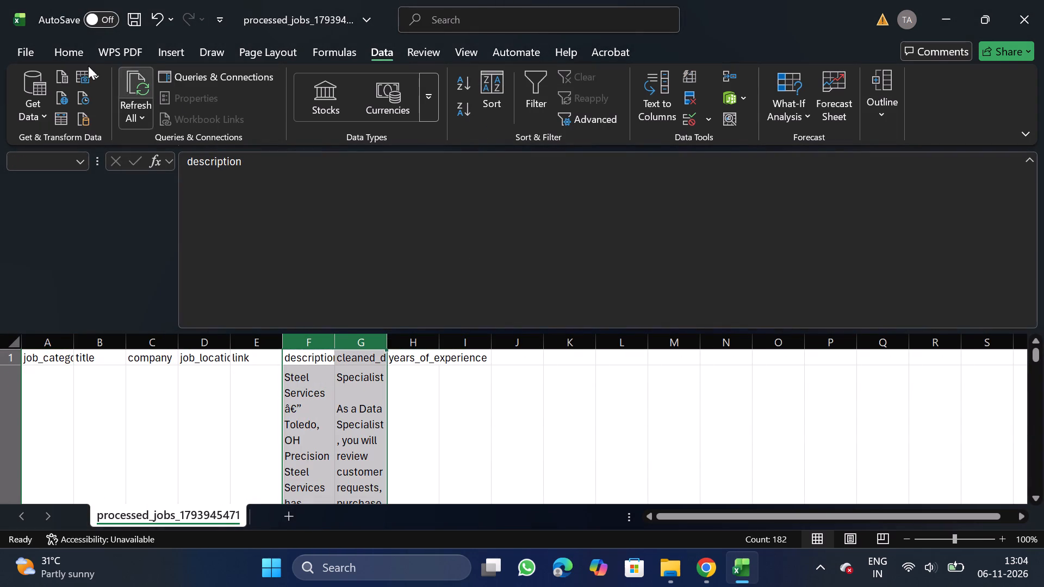
{"action": "left_click_drag", "start_coordinate": [66, 46], "coordinate": [335, 140]}
{"action": "left_click", "coordinate": [335, 140]}
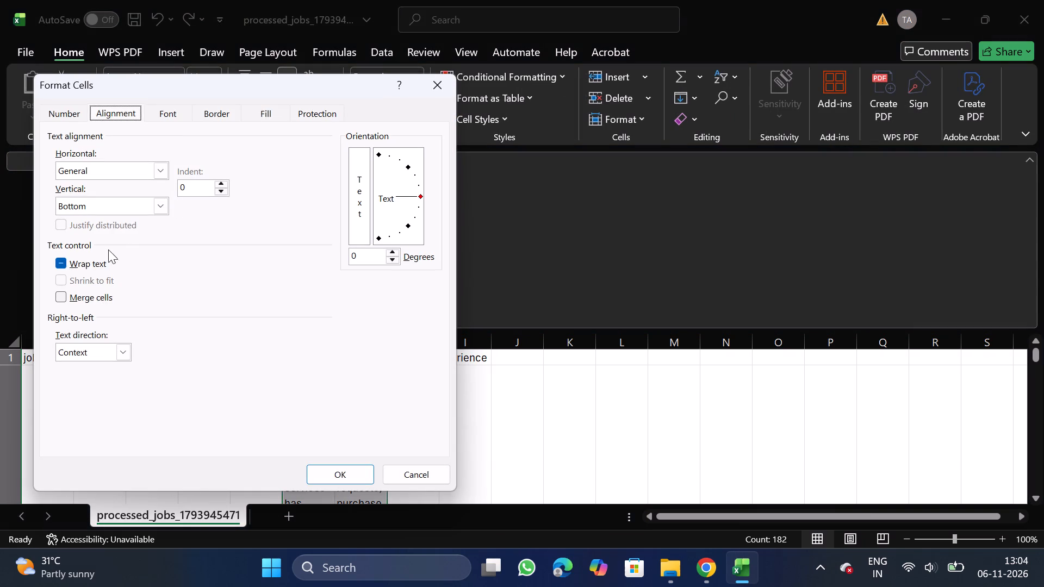
{"action": "double_click", "coordinate": [99, 263]}
{"action": "left_click", "coordinate": [354, 482]}
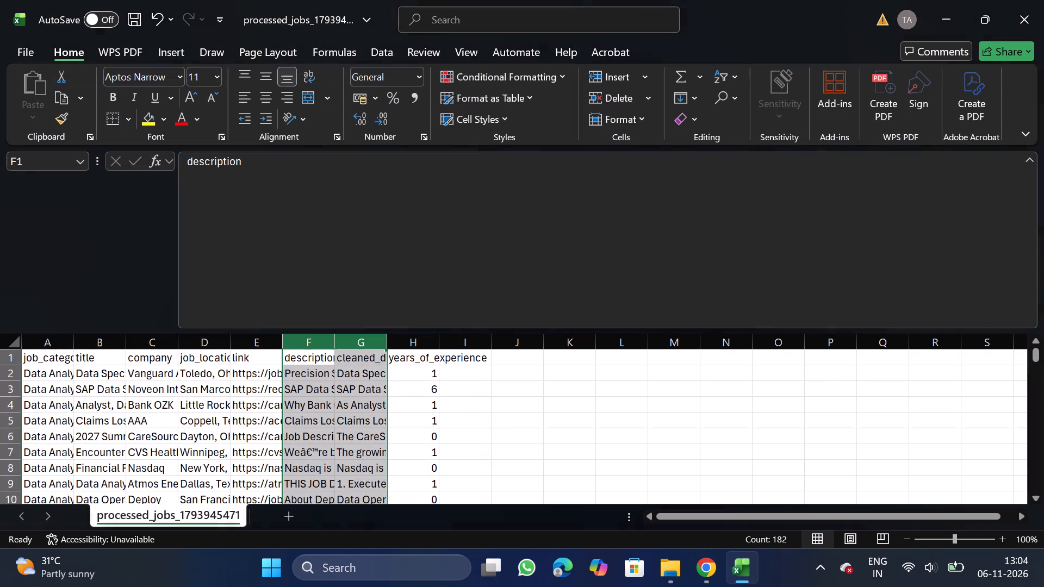
Move the years_of_experience column in front of the description column.
{"action": "left_click", "coordinate": [252, 329]}
{"action": "left_click", "coordinate": [421, 335]}
{"action": "key", "text": "ctrl+x"}
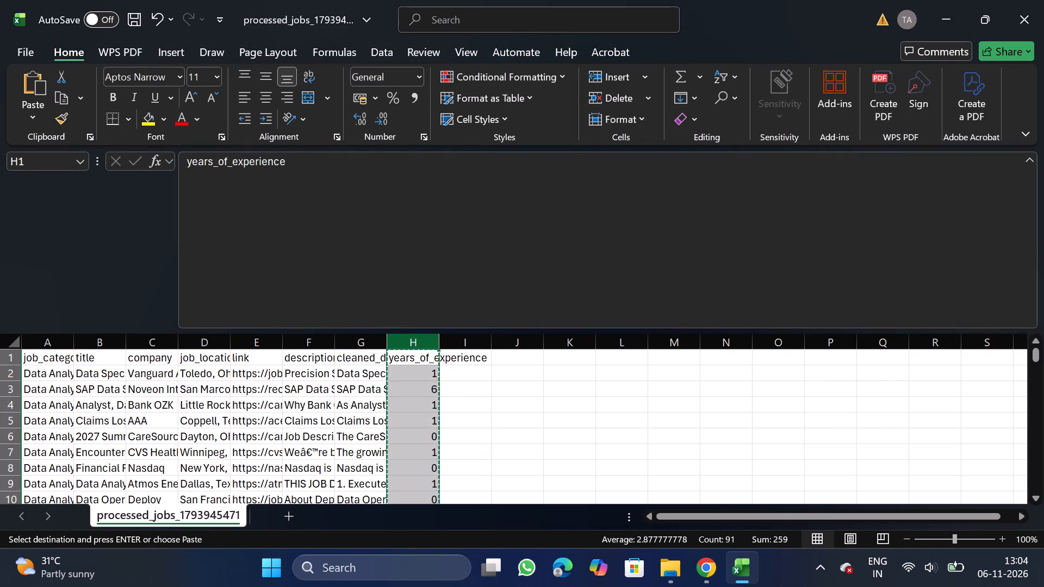
{"action": "left_click_drag", "start_coordinate": [303, 351], "coordinate": [315, 342]}
{"action": "left_click_drag", "start_coordinate": [315, 342], "coordinate": [301, 441]}
{"action": "right_click", "coordinate": [301, 441]}
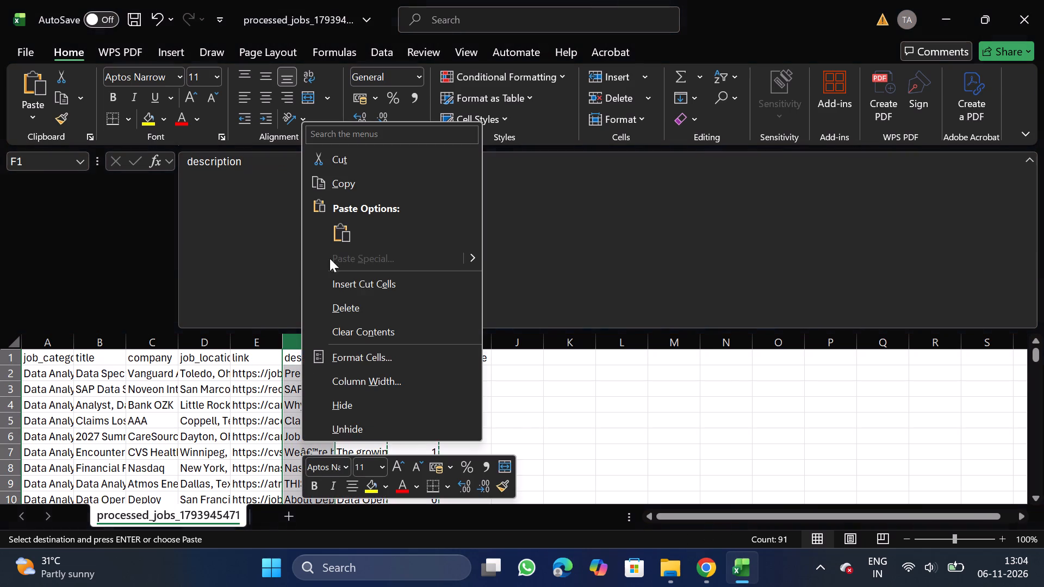
{"action": "left_click", "coordinate": [367, 281]}
Move the link column to the end of the data, after cleaned_description.
{"action": "left_click", "coordinate": [262, 336]}
{"action": "key", "text": "ctrl+x"}
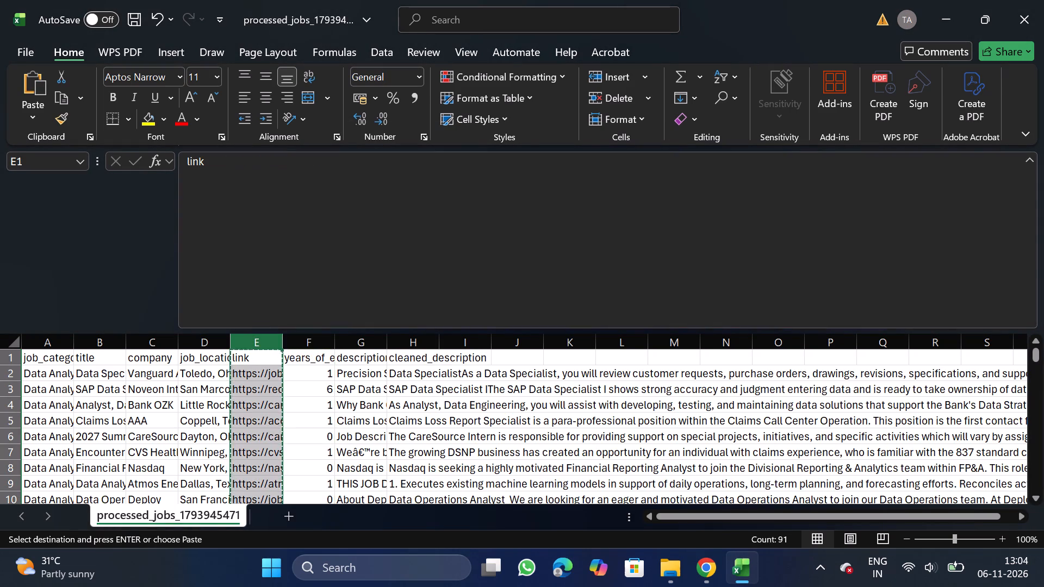
{"action": "left_click_drag", "start_coordinate": [473, 341], "coordinate": [473, 379]}
{"action": "right_click", "coordinate": [473, 379]}
{"action": "left_click", "coordinate": [553, 218]}
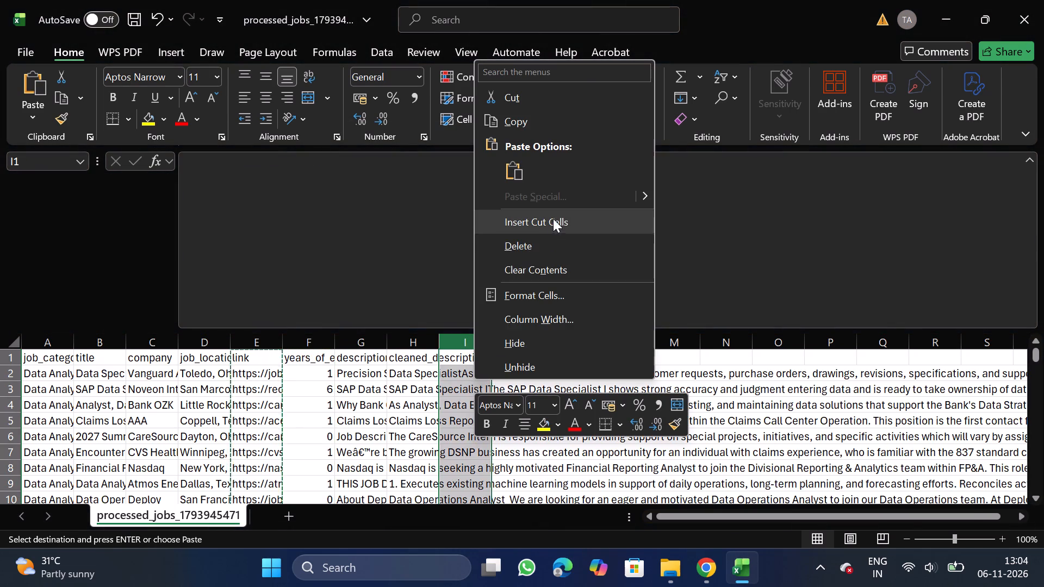
Copy the header text from F1 and use it to rename the cleaned_description header in G1 as description.
{"action": "left_click", "coordinate": [318, 353]}
{"action": "left_click_drag", "start_coordinate": [182, 155], "coordinate": [296, 159]}
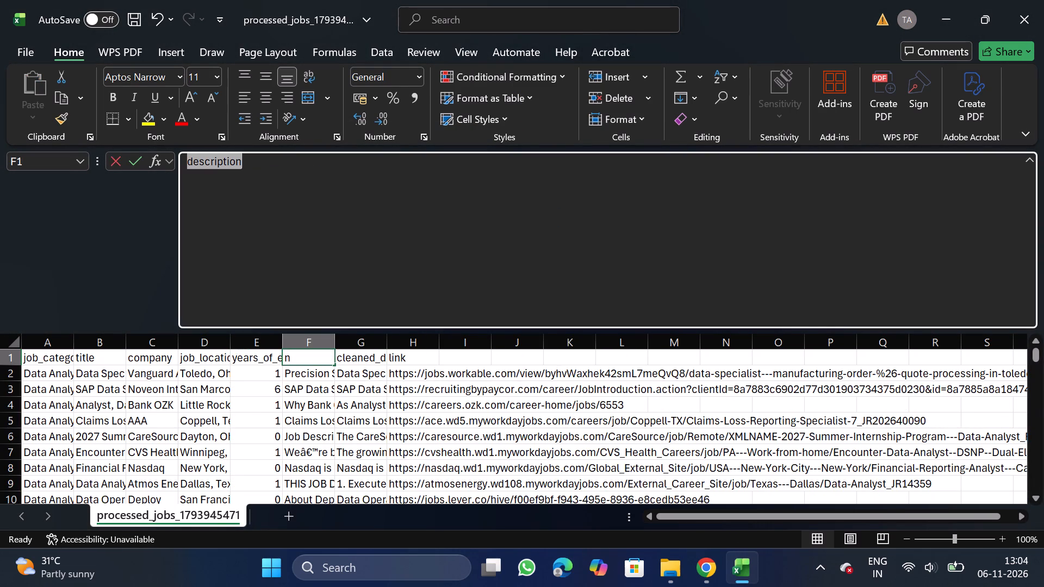
{"action": "left_click_drag", "start_coordinate": [296, 159], "coordinate": [296, 160]}
{"action": "key", "text": "ctrl+c"}
{"action": "left_click", "coordinate": [362, 349]}
{"action": "left_click", "coordinate": [472, 271]}
{"action": "key", "text": "BackSpace"}
{"action": "key", "text": "BackSpace"}
{"action": "key", "text": "BackSpace"}
{"action": "key", "text": "BackSpace"}
{"action": "key", "text": "BackSpace"}
{"action": "key", "text": "BackSpace"}
{"action": "key", "text": "BackSpace"}
{"action": "key", "text": "BackSpace"}
{"action": "key", "text": "BackSpace"}
{"action": "key", "text": "BackSpace"}
{"action": "key", "text": "BackSpace"}
{"action": "key", "text": "BackSpace"}
{"action": "key", "text": "BackSpace"}
{"action": "key", "text": "BackSpace"}
{"action": "key", "text": "BackSpace"}
{"action": "key", "text": "BackSpace"}
{"action": "key", "text": "BackSpace"}
{"action": "key", "text": "BackSpace"}
{"action": "key", "text": "BackSpace"}
{"action": "key", "text": "BackSpace"}
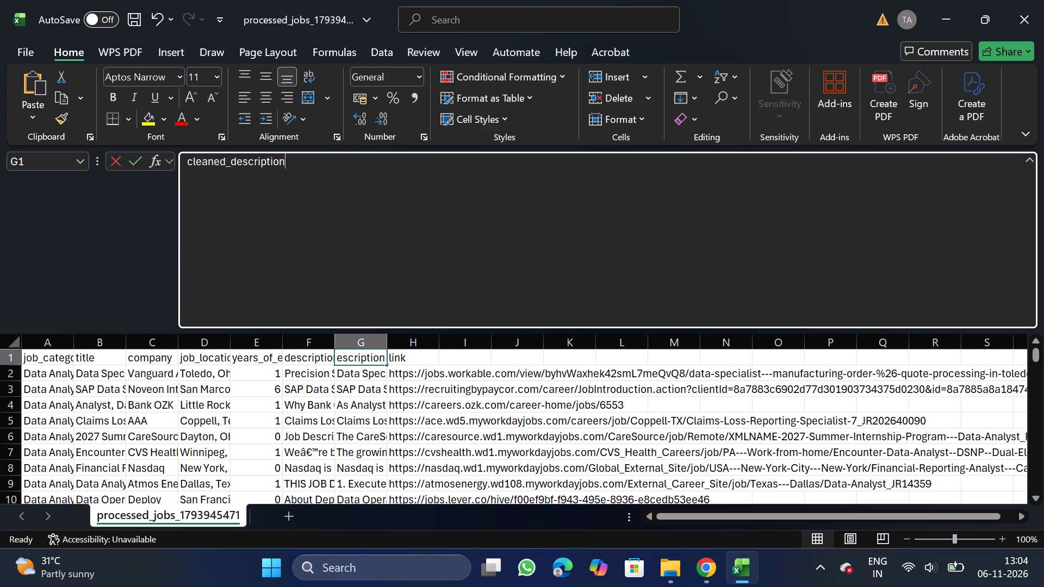
{"action": "key", "text": "ctrl+v"}
{"action": "left_click", "coordinate": [472, 271], "text": "ctrl"}
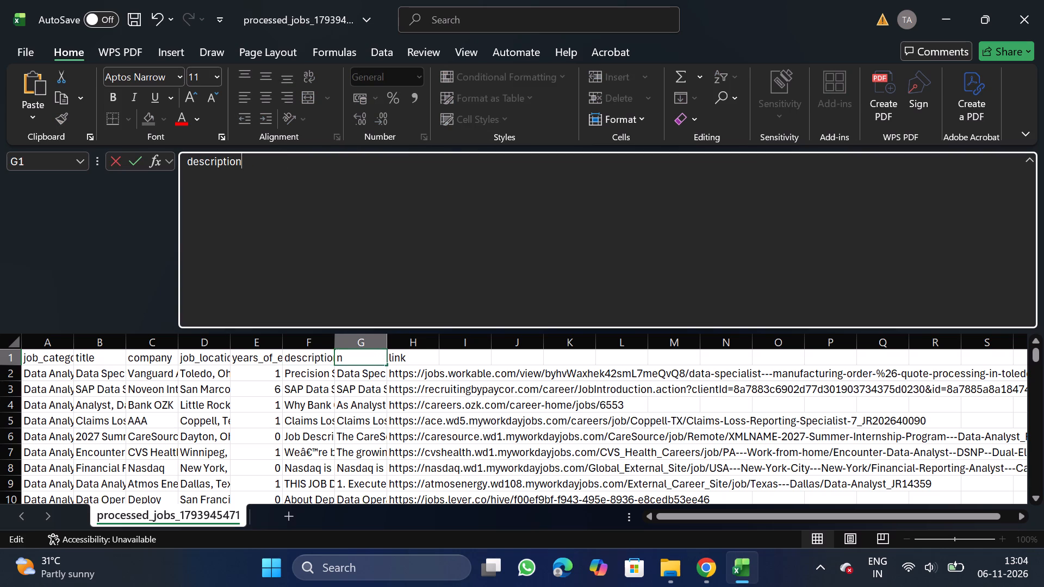
Rename the header in F1 as original_description, copying the name from the CSV format requirements on NextGenApply's bulk upload page in Chrome.
{"action": "left_click", "coordinate": [301, 353]}
{"action": "left_click", "coordinate": [427, 242]}
{"action": "key", "text": "BackSpace"}
{"action": "key", "text": "BackSpace"}
{"action": "key", "text": "BackSpace"}
{"action": "key", "text": "BackSpace"}
{"action": "key", "text": "BackSpace"}
{"action": "key", "text": "BackSpace"}
{"action": "key", "text": "BackSpace"}
{"action": "key", "text": "BackSpace"}
{"action": "key", "text": "BackSpace"}
{"action": "key", "text": "BackSpace"}
{"action": "key", "text": "BackSpace"}
{"action": "key", "text": "BackSpace"}
{"action": "key", "text": "BackSpace"}
{"action": "key", "text": "BackSpace"}
{"action": "key", "text": "BackSpace"}
{"action": "key", "text": "BackSpace"}
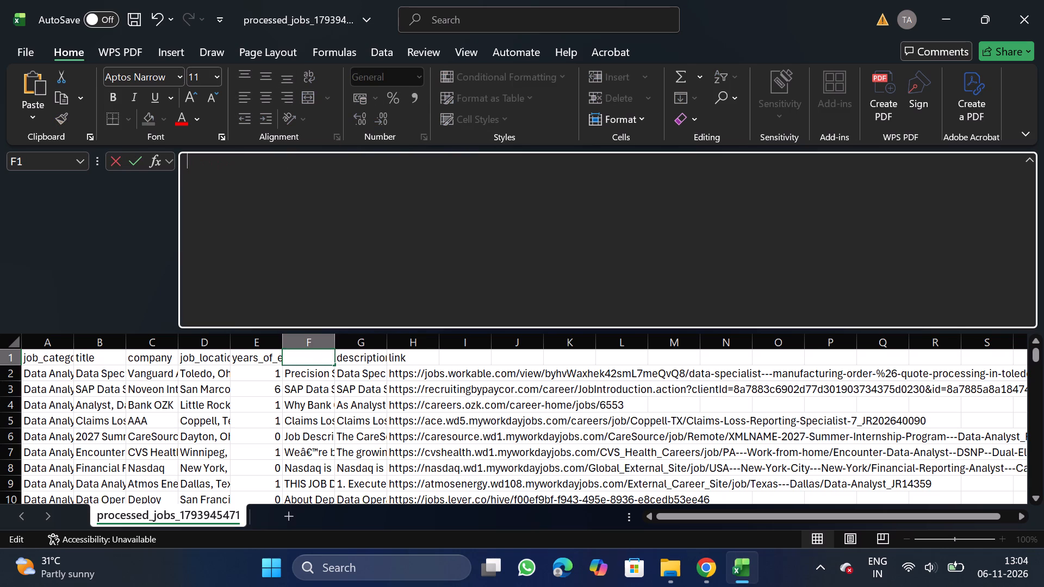
{"action": "left_click", "coordinate": [711, 566]}
{"action": "left_click", "coordinate": [80, 171]}
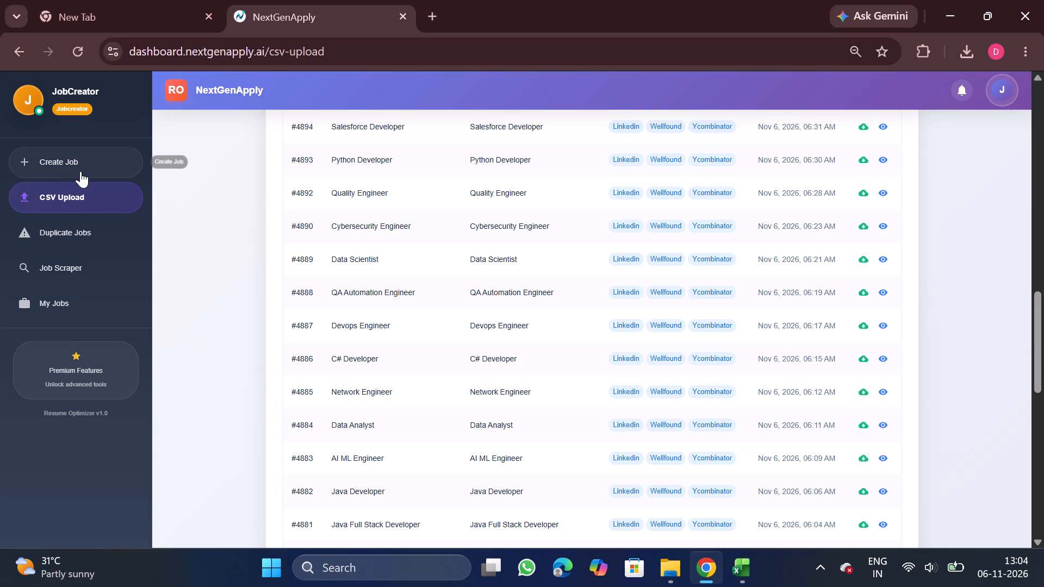
{"action": "left_click", "coordinate": [520, 136]}
{"action": "double_click", "coordinate": [586, 271]}
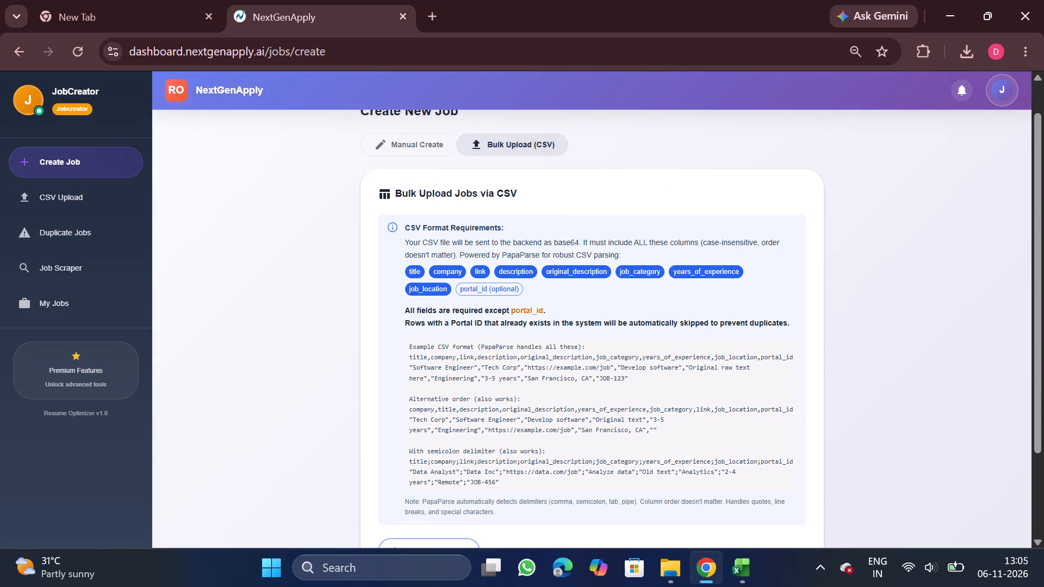
{"action": "key", "text": "ctrl+c"}
{"action": "left_click", "coordinate": [750, 573]}
{"action": "key", "text": "ctrl+v"}
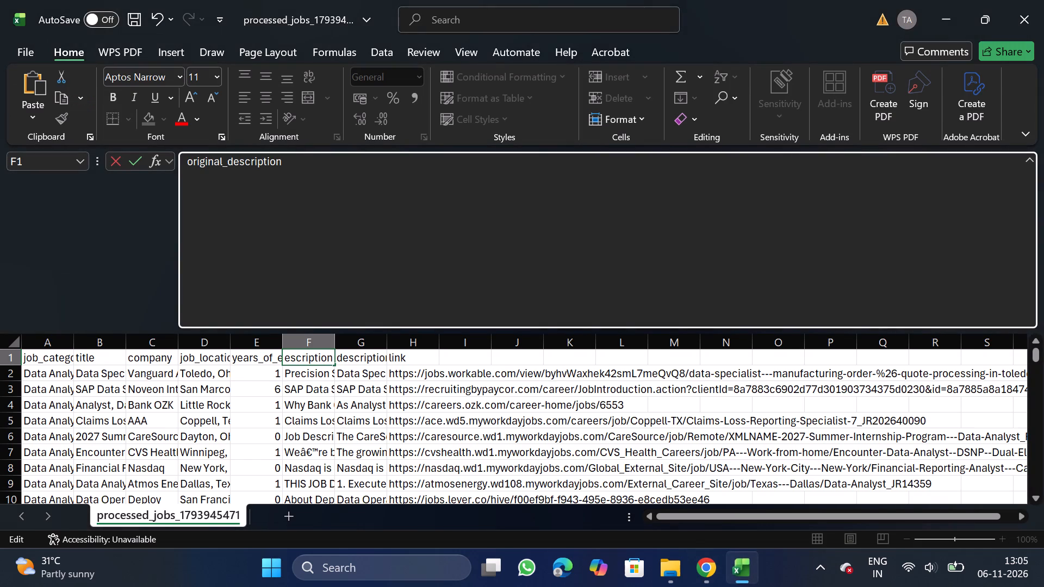
{"action": "left_click", "coordinate": [107, 342]}
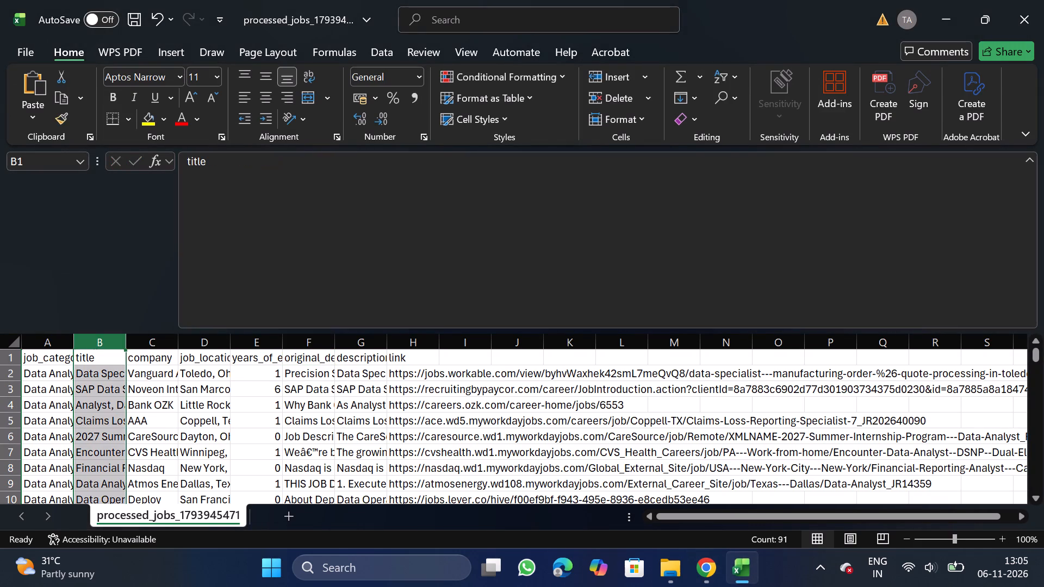
Replace all United States entries in the job_location column with Remote, matching entire cell contents.
{"action": "left_click", "coordinate": [207, 341]}
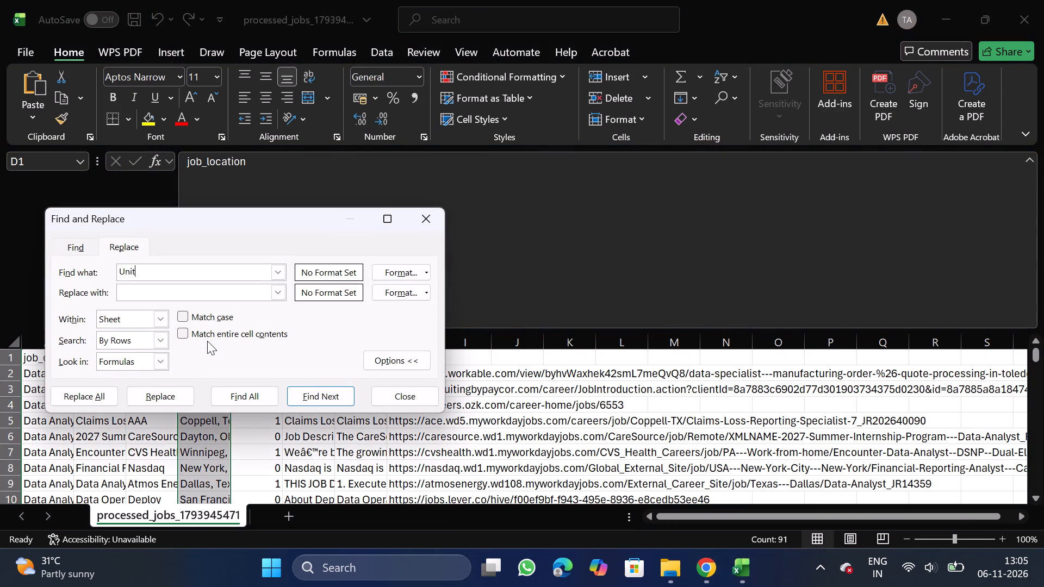
{"action": "type", "text": "tates"}
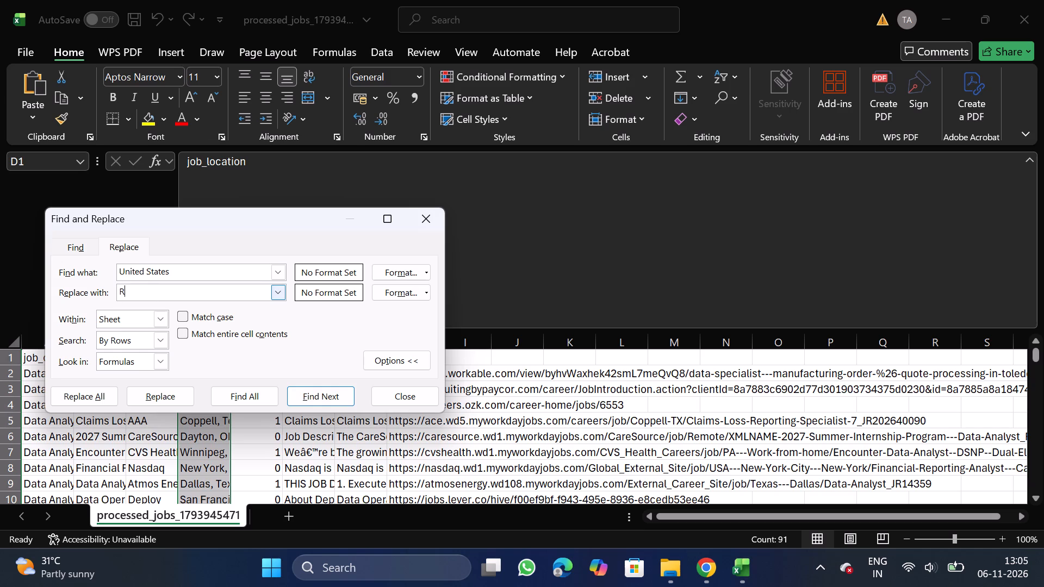
{"action": "type", "text": "emote"}
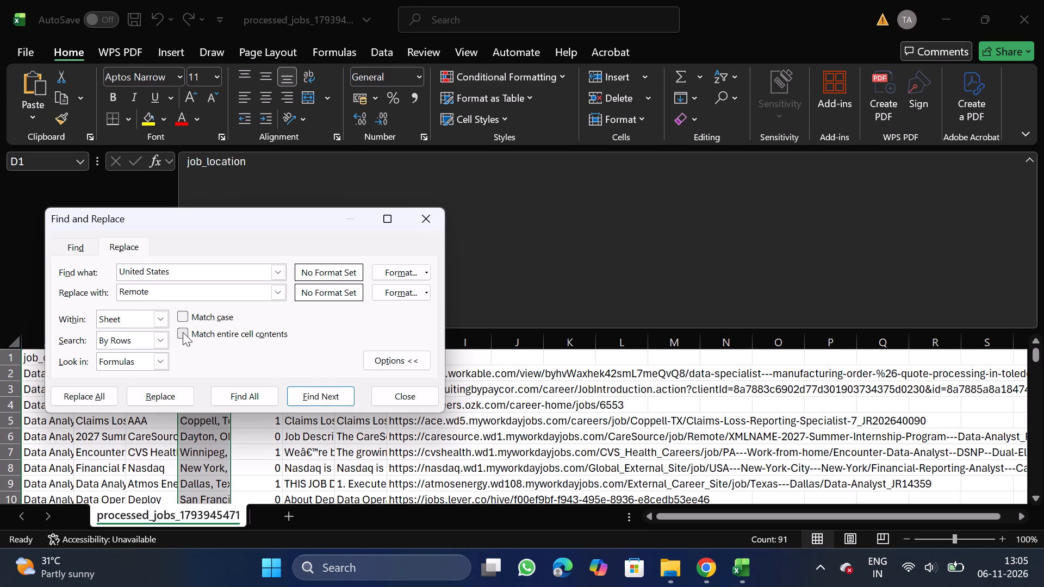
{"action": "left_click", "coordinate": [183, 334]}
{"action": "left_click", "coordinate": [77, 408]}
{"action": "left_click", "coordinate": [92, 399]}
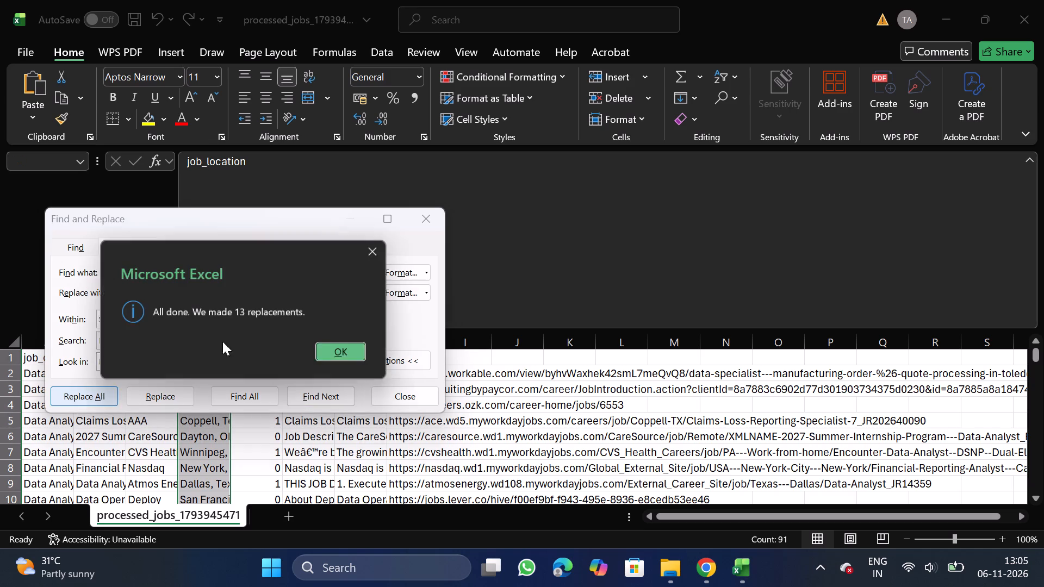
{"action": "left_click", "coordinate": [341, 357]}
{"action": "left_click", "coordinate": [430, 219]}
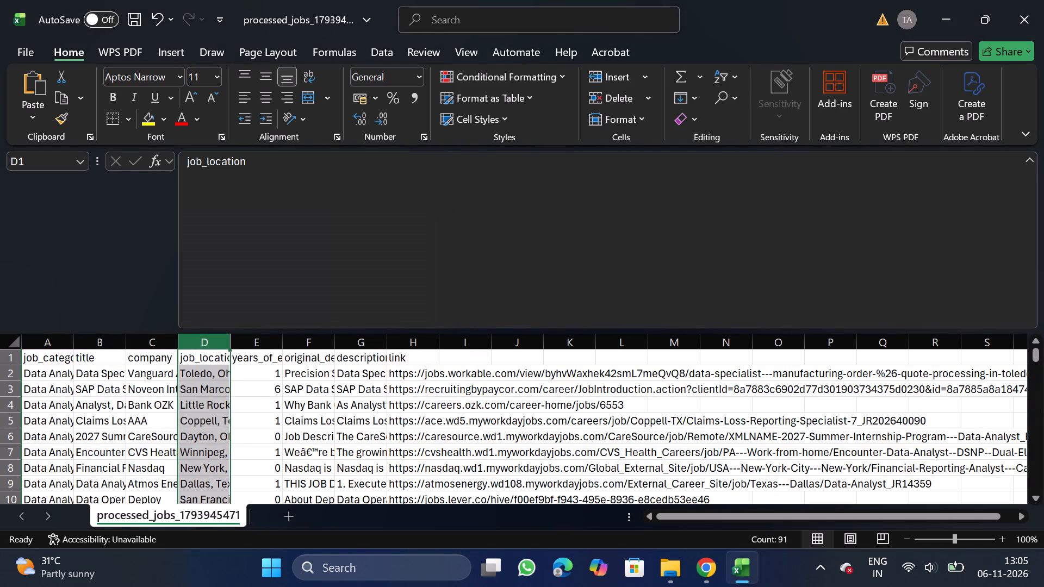
Add a filter to the title column and deselect all titles in its filter list.
{"action": "left_click", "coordinate": [108, 348]}
{"action": "left_click", "coordinate": [382, 56]}
{"action": "left_click", "coordinate": [545, 97]}
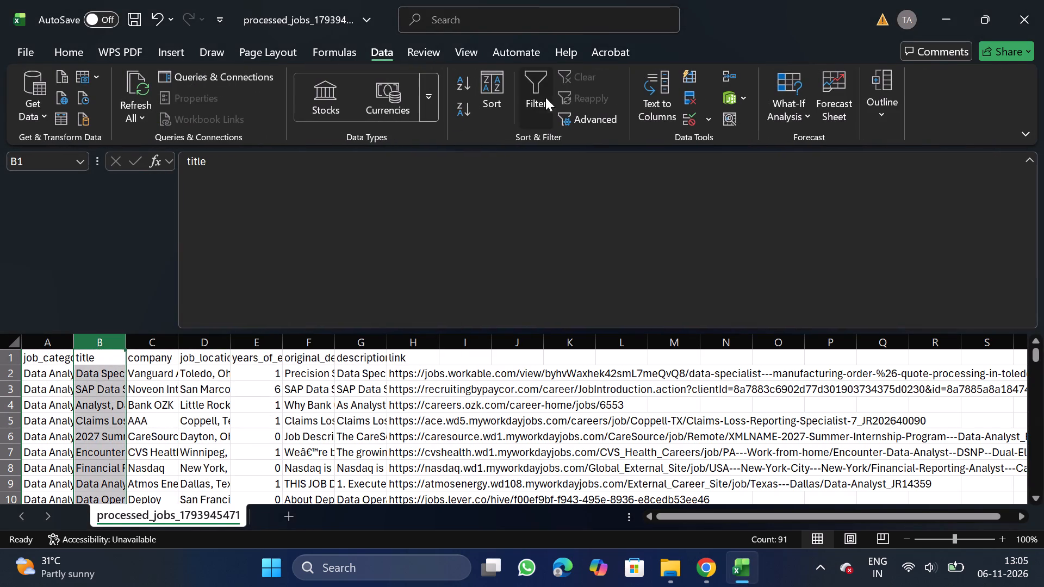
{"action": "left_click", "coordinate": [116, 355]}
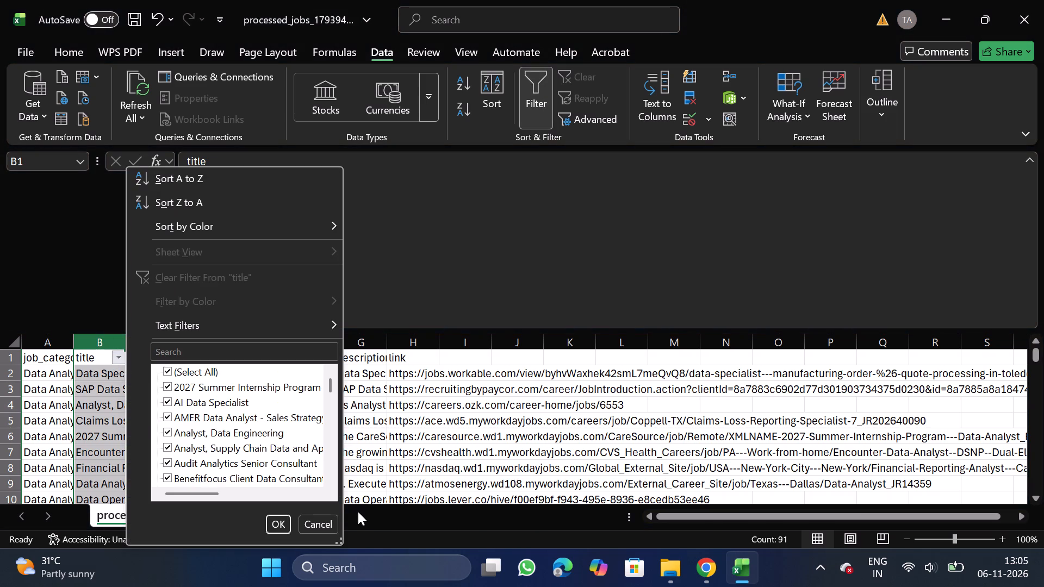
{"action": "double_click", "coordinate": [340, 545]}
{"action": "left_click_drag", "start_coordinate": [340, 545], "coordinate": [848, 586]}
{"action": "left_click", "coordinate": [185, 365]}
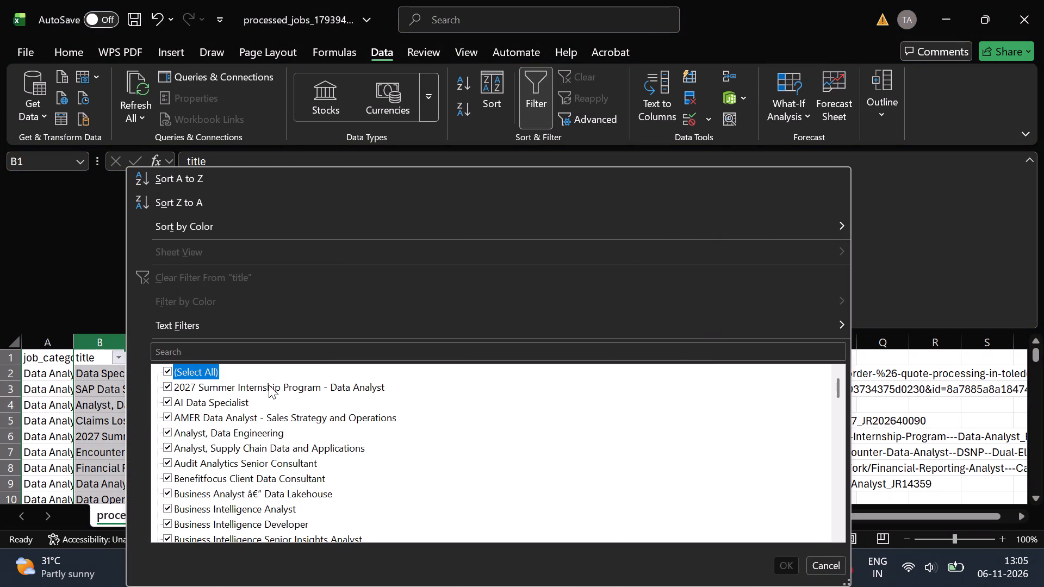
Include the 2027 Summer Internship Program, AMER Data Analyst, Benefitfocus Client Data Consultant, Data Management Specialist and Finance Analyst / Senior Finance Analyst titles in the filter.
{"action": "left_click", "coordinate": [269, 385]}
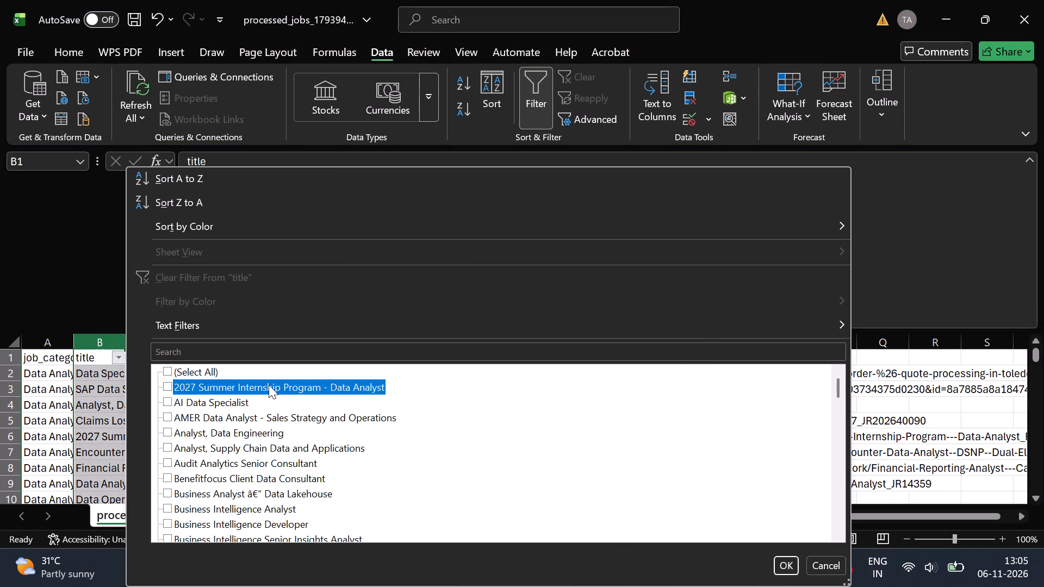
{"action": "left_click", "coordinate": [281, 416]}
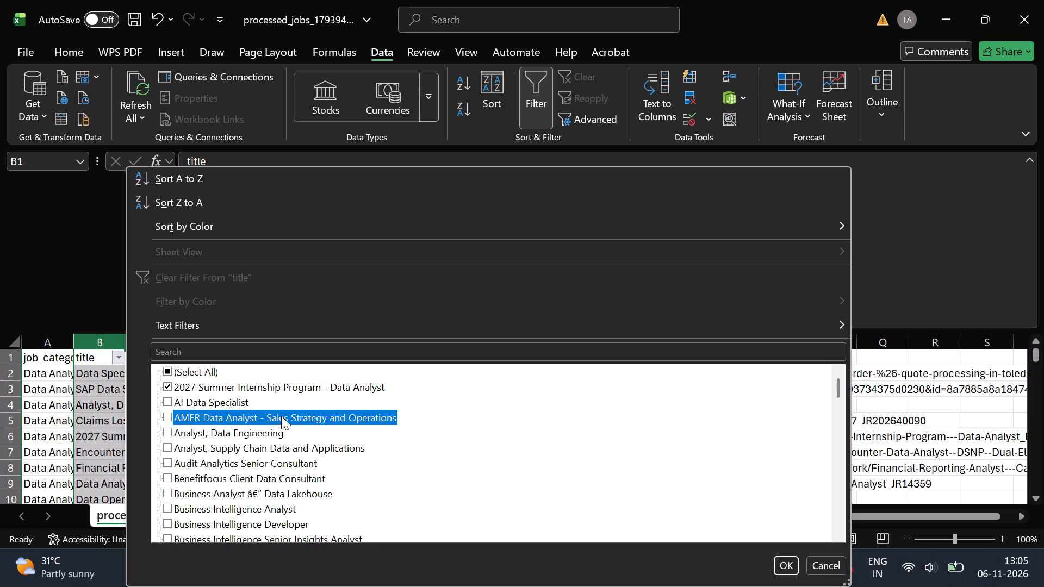
{"action": "left_click", "coordinate": [255, 481]}
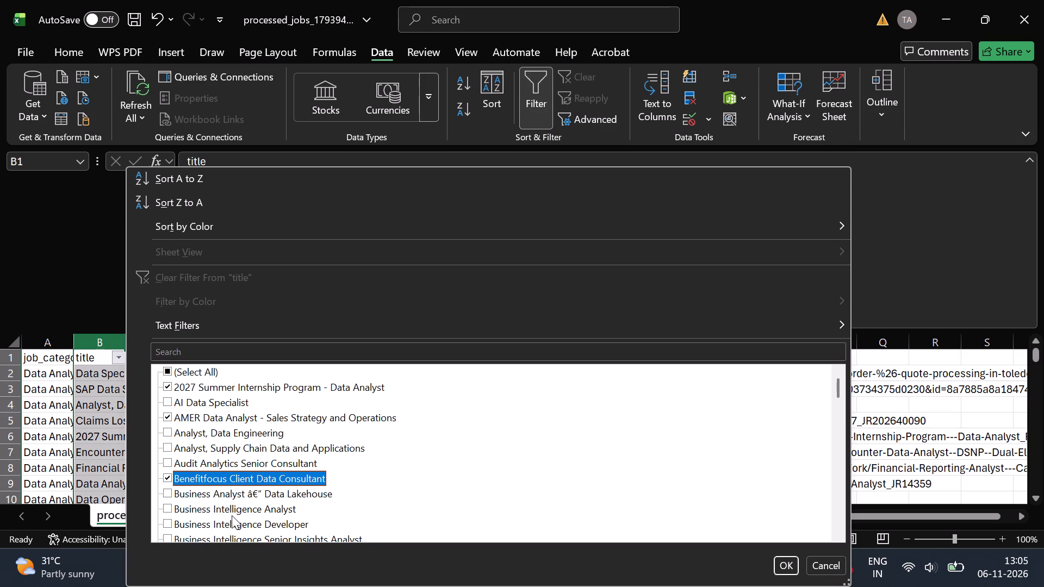
{"action": "scroll", "coordinate": [237, 522], "scroll_direction": "down", "scroll_amount": 1}
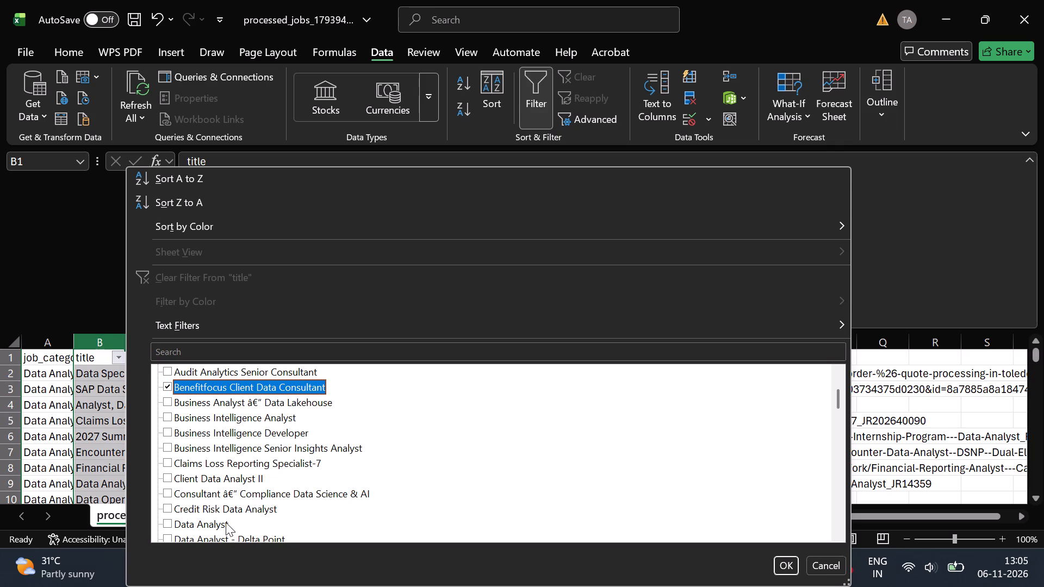
{"action": "scroll", "coordinate": [219, 529], "scroll_direction": "down", "scroll_amount": 1}
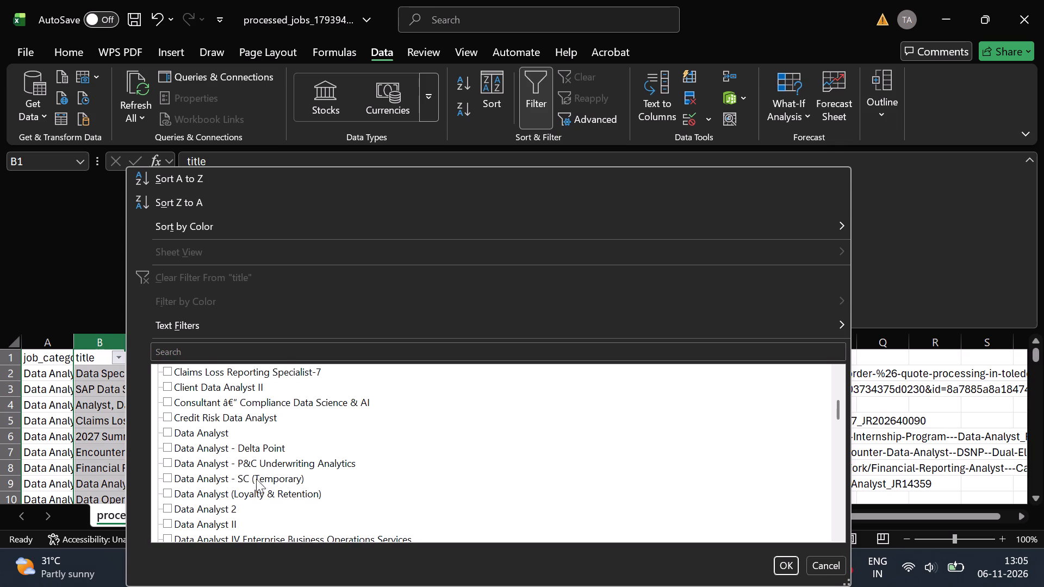
{"action": "scroll", "coordinate": [227, 518], "scroll_direction": "down", "scroll_amount": 1}
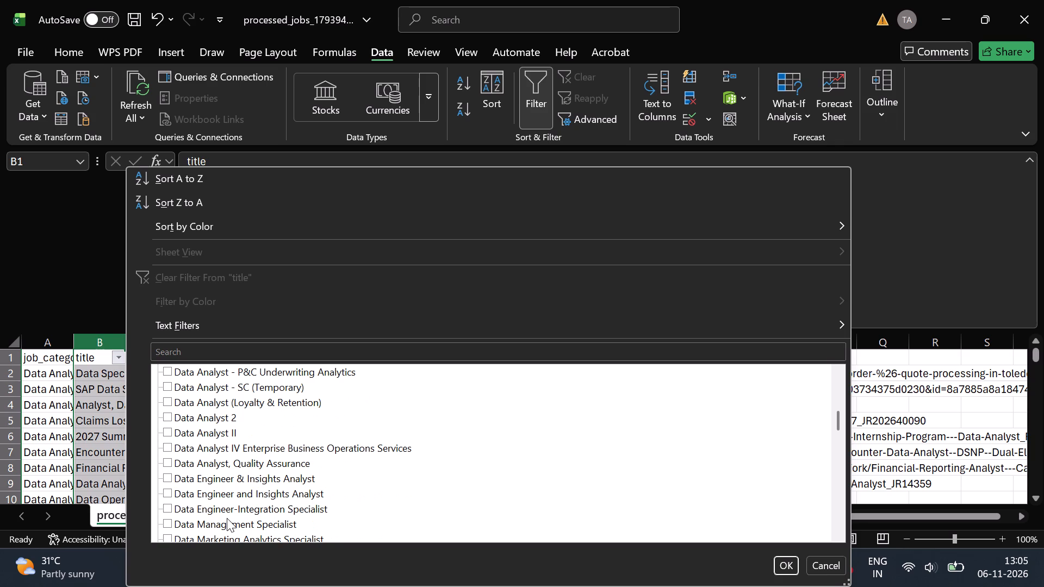
{"action": "scroll", "coordinate": [243, 528], "scroll_direction": "down", "scroll_amount": 1}
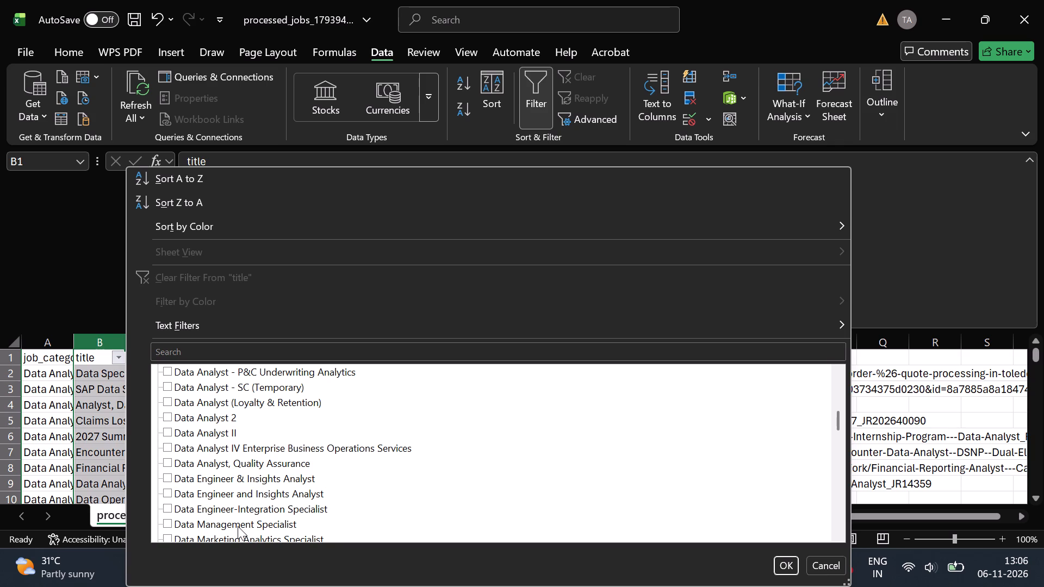
{"action": "left_click", "coordinate": [238, 526]}
{"action": "scroll", "coordinate": [238, 526], "scroll_direction": "down", "scroll_amount": 2}
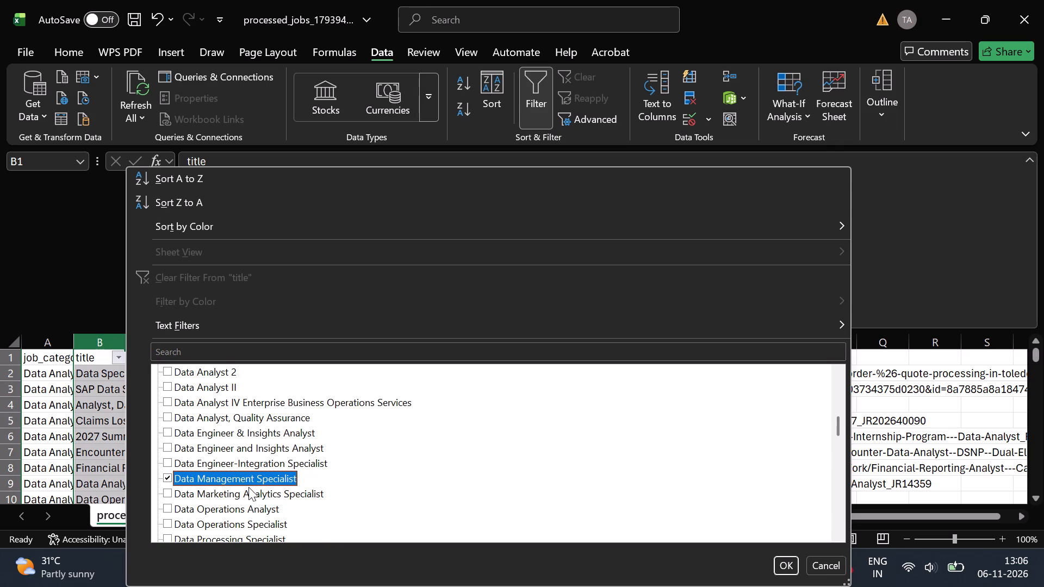
{"action": "scroll", "coordinate": [238, 533], "scroll_direction": "down", "scroll_amount": 1}
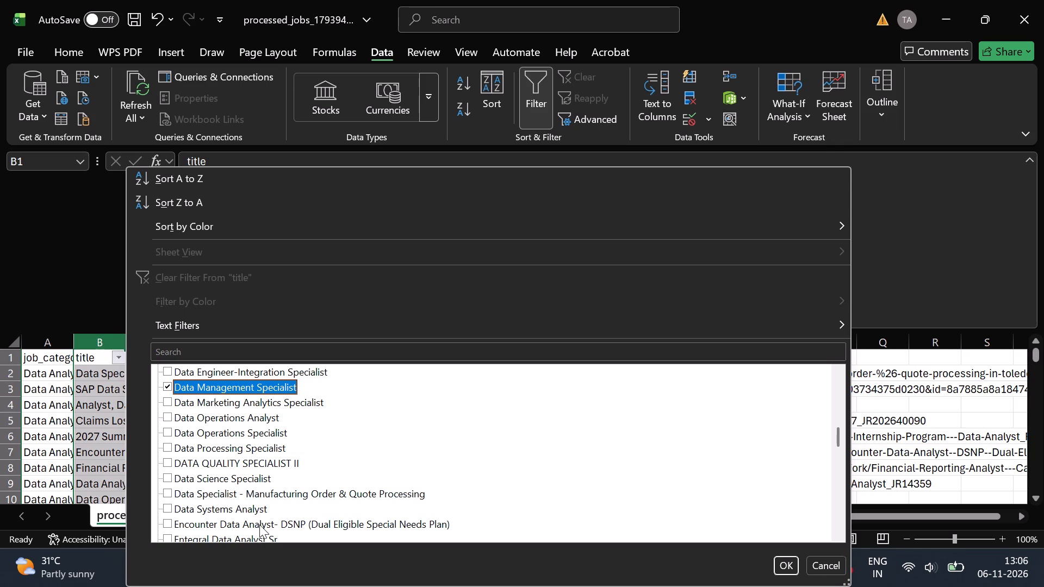
{"action": "scroll", "coordinate": [259, 524], "scroll_direction": "down", "scroll_amount": 1}
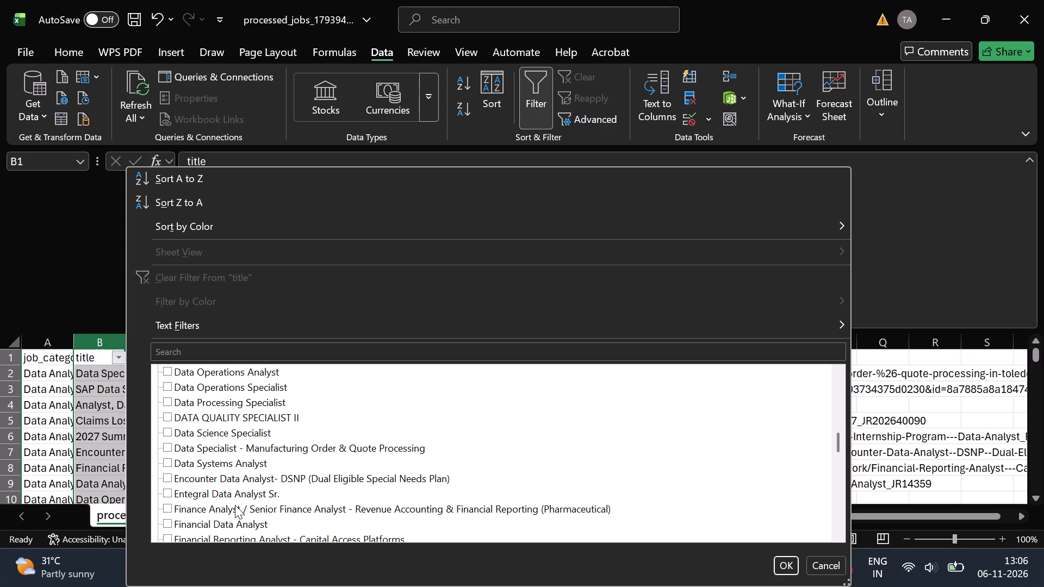
{"action": "left_click", "coordinate": [247, 512]}
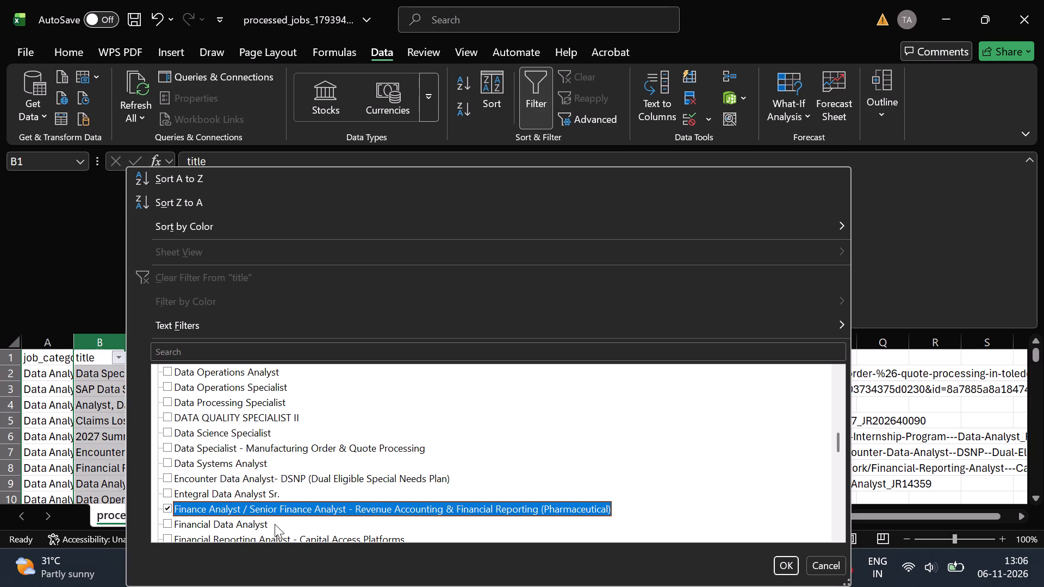
Add Lead Data Quality and Governance Analyst, Nutrition Specialist, Oncology Data Specialist, Pathway of Hope and Project Environmental Data Analyst to the title filter selection.
{"action": "scroll", "coordinate": [275, 524], "scroll_direction": "down", "scroll_amount": 1}
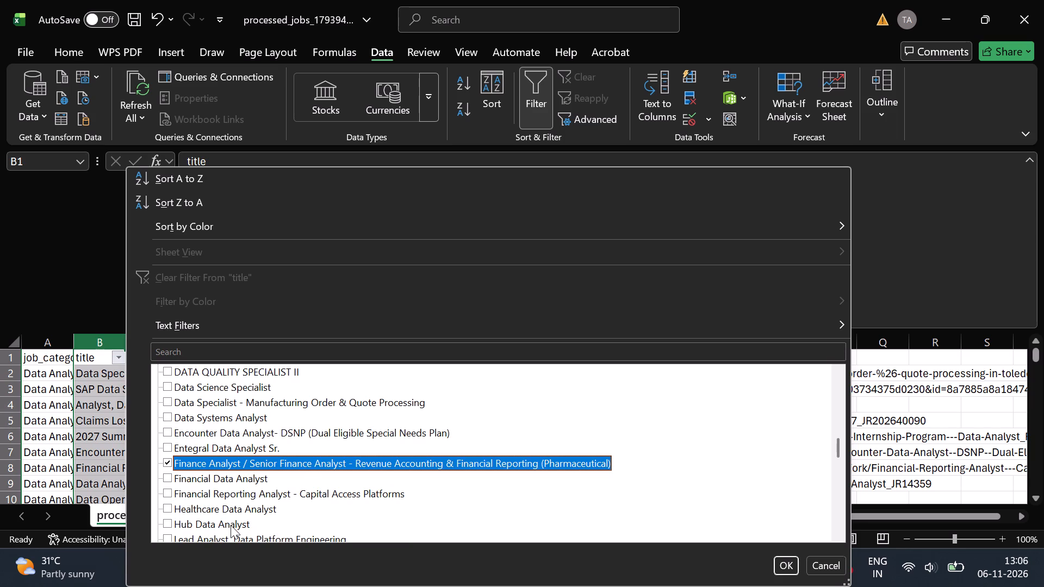
{"action": "scroll", "coordinate": [231, 525], "scroll_direction": "down", "scroll_amount": 1}
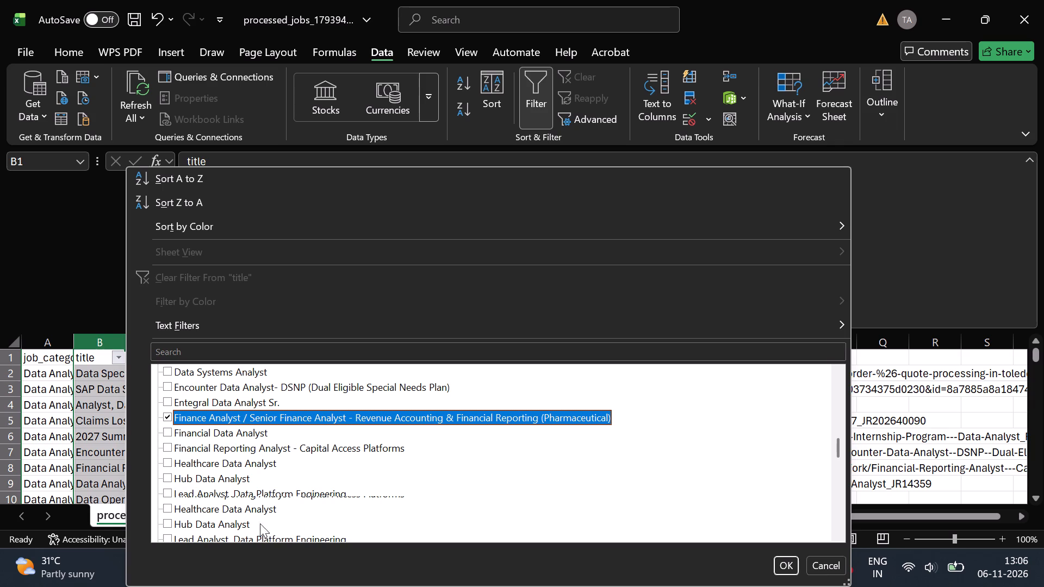
{"action": "scroll", "coordinate": [241, 529], "scroll_direction": "down", "scroll_amount": 1}
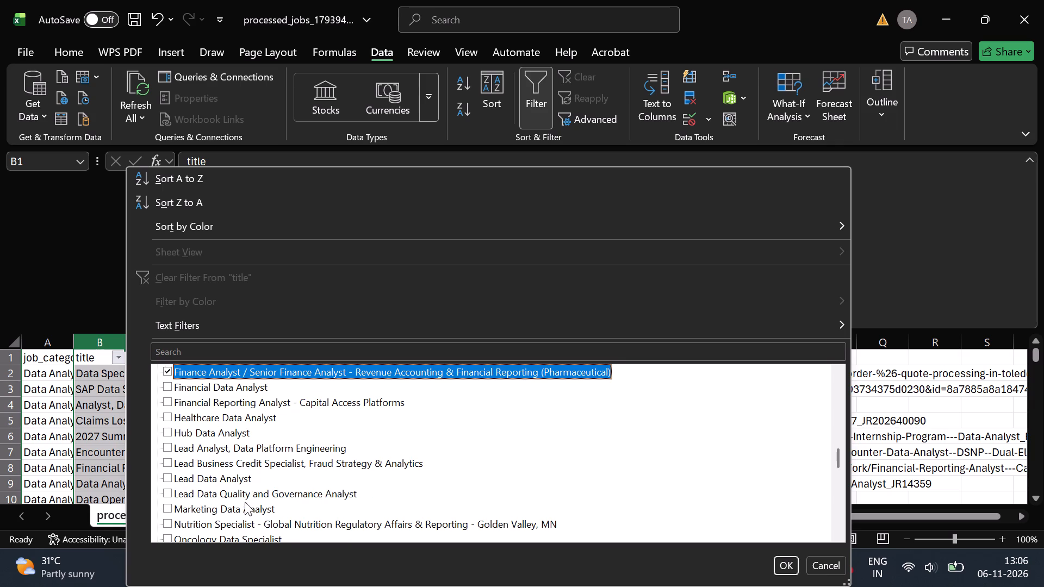
{"action": "left_click", "coordinate": [260, 500]}
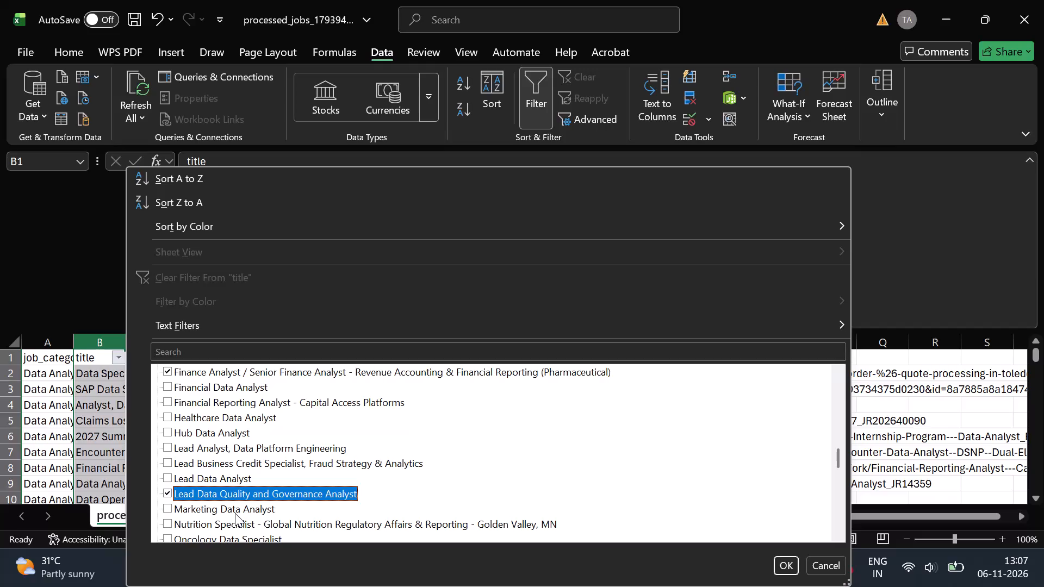
{"action": "left_click", "coordinate": [264, 521]}
{"action": "scroll", "coordinate": [264, 521], "scroll_direction": "down", "scroll_amount": 1}
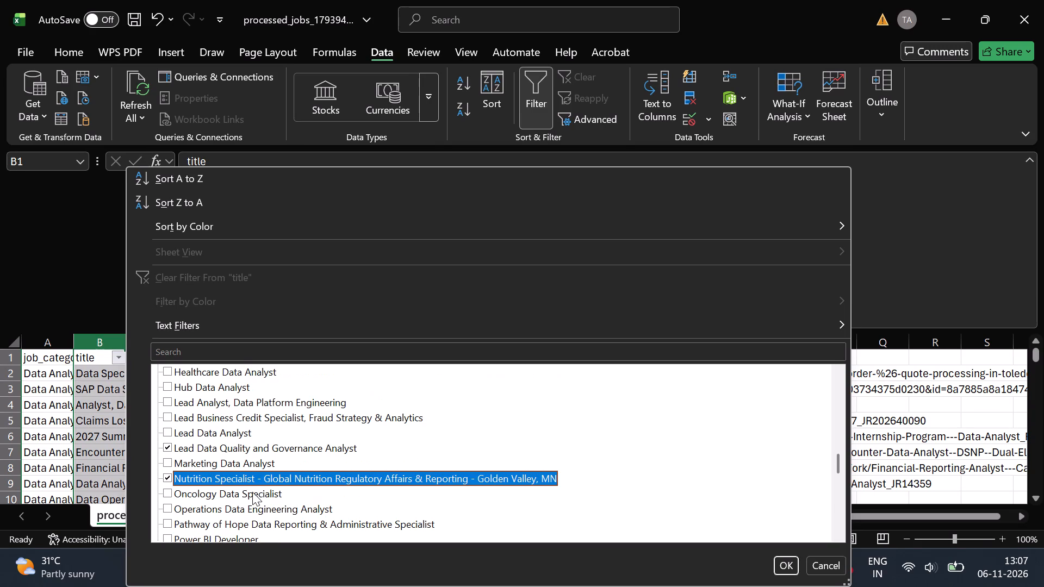
{"action": "left_click", "coordinate": [252, 492]}
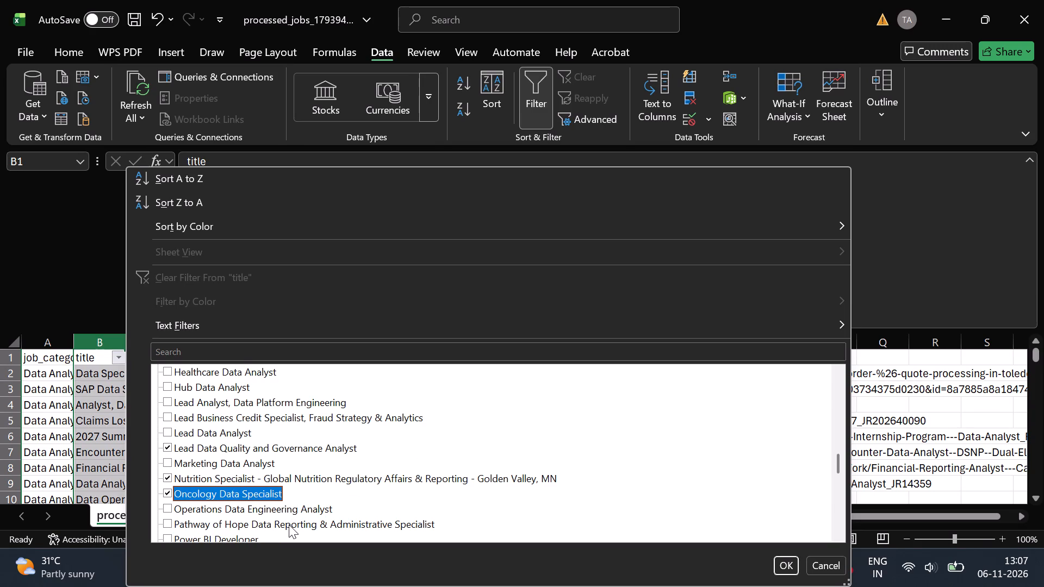
{"action": "left_click", "coordinate": [289, 524]}
{"action": "scroll", "coordinate": [289, 524], "scroll_direction": "down", "scroll_amount": 1}
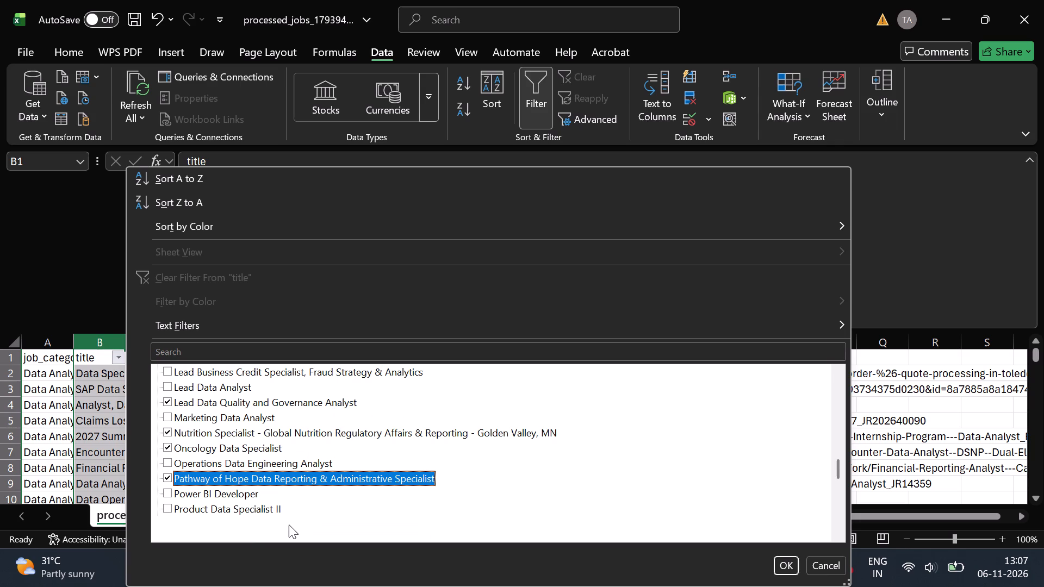
{"action": "left_click", "coordinate": [252, 525]}
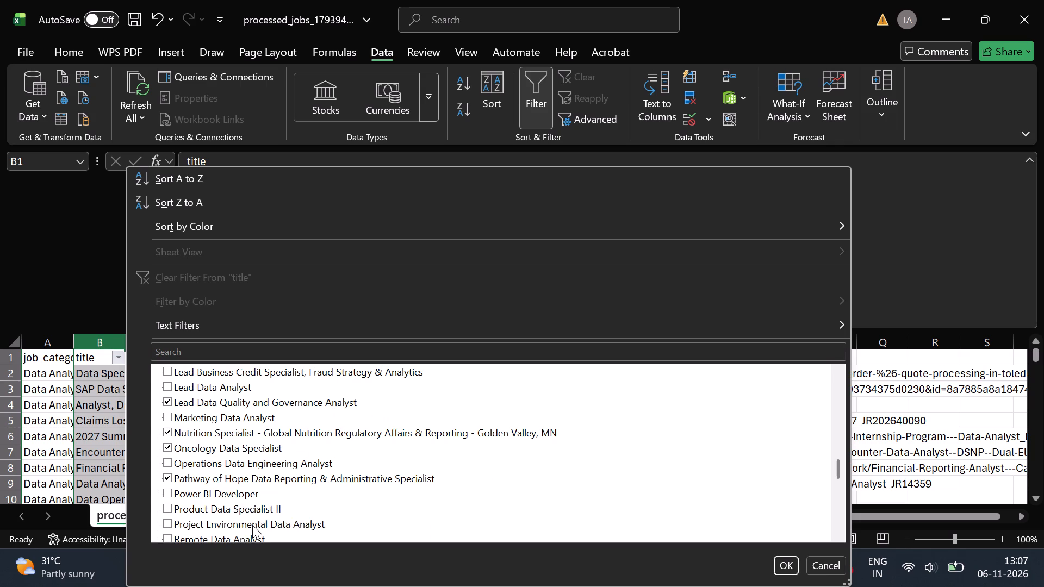
Add Senior Data Governance Analyst, Sr. Specialist Custom Client Analytics, Staff Analyst Ops Ecosystem Analytics and blanks to the selection, and apply the title filter.
{"action": "scroll", "coordinate": [252, 525], "scroll_direction": "down", "scroll_amount": 1}
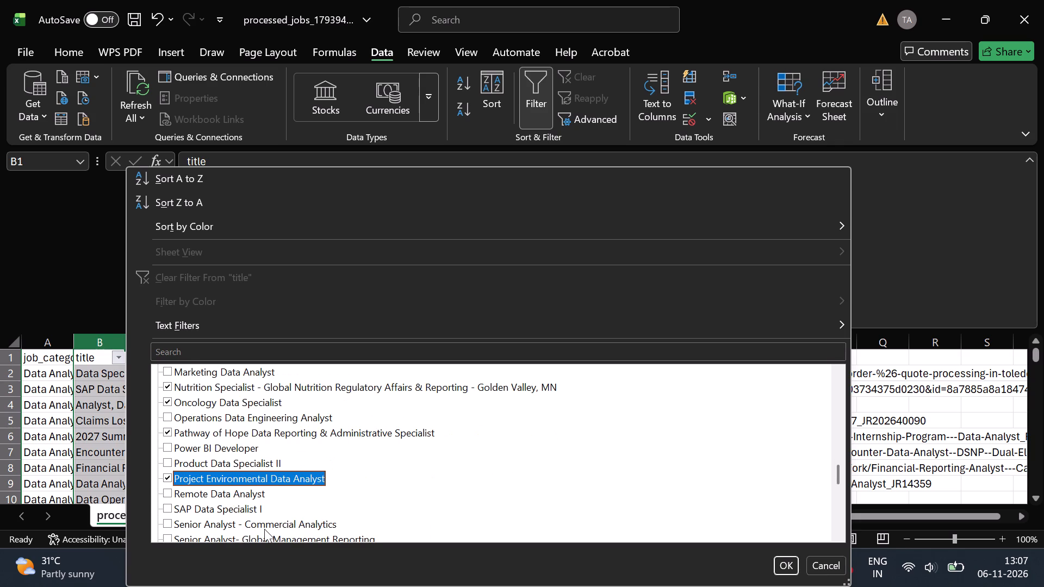
{"action": "scroll", "coordinate": [264, 529], "scroll_direction": "down", "scroll_amount": 1}
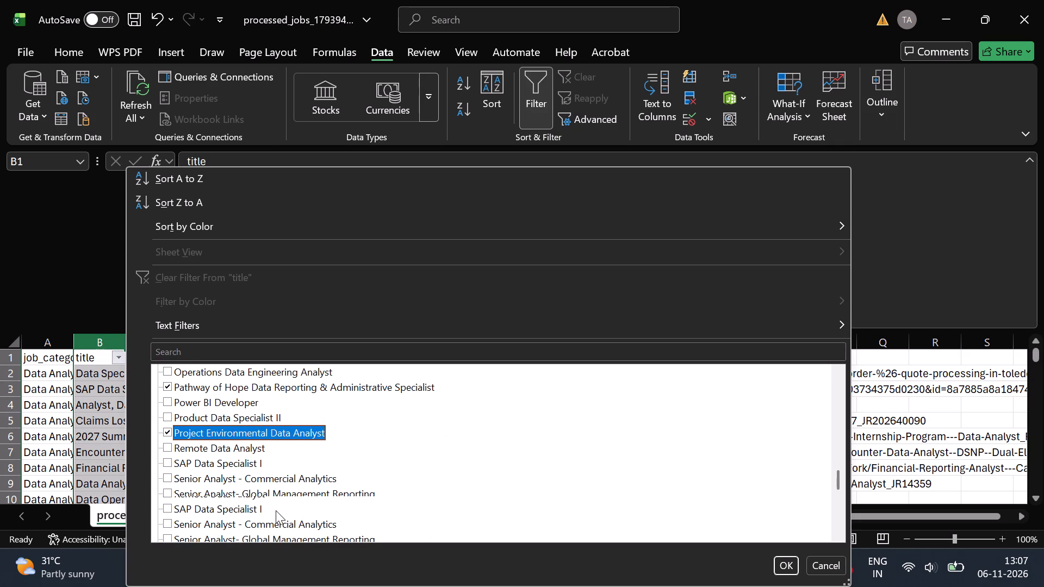
{"action": "scroll", "coordinate": [269, 524], "scroll_direction": "down", "scroll_amount": 1}
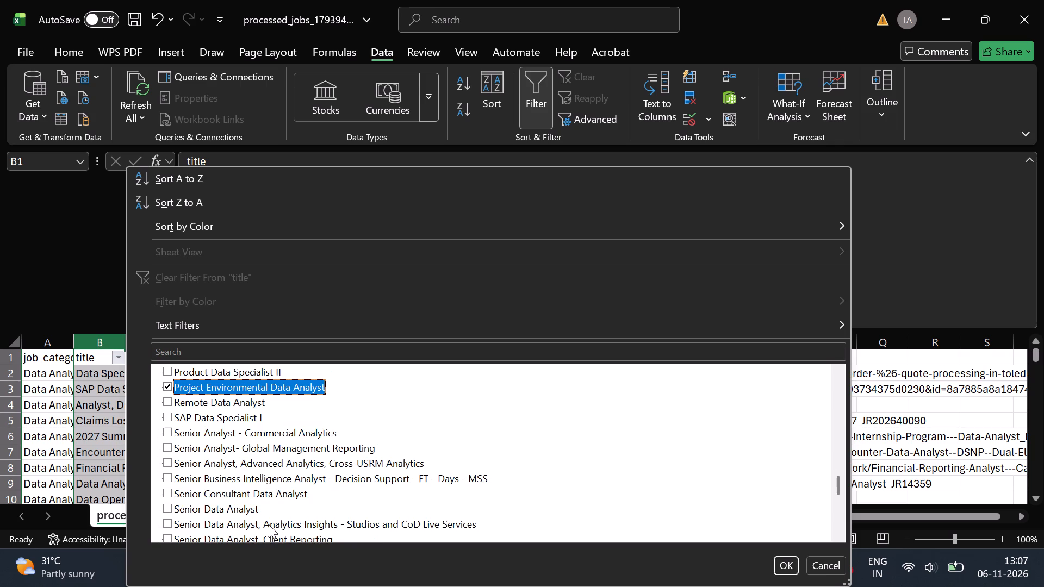
{"action": "scroll", "coordinate": [264, 518], "scroll_direction": "down", "scroll_amount": 1}
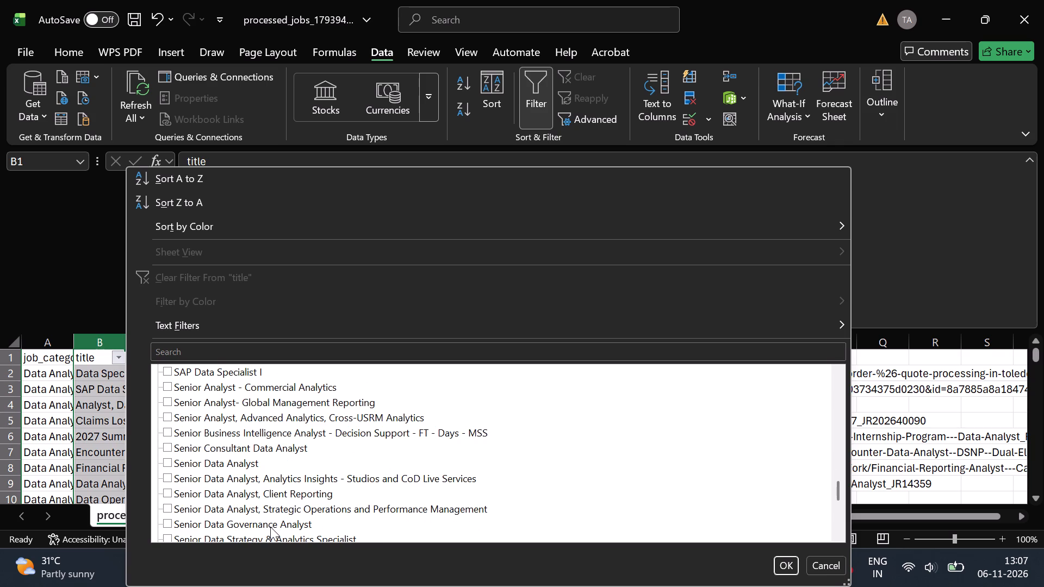
{"action": "left_click", "coordinate": [258, 526]}
{"action": "scroll", "coordinate": [258, 526], "scroll_direction": "down", "scroll_amount": 1}
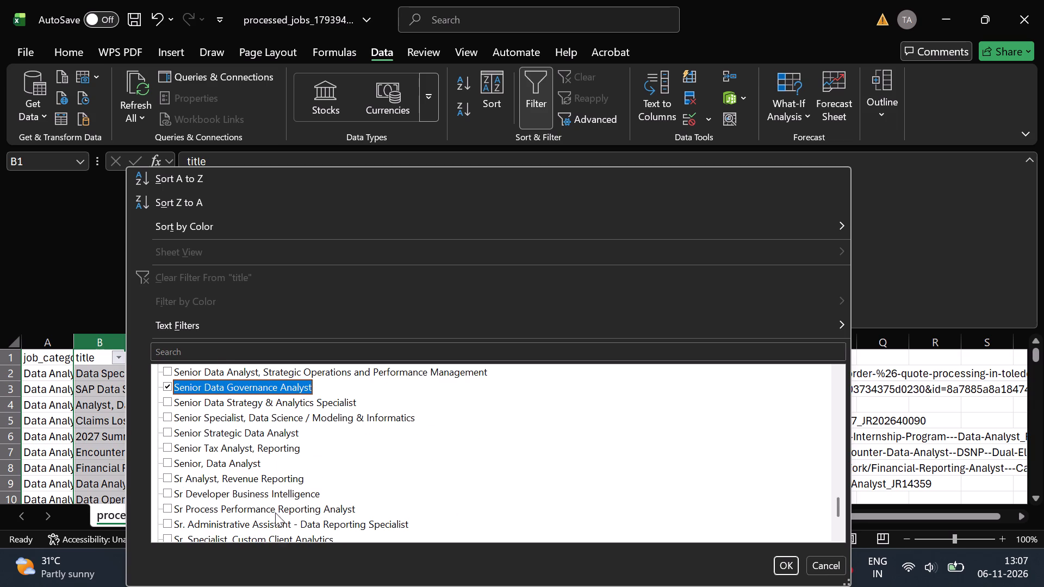
{"action": "scroll", "coordinate": [274, 532], "scroll_direction": "down", "scroll_amount": 1}
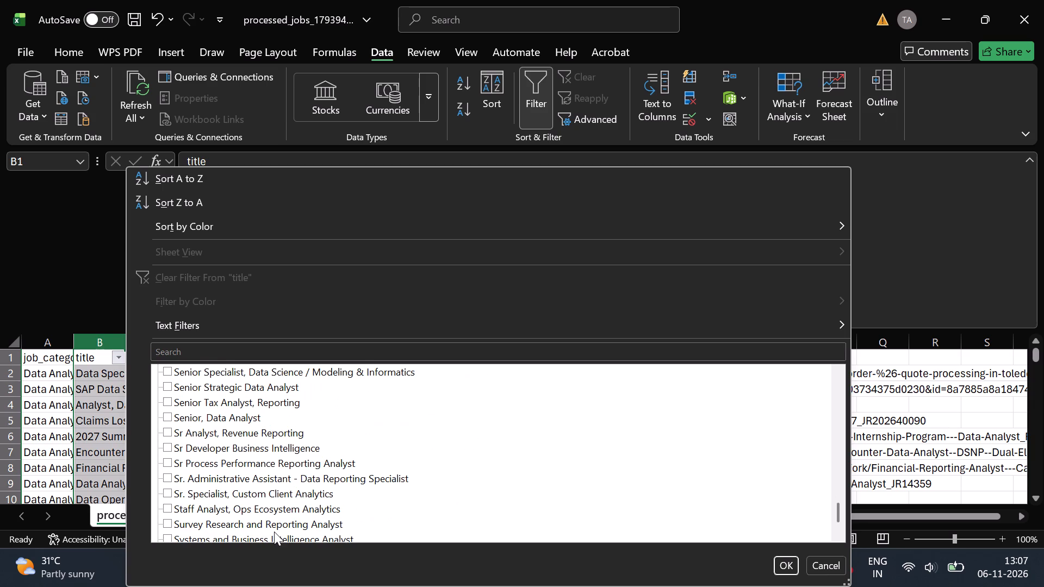
{"action": "scroll", "coordinate": [274, 532], "scroll_direction": "down", "scroll_amount": 1}
{"action": "left_click", "coordinate": [287, 499]}
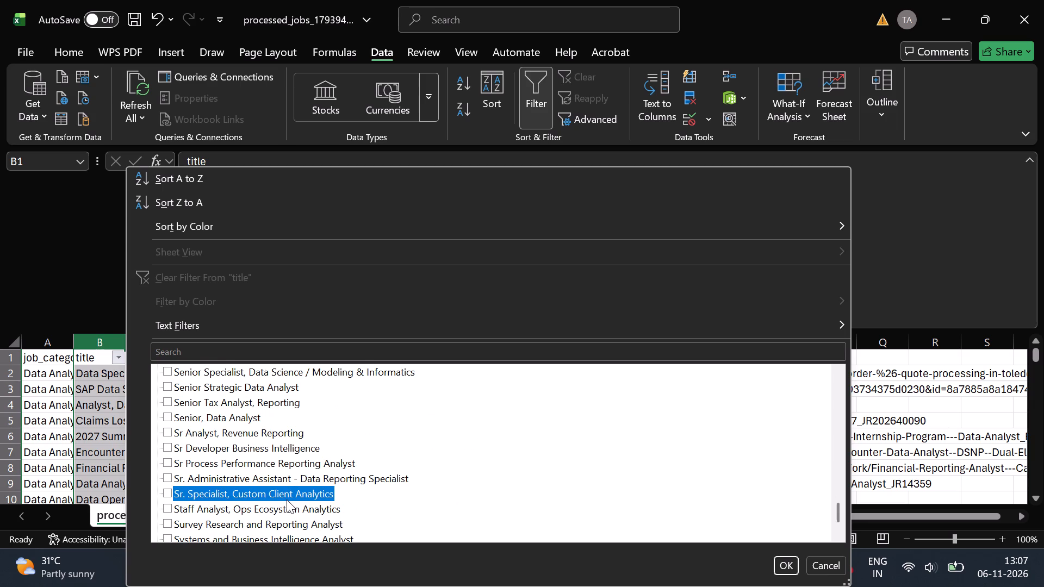
{"action": "left_click", "coordinate": [257, 514]}
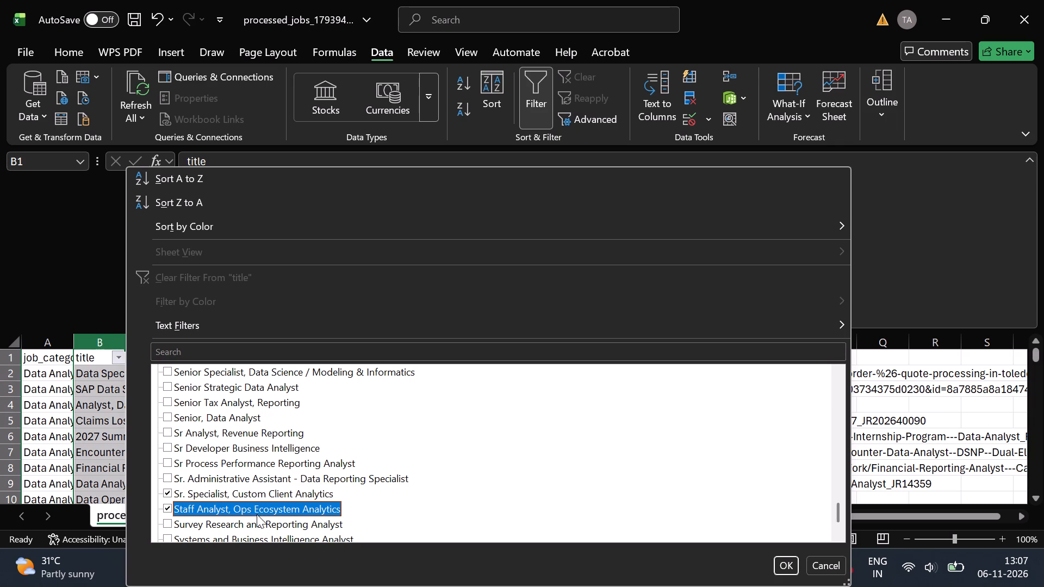
{"action": "scroll", "coordinate": [247, 526], "scroll_direction": "down", "scroll_amount": 1}
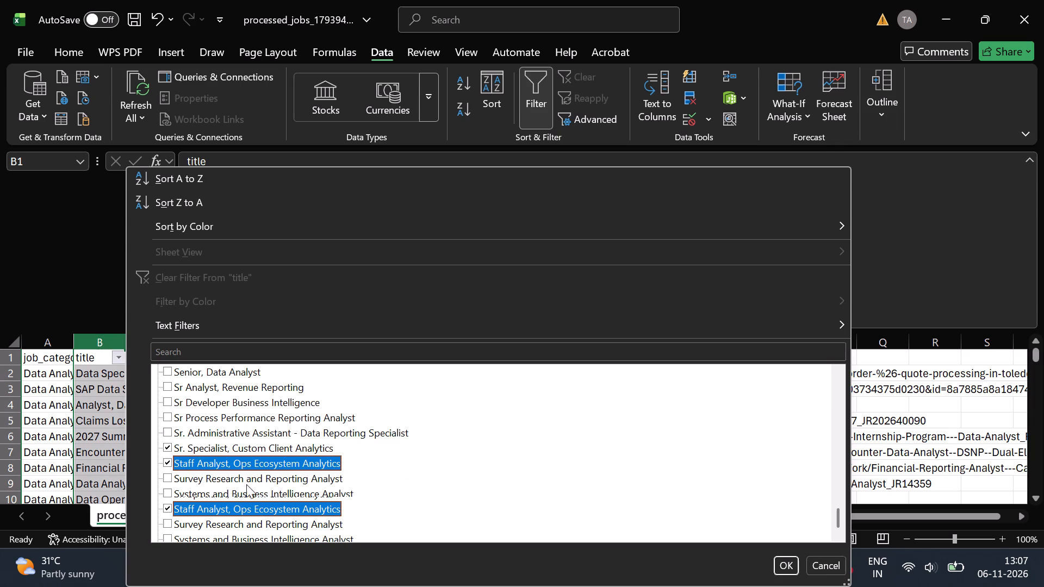
{"action": "left_click", "coordinate": [195, 519]}
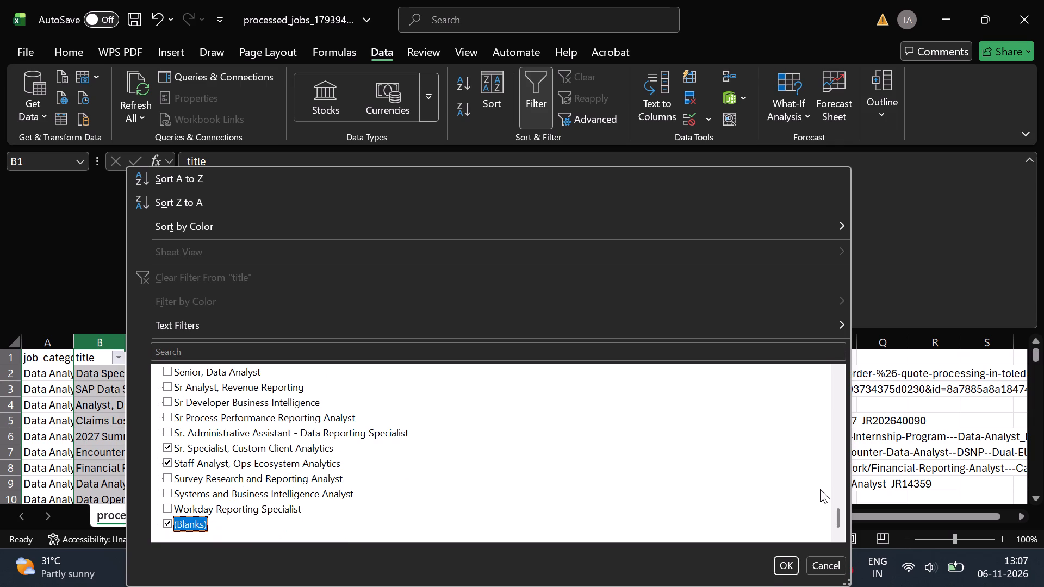
{"action": "left_click", "coordinate": [774, 565]}
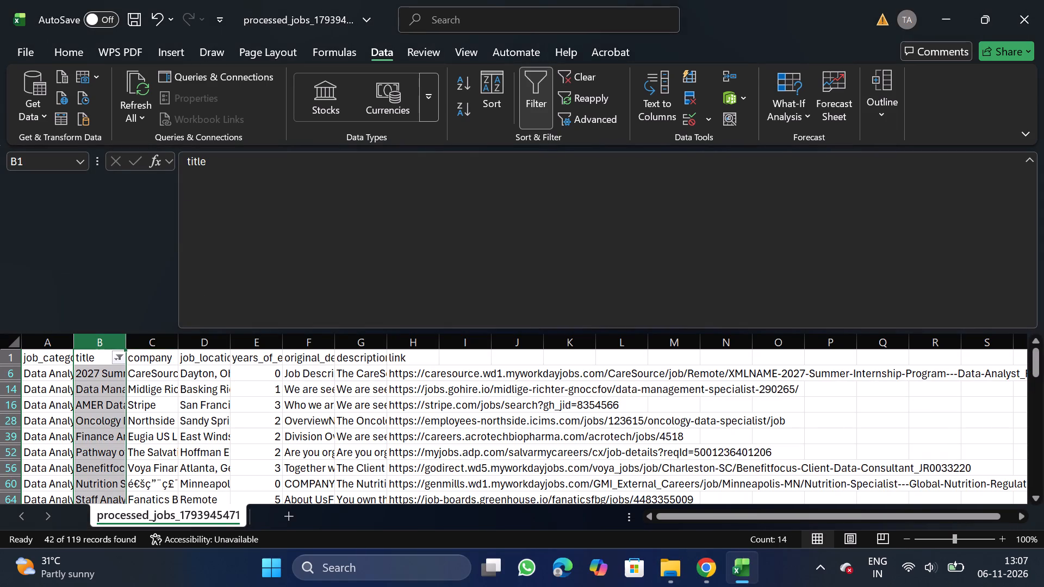
Widen the title column B so that the full job titles can be read.
{"action": "left_click_drag", "start_coordinate": [126, 347], "coordinate": [475, 373]}
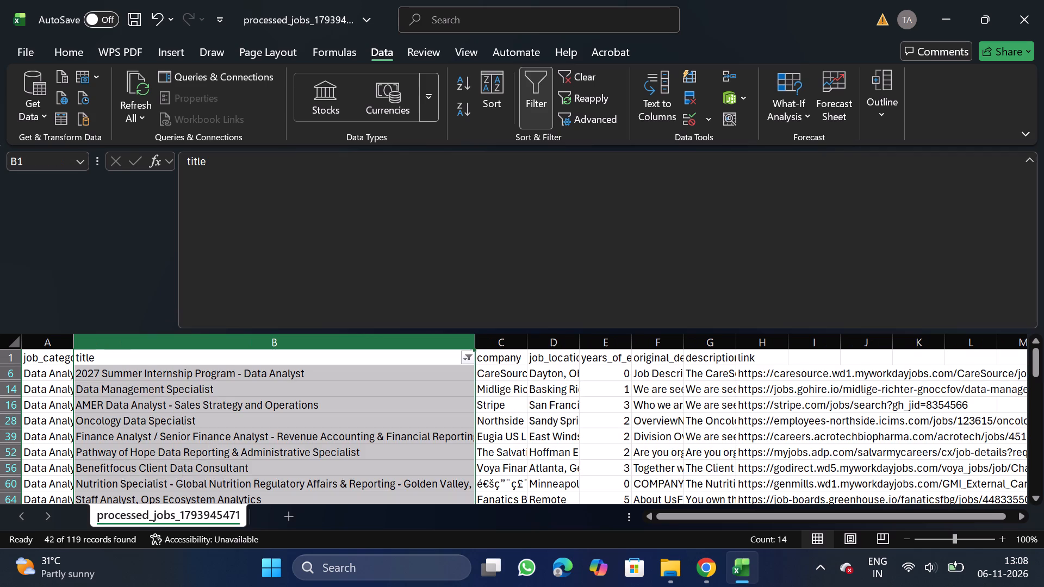
{"action": "left_click_drag", "start_coordinate": [471, 344], "coordinate": [709, 342]}
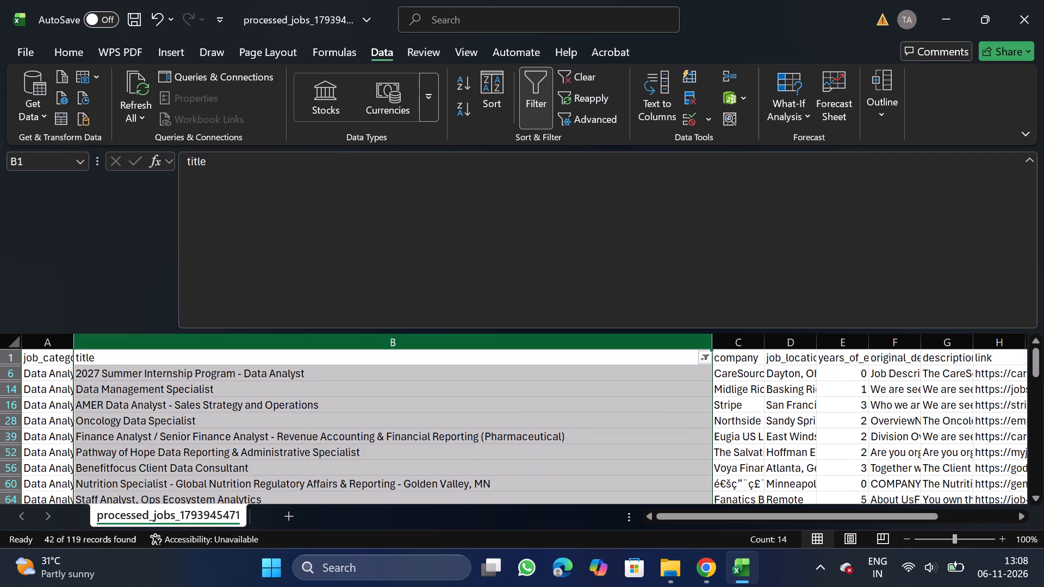
Examine the filtered job titles in column B, from the first record through the last.
{"action": "scroll", "coordinate": [391, 430], "scroll_direction": "down", "scroll_amount": 2}
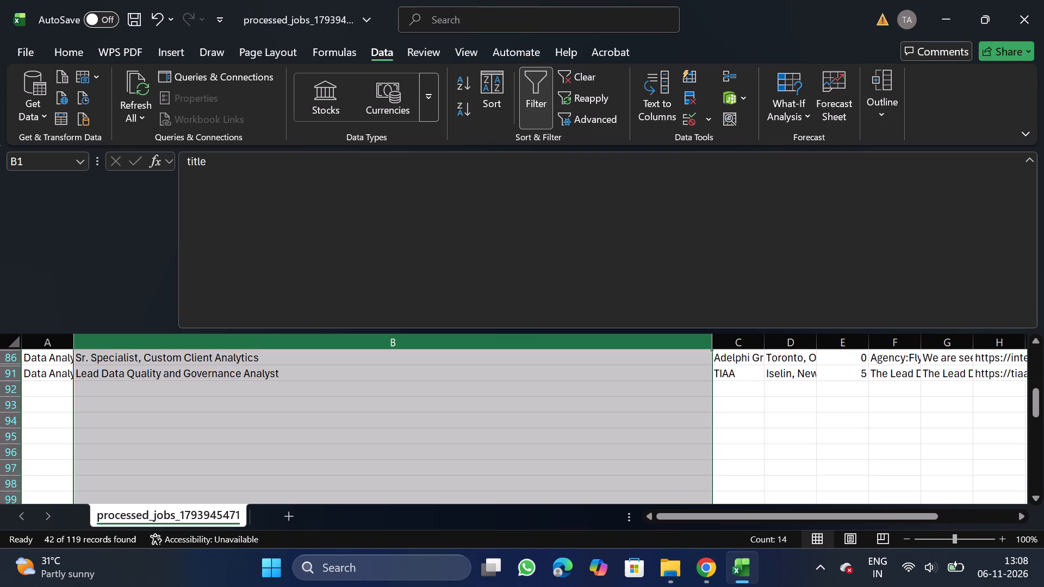
{"action": "scroll", "coordinate": [391, 430], "scroll_direction": "up", "scroll_amount": 2}
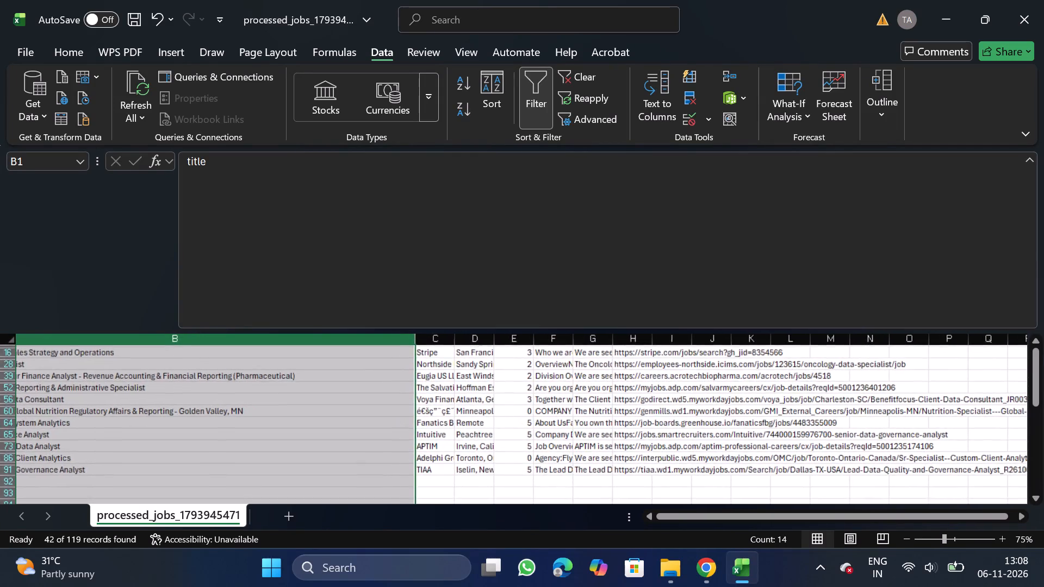
{"action": "scroll", "coordinate": [364, 417], "scroll_direction": "up", "scroll_amount": 2}
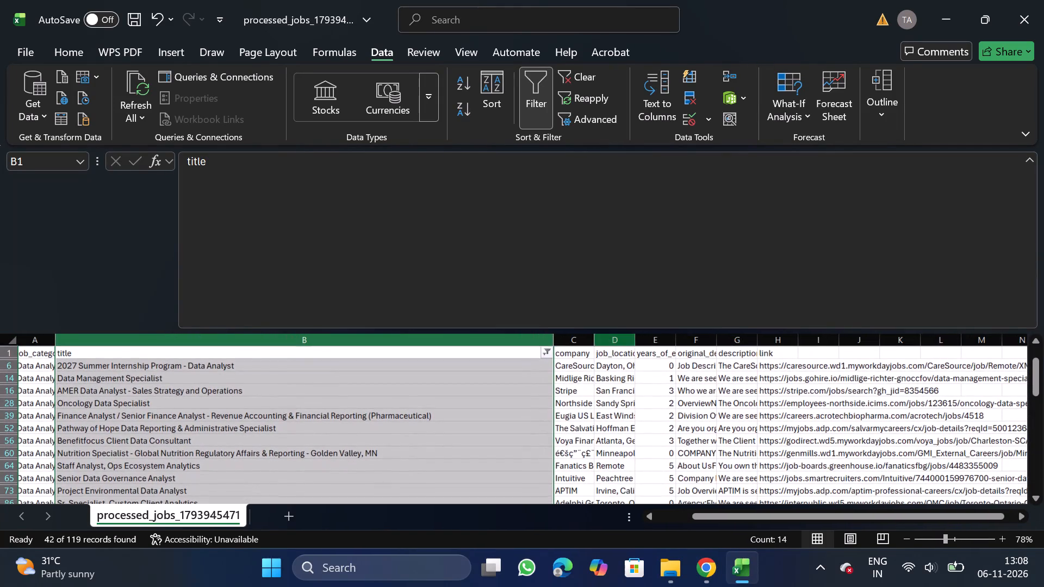
{"action": "scroll", "coordinate": [425, 446], "scroll_direction": "down", "scroll_amount": 1}
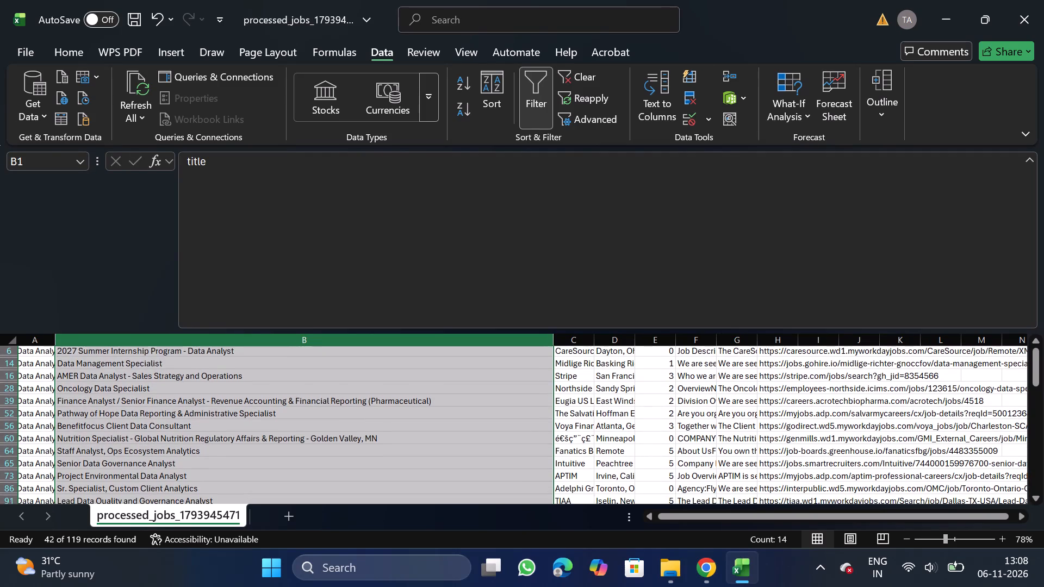
{"action": "scroll", "coordinate": [425, 446], "scroll_direction": "down", "scroll_amount": 1}
{"action": "left_click", "coordinate": [425, 446]}
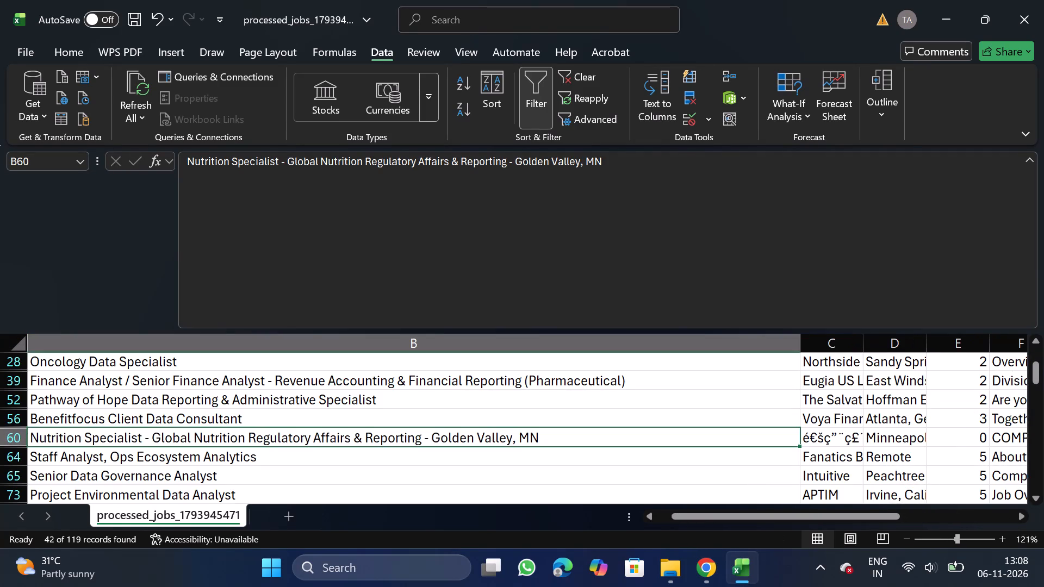
Narrow title column B to under half its width so the company through link columns fit beside the titles.
{"action": "scroll", "coordinate": [637, 385], "scroll_direction": "up", "scroll_amount": 2}
{"action": "left_click_drag", "start_coordinate": [802, 347], "coordinate": [309, 361]}
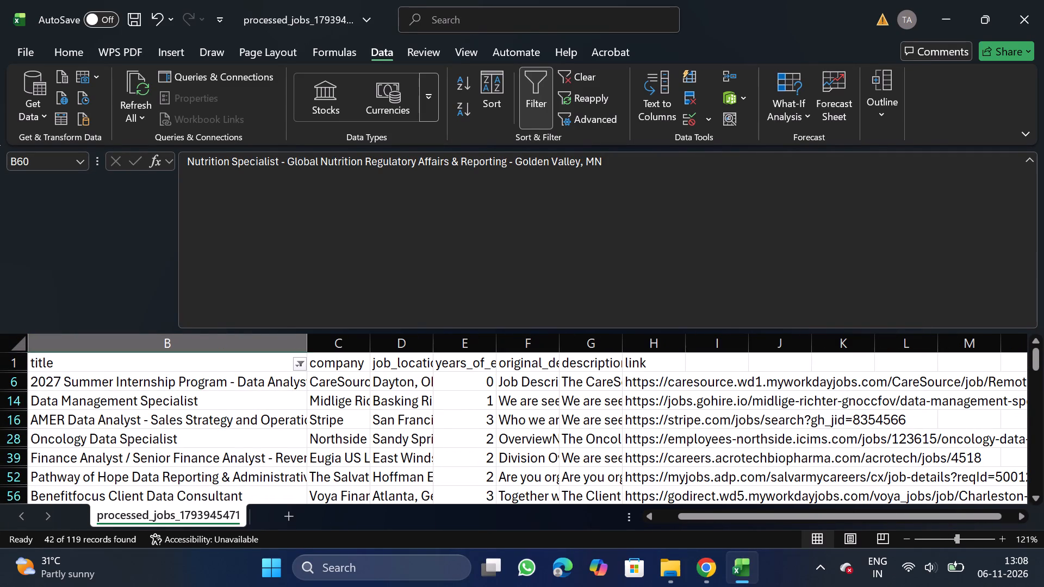
{"action": "left_click_drag", "start_coordinate": [309, 348], "coordinate": [304, 347]}
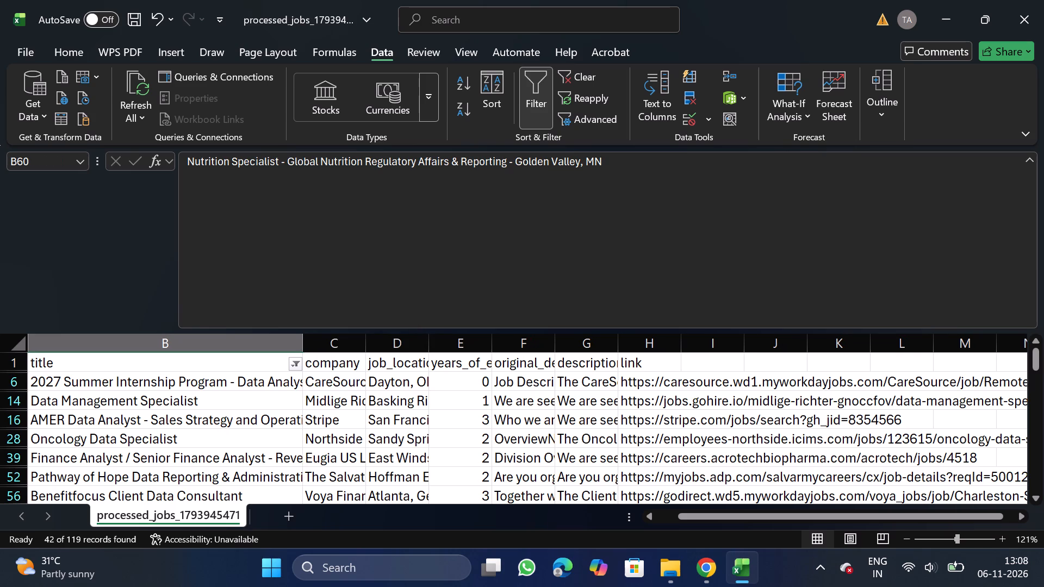
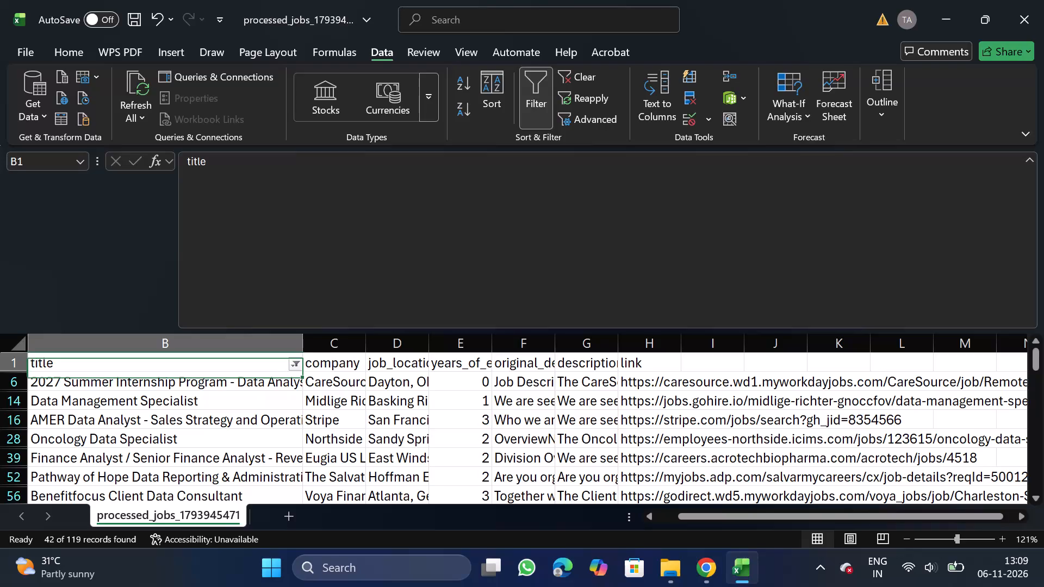
Turn off filtering on the sheet so that all job rows are shown again.
{"action": "left_click", "coordinate": [537, 96]}
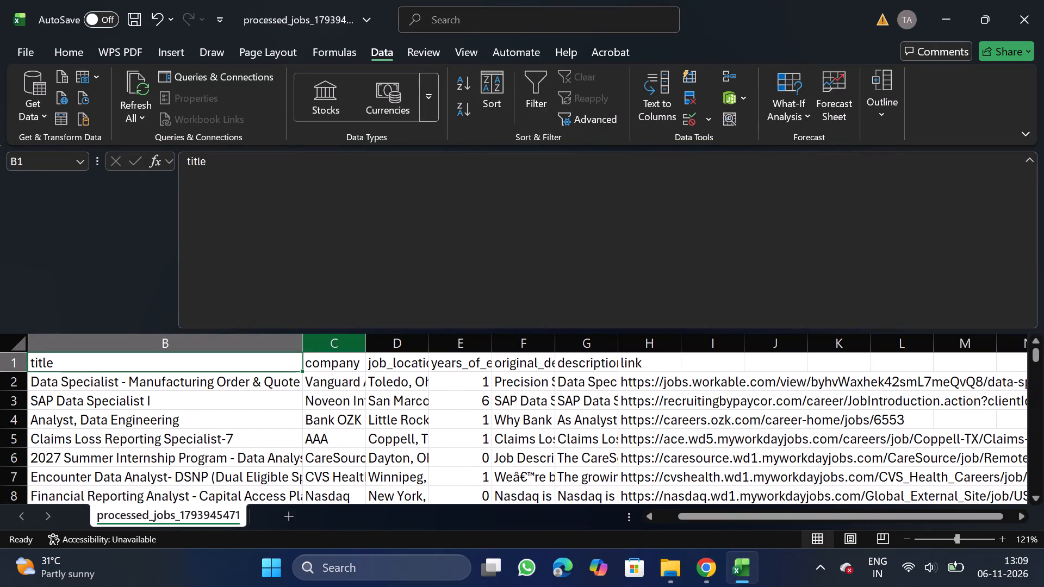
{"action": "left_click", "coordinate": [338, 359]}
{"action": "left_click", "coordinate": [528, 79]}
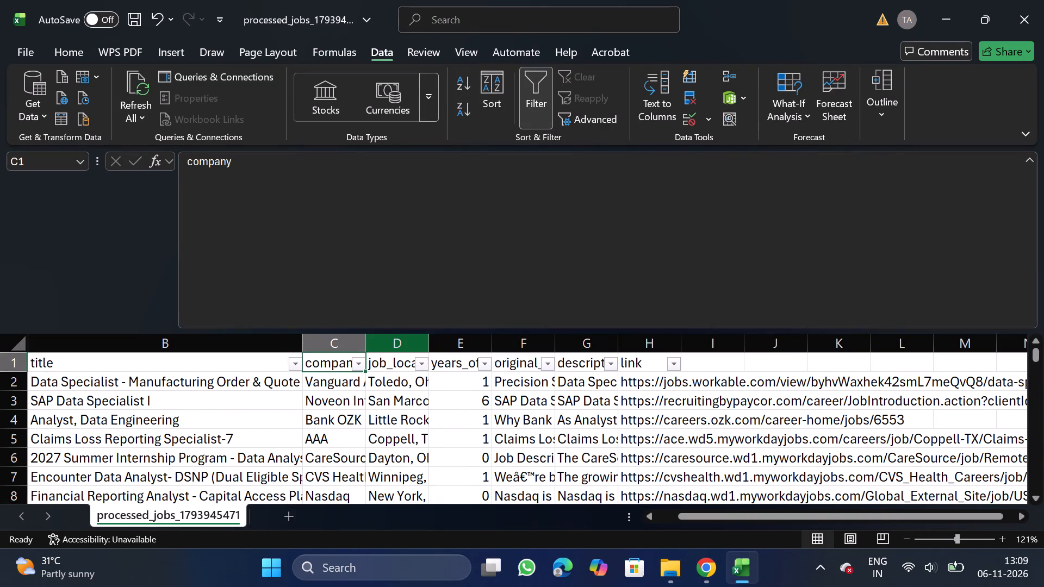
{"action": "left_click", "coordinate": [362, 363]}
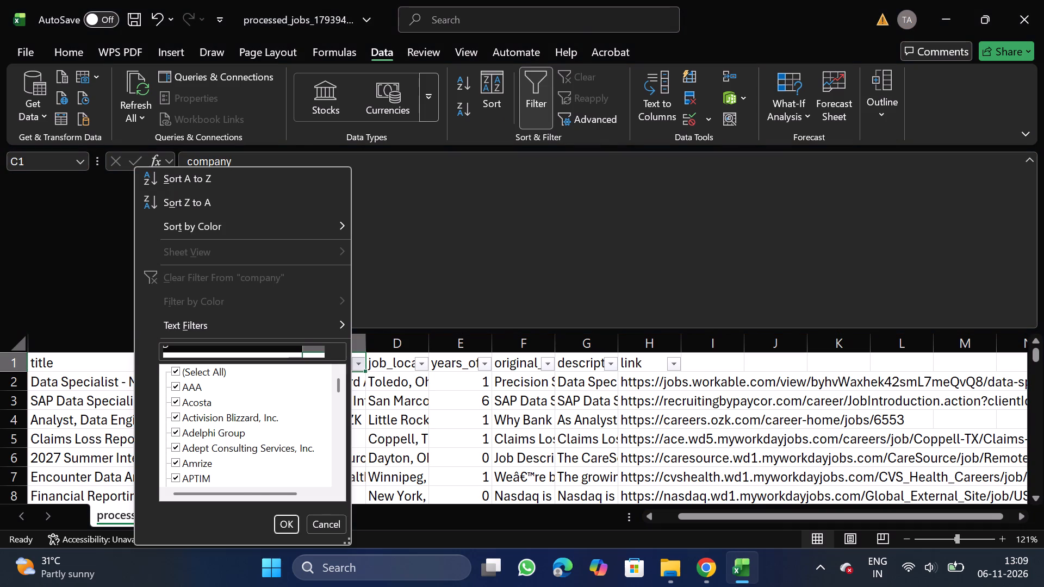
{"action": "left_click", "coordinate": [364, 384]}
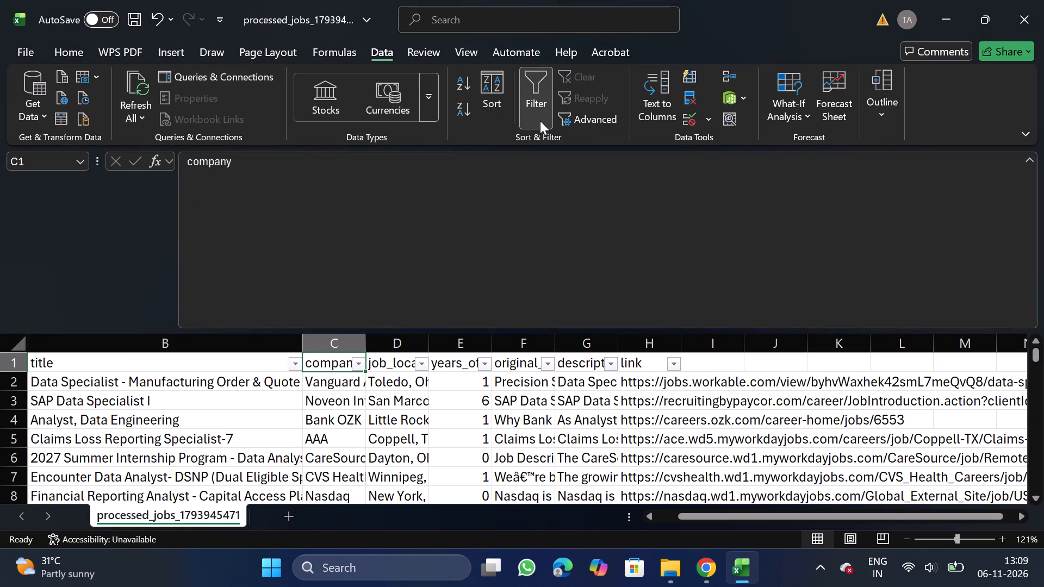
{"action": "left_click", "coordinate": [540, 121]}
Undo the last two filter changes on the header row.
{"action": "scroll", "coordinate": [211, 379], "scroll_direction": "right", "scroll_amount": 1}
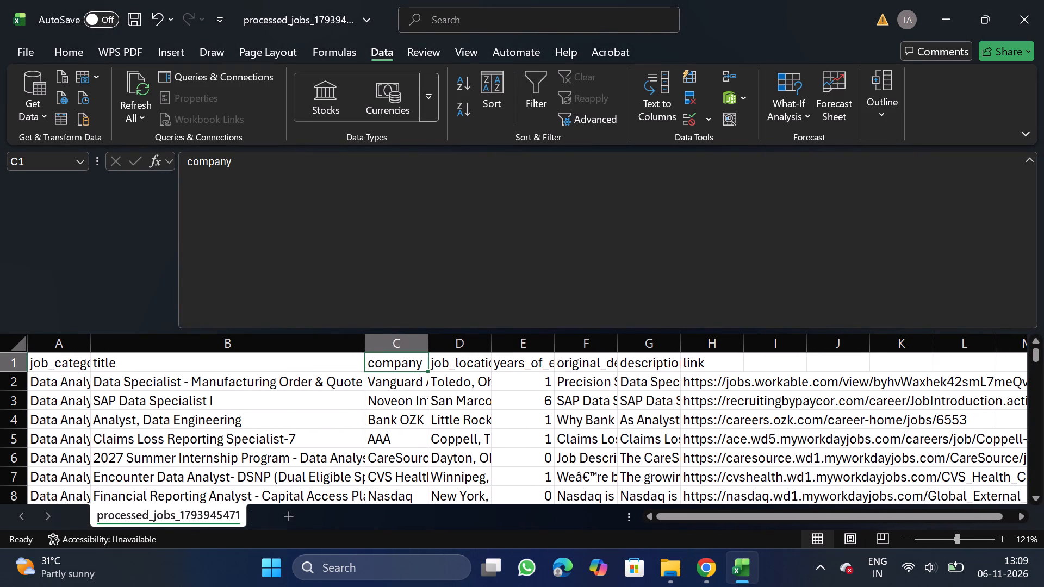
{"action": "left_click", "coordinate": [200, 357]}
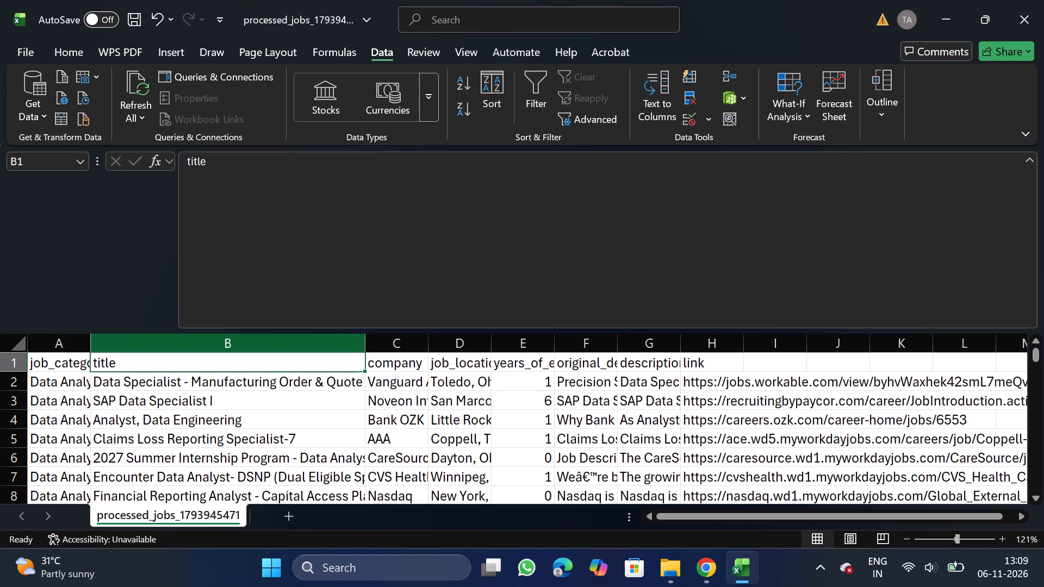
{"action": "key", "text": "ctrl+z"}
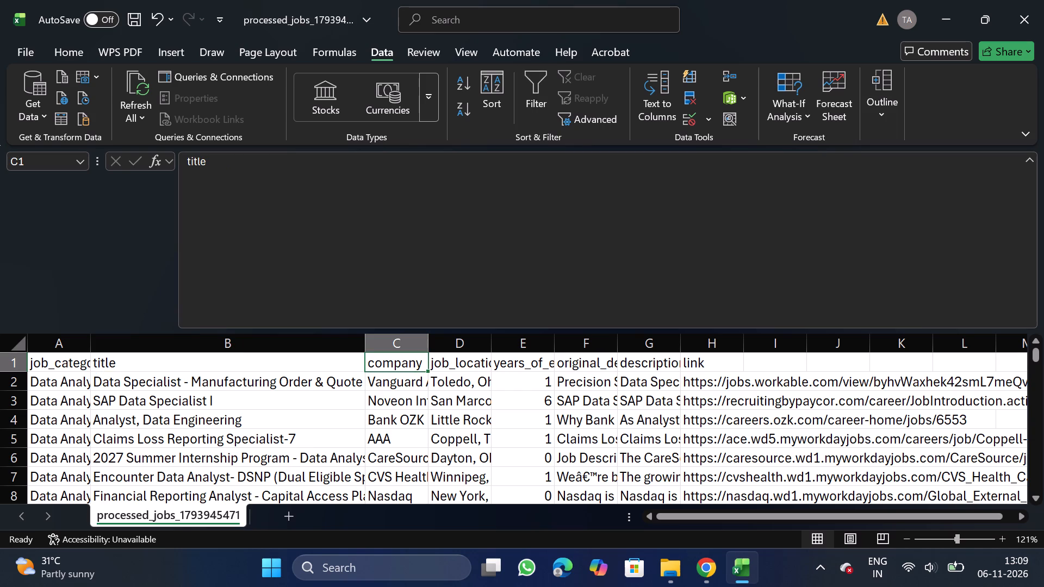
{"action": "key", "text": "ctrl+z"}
Replace all whole-cell United States entries in the job_location column with Remote.
{"action": "left_click", "coordinate": [465, 350]}
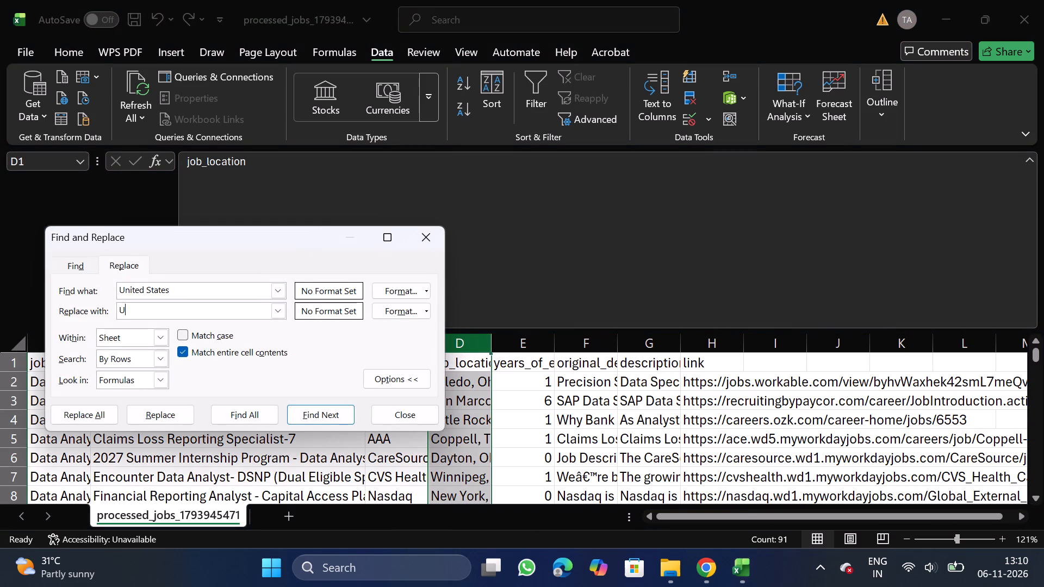
{"action": "key", "text": "BackSpace"}
{"action": "type", "text": "emote"}
{"action": "left_click", "coordinate": [86, 414]}
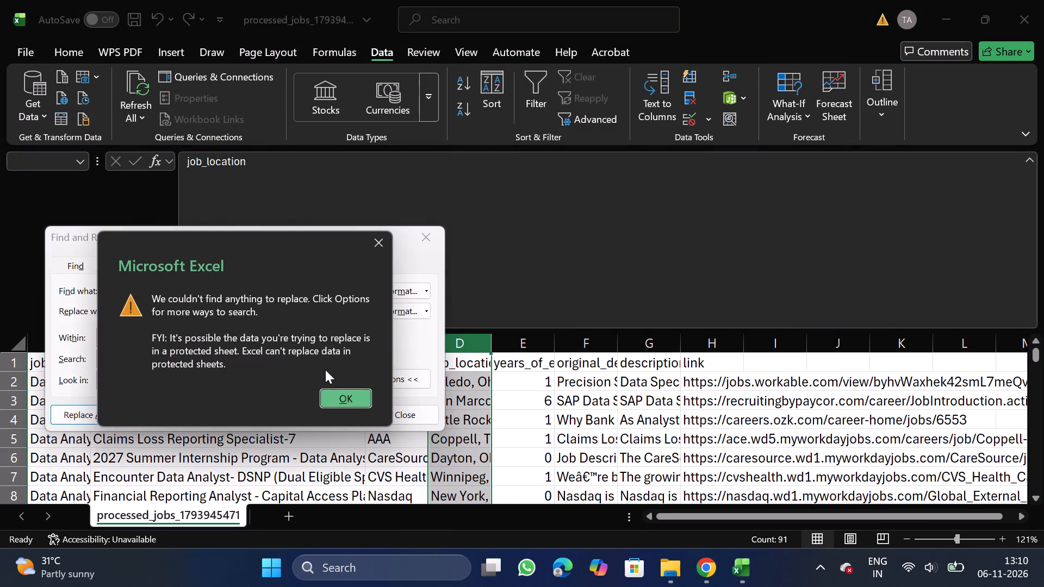
{"action": "left_click", "coordinate": [344, 401]}
{"action": "left_click", "coordinate": [430, 229]}
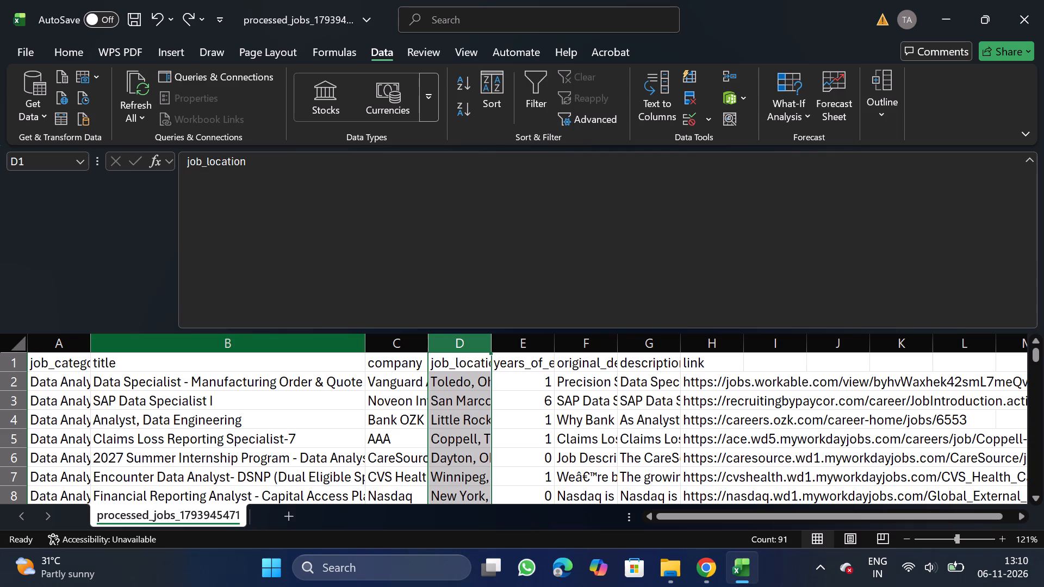
Turn on filtering for title column B, enlarge its filter list and deselect all titles.
{"action": "left_click", "coordinate": [179, 348]}
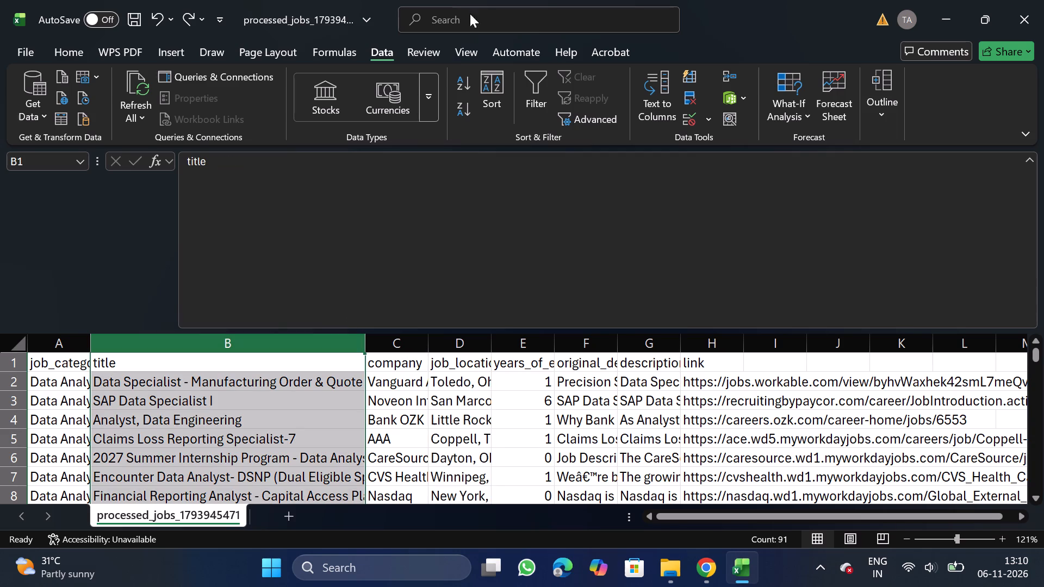
{"action": "left_click", "coordinate": [521, 70]}
{"action": "left_click", "coordinate": [354, 361]}
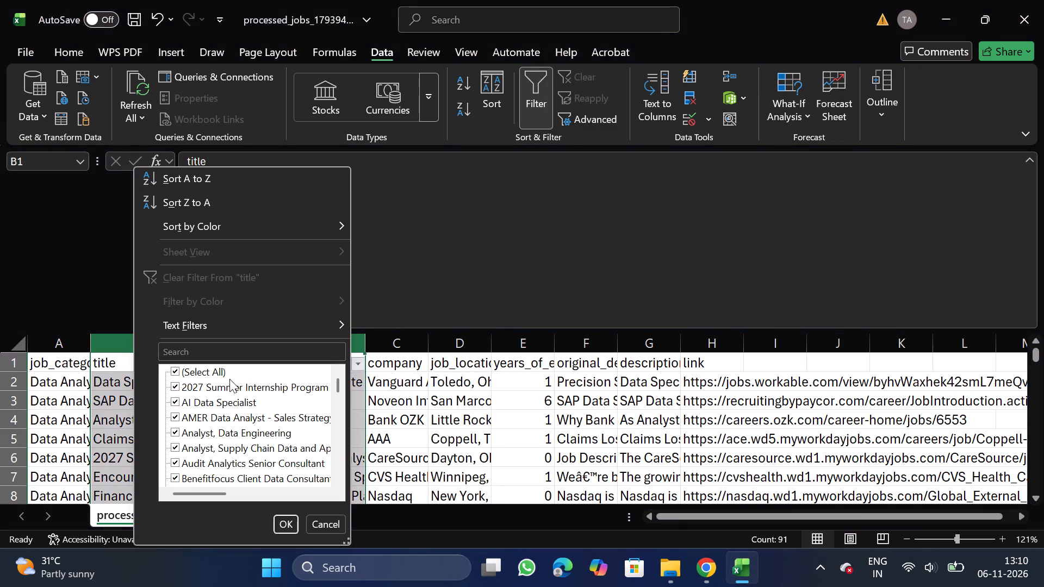
{"action": "left_click", "coordinate": [349, 545]}
{"action": "left_click_drag", "start_coordinate": [349, 545], "coordinate": [851, 586]}
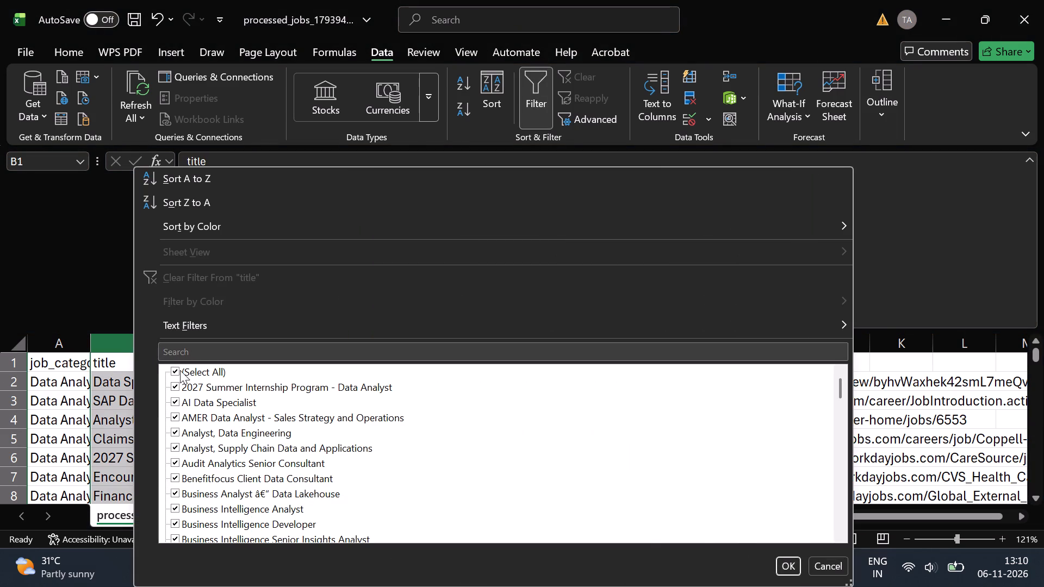
{"action": "left_click", "coordinate": [180, 370]}
Select 2027 Summer Internship Program - Data Analyst, AMER Data Analyst, Benefitfocus Client Data Consultant and Business Analyst Data Lakehouse in the title filter.
{"action": "left_click", "coordinate": [274, 384]}
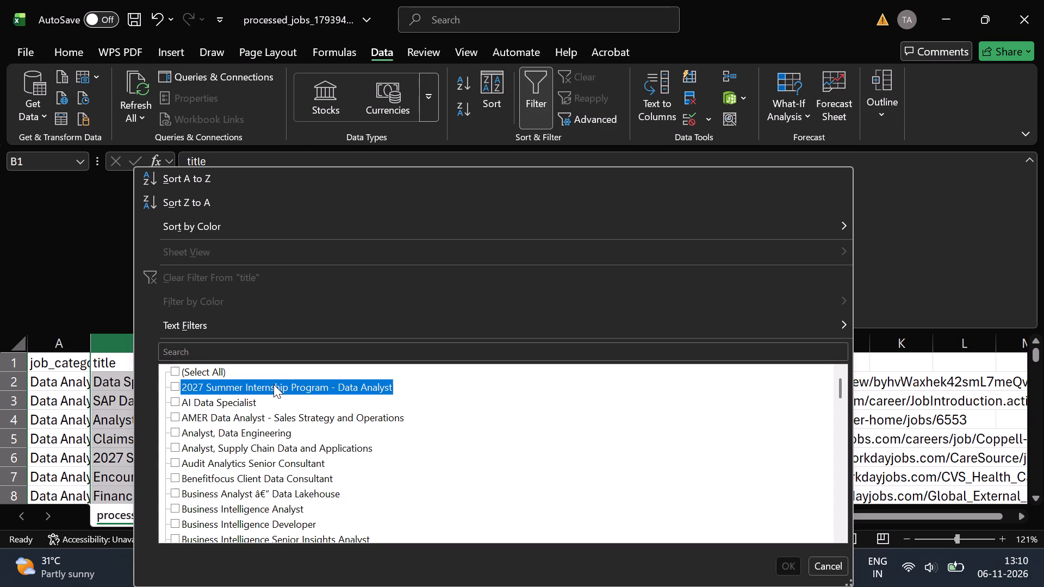
{"action": "left_click", "coordinate": [295, 417]}
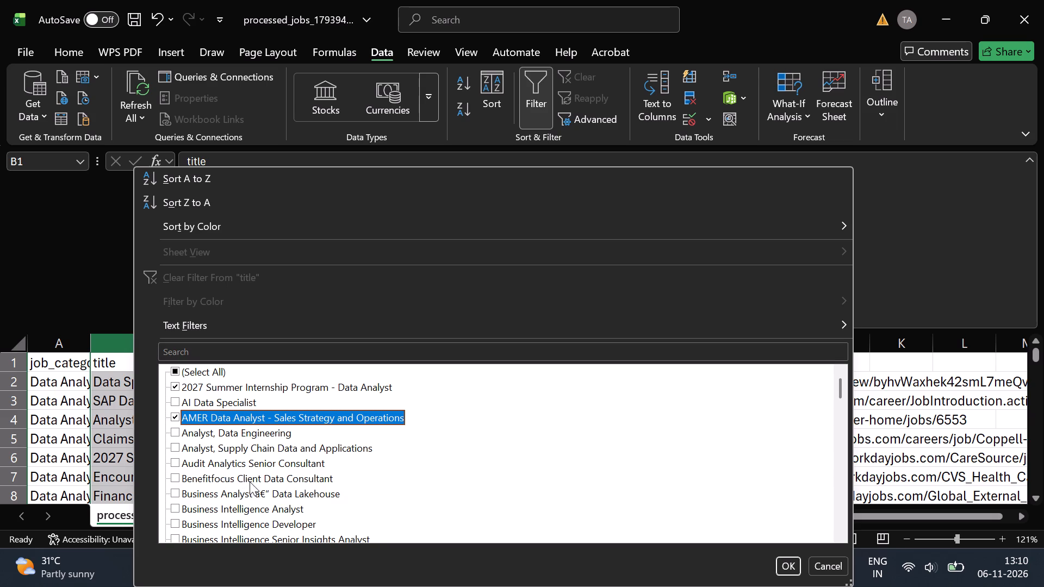
{"action": "left_click", "coordinate": [265, 481]}
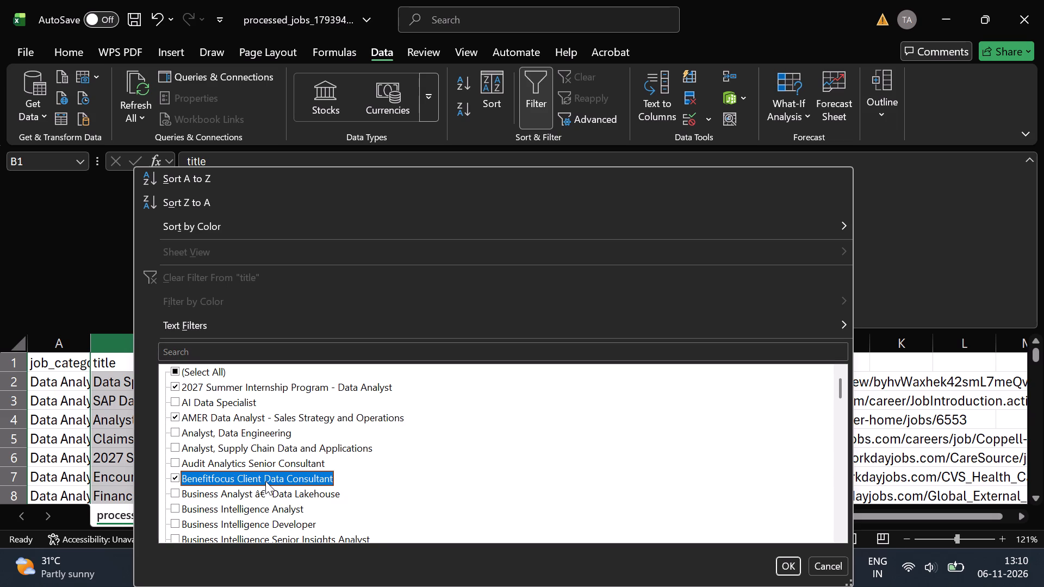
{"action": "scroll", "coordinate": [271, 507], "scroll_direction": "down", "scroll_amount": 1}
{"action": "left_click", "coordinate": [289, 496]}
Add Data Management Specialist, Encounter Data Analyst- DSNP and Finance Analyst / Senior Finance Analyst to the title filter selection.
{"action": "scroll", "coordinate": [289, 496], "scroll_direction": "down", "scroll_amount": 1}
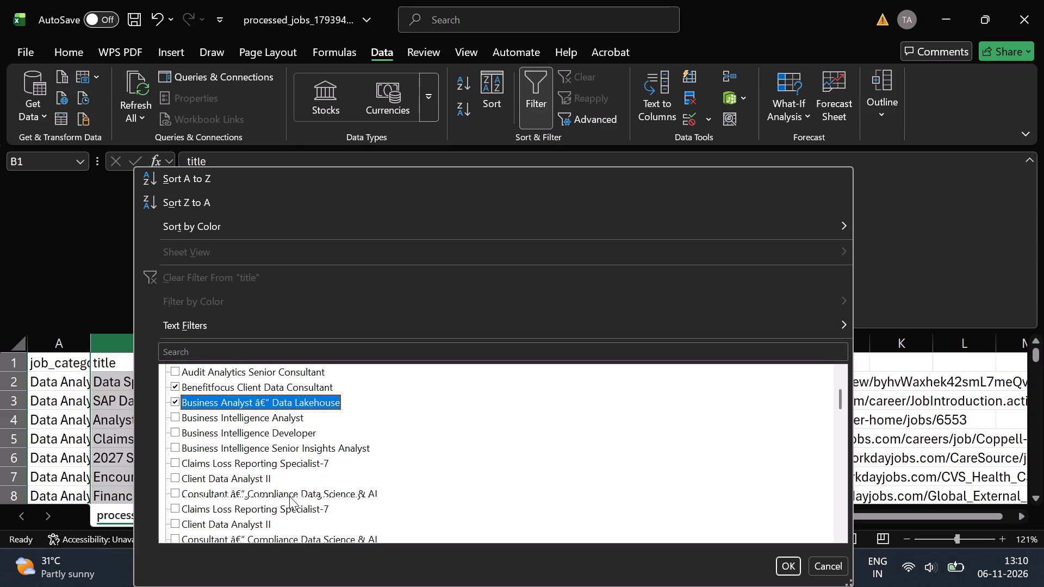
{"action": "scroll", "coordinate": [289, 496], "scroll_direction": "down", "scroll_amount": 3}
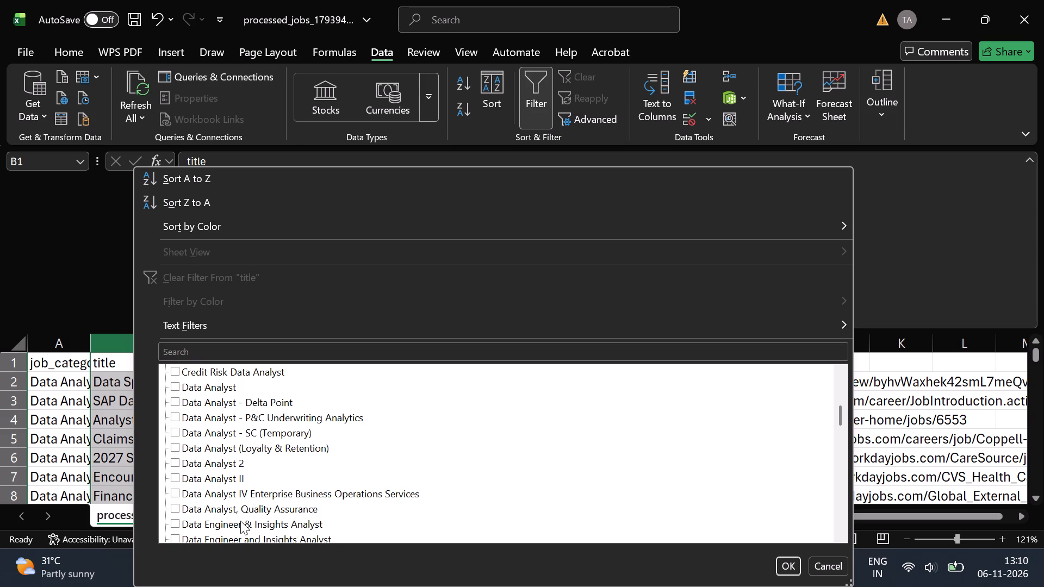
{"action": "scroll", "coordinate": [240, 521], "scroll_direction": "down", "scroll_amount": 1}
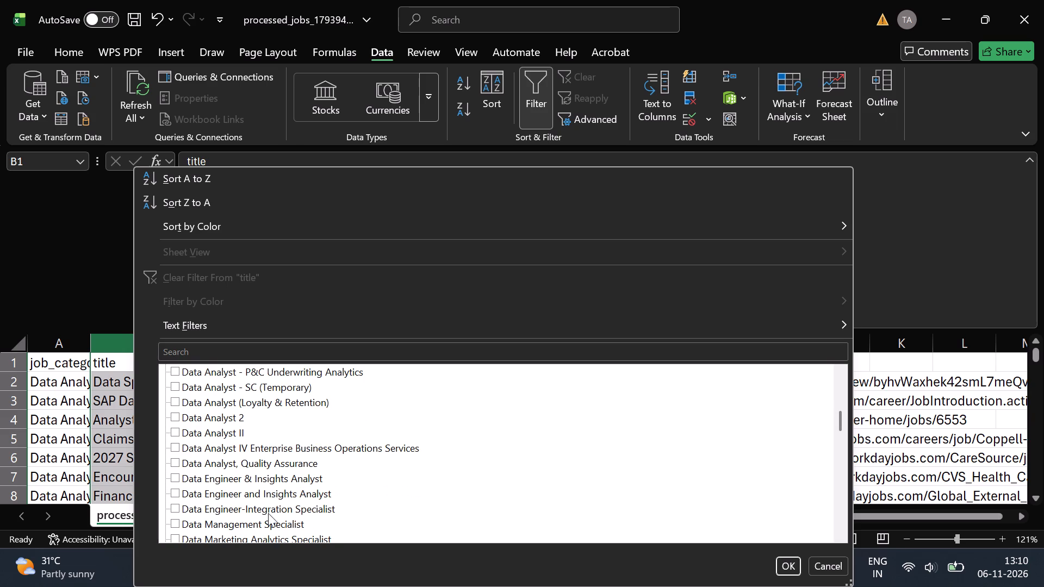
{"action": "left_click", "coordinate": [261, 525]}
{"action": "scroll", "coordinate": [261, 525], "scroll_direction": "down", "scroll_amount": 1}
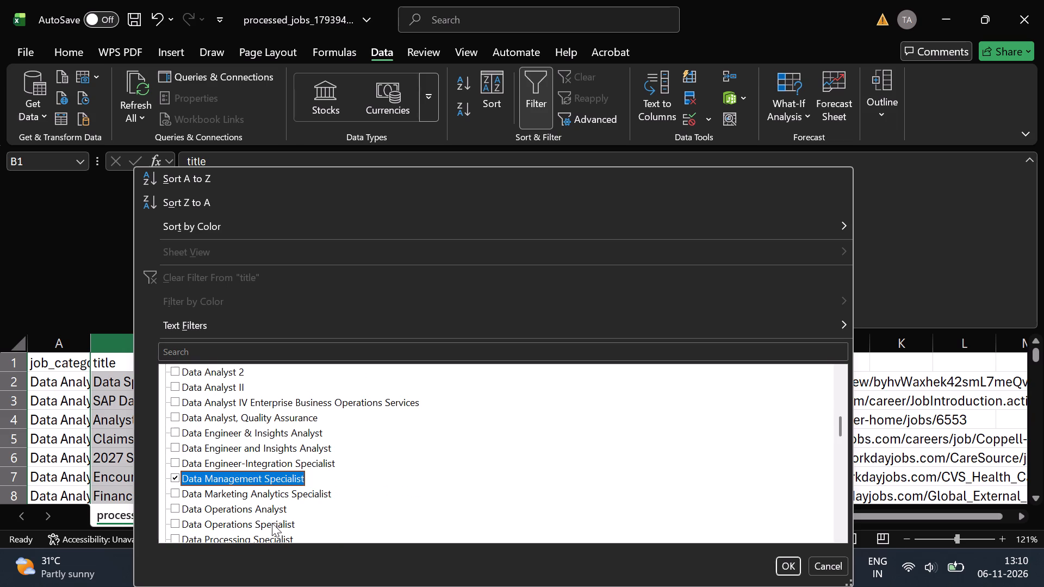
{"action": "scroll", "coordinate": [271, 523], "scroll_direction": "down", "scroll_amount": 1}
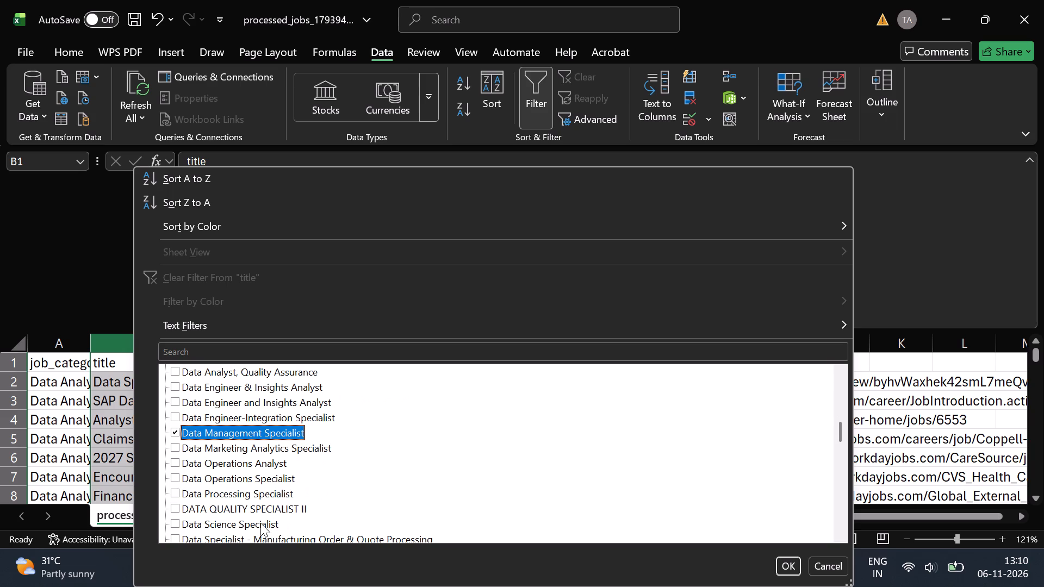
{"action": "scroll", "coordinate": [259, 524], "scroll_direction": "down", "scroll_amount": 1}
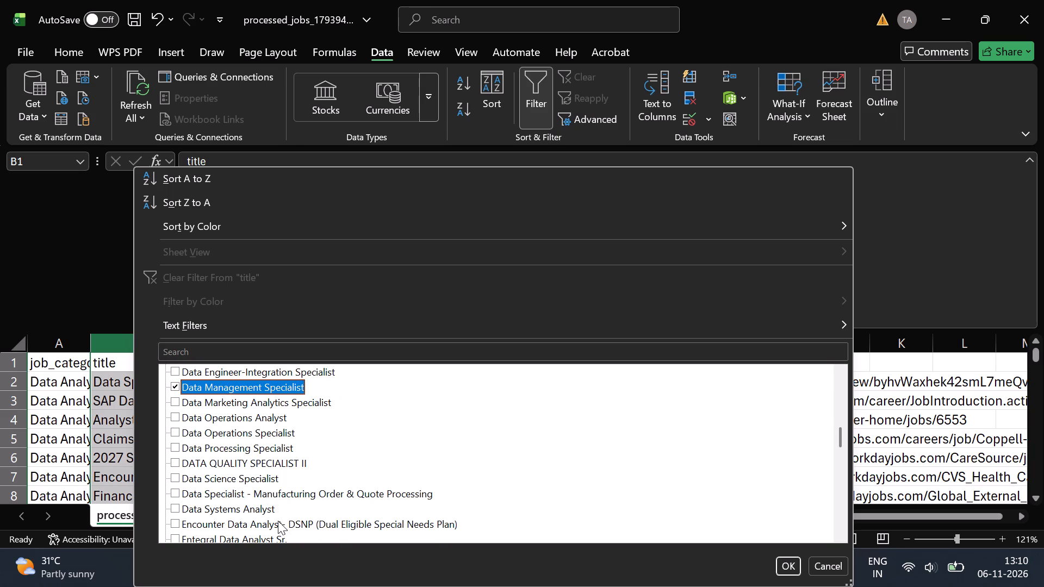
{"action": "scroll", "coordinate": [277, 521], "scroll_direction": "down", "scroll_amount": 1}
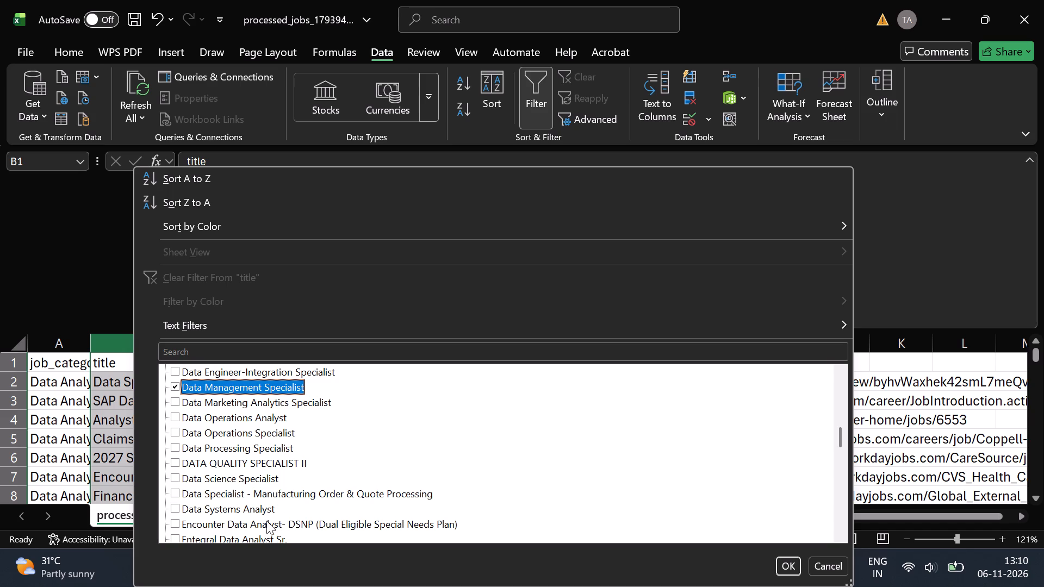
{"action": "left_click", "coordinate": [266, 521]}
{"action": "scroll", "coordinate": [266, 521], "scroll_direction": "down", "scroll_amount": 1}
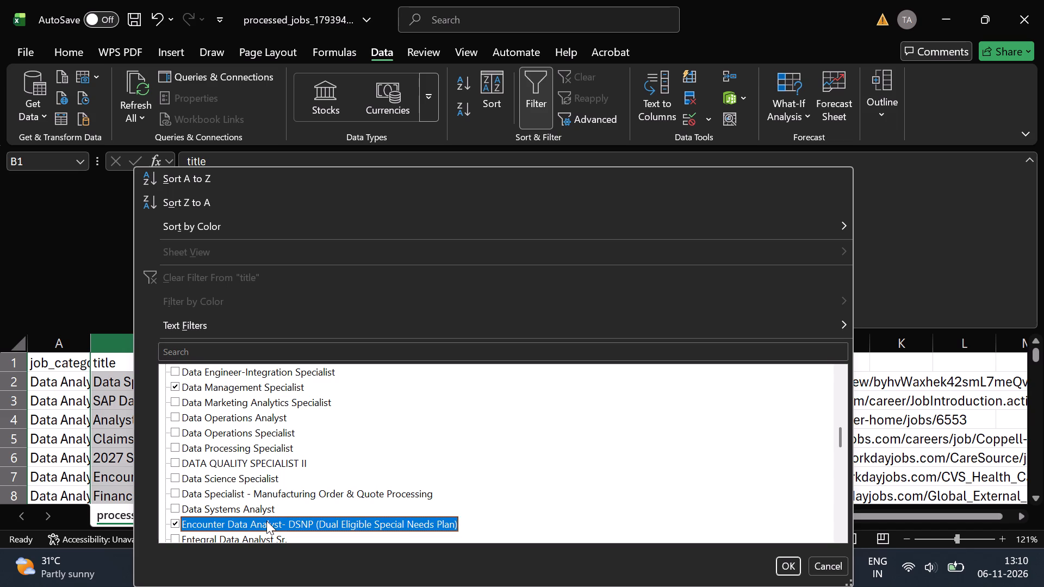
{"action": "scroll", "coordinate": [266, 521], "scroll_direction": "down", "scroll_amount": 1}
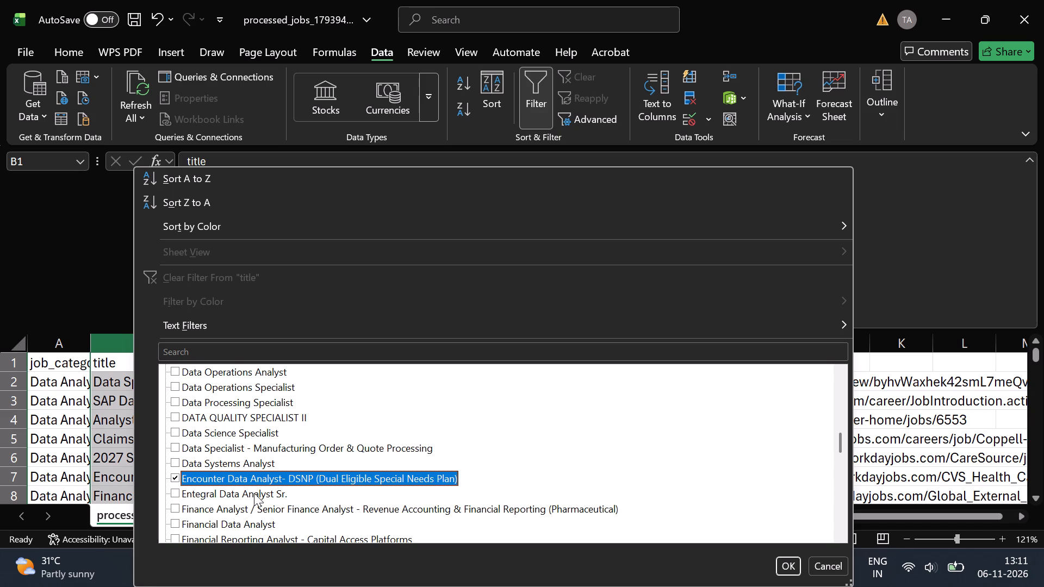
{"action": "left_click", "coordinate": [288, 510]}
Add Lead Data Quality and Governance Analyst, Nutrition Specialist, Oncology Data Specialist and Pathway of Hope Data Reporting & Administrative Specialist to the title filter selection.
{"action": "scroll", "coordinate": [288, 510], "scroll_direction": "down", "scroll_amount": 1}
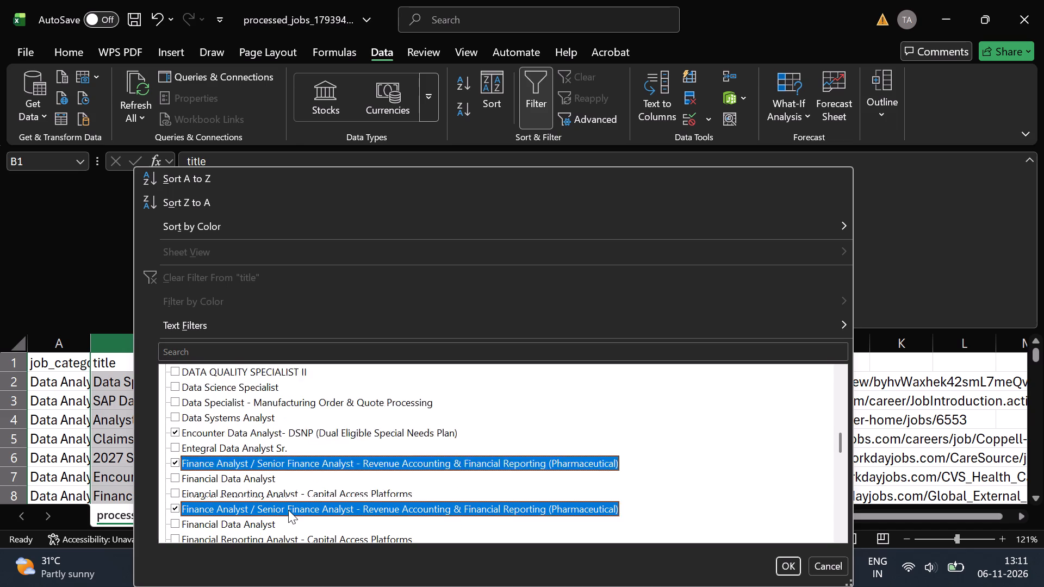
{"action": "scroll", "coordinate": [288, 510], "scroll_direction": "down", "scroll_amount": 1}
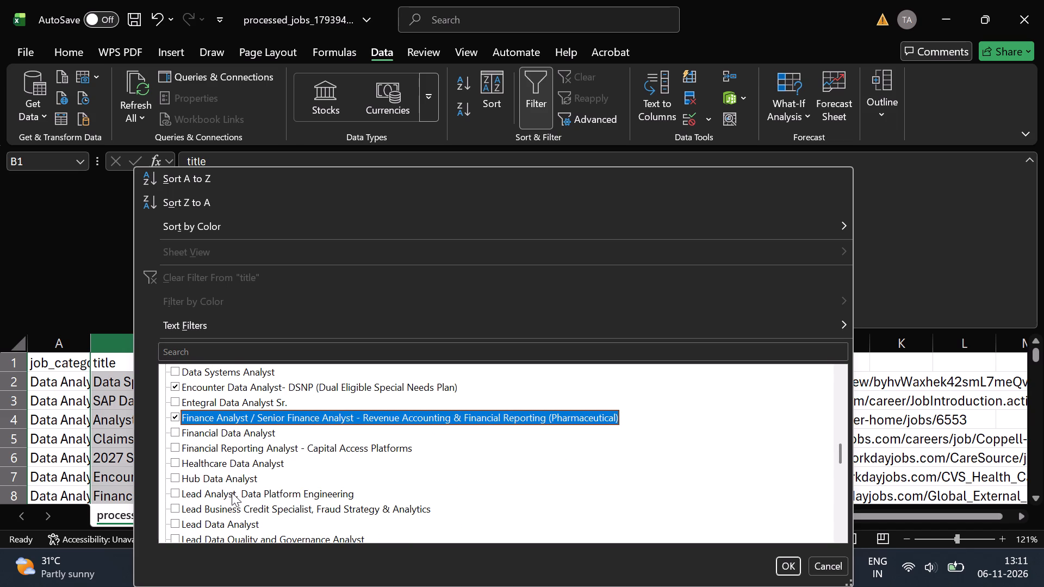
{"action": "scroll", "coordinate": [256, 532], "scroll_direction": "down", "scroll_amount": 1}
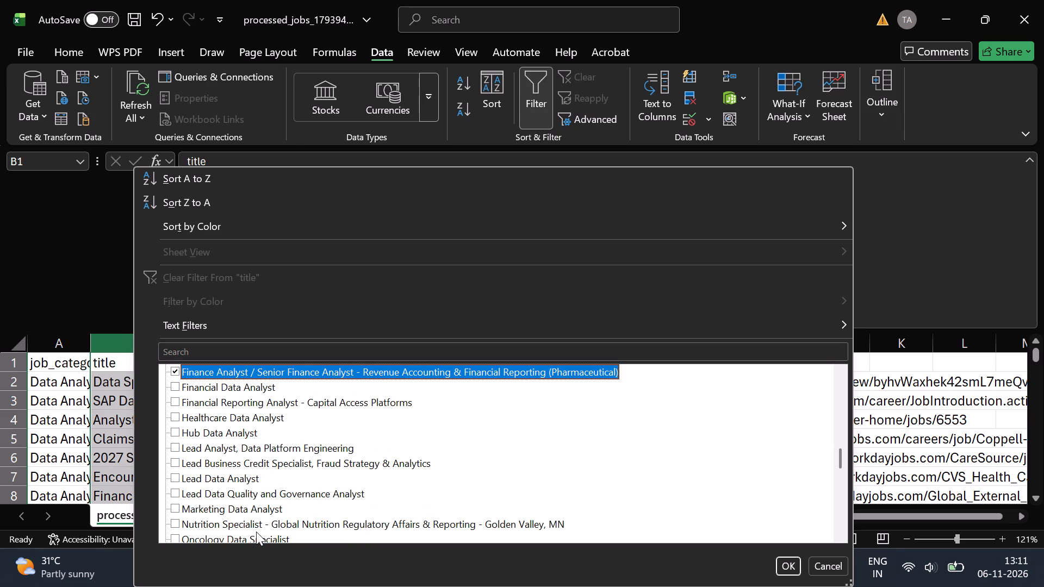
{"action": "left_click", "coordinate": [299, 497]}
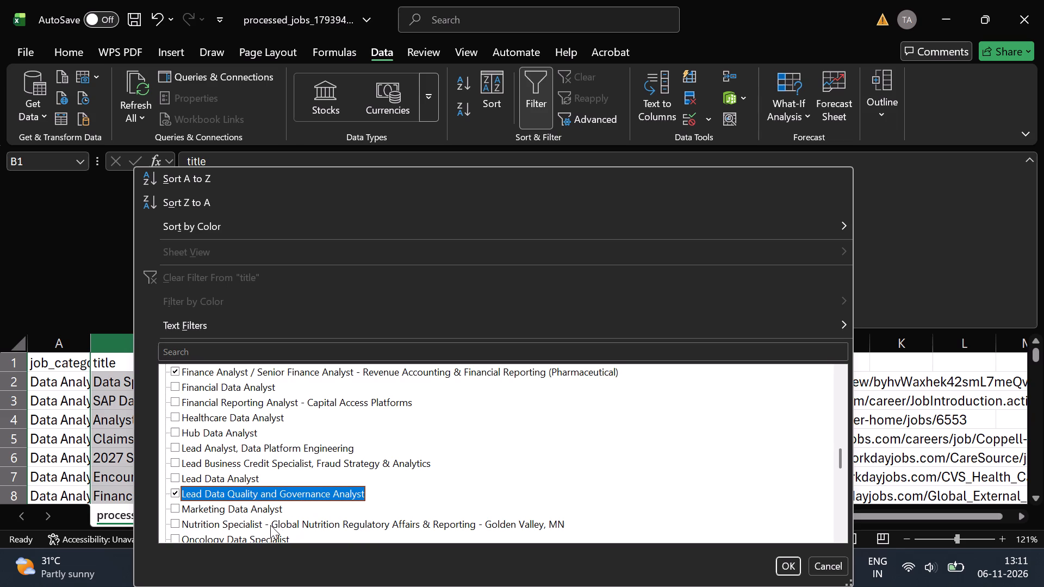
{"action": "left_click", "coordinate": [270, 525]}
{"action": "scroll", "coordinate": [270, 525], "scroll_direction": "down", "scroll_amount": 1}
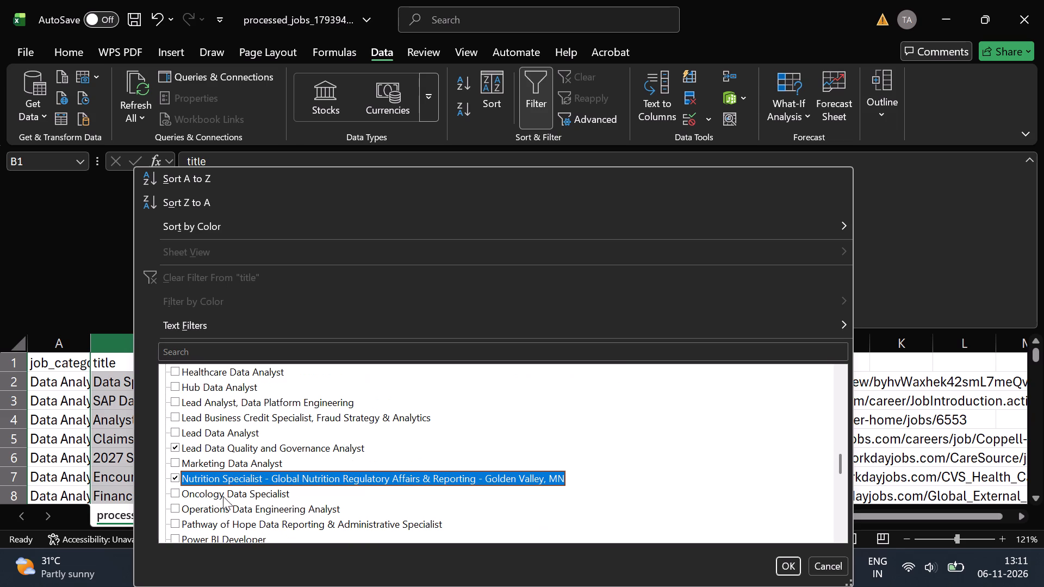
{"action": "left_click", "coordinate": [232, 493]}
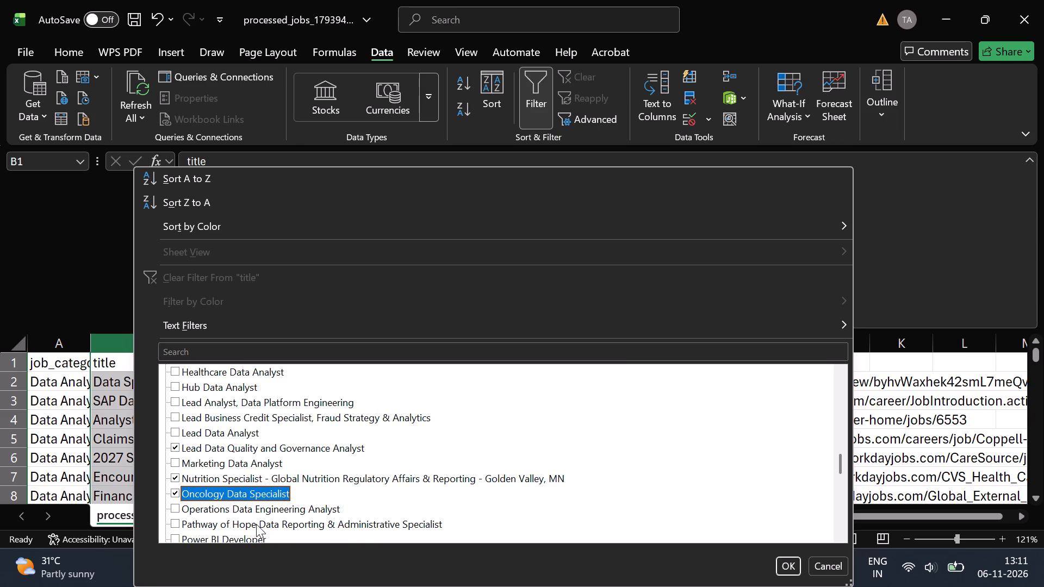
{"action": "left_click", "coordinate": [256, 524]}
Add Project Environmental Data Analyst, Senior Data Governance Analyst, Staff Analyst, Ops Ecosystem Analytics and (Blanks) to the title selection, and apply the filter.
{"action": "scroll", "coordinate": [256, 524], "scroll_direction": "down", "scroll_amount": 1}
{"action": "left_click", "coordinate": [257, 526]}
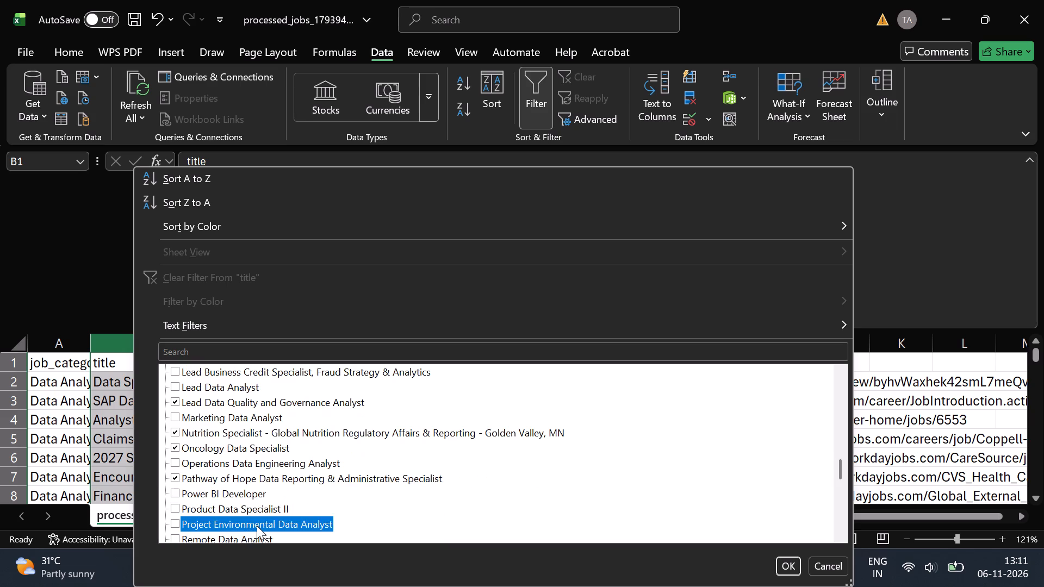
{"action": "scroll", "coordinate": [257, 526], "scroll_direction": "down", "scroll_amount": 1}
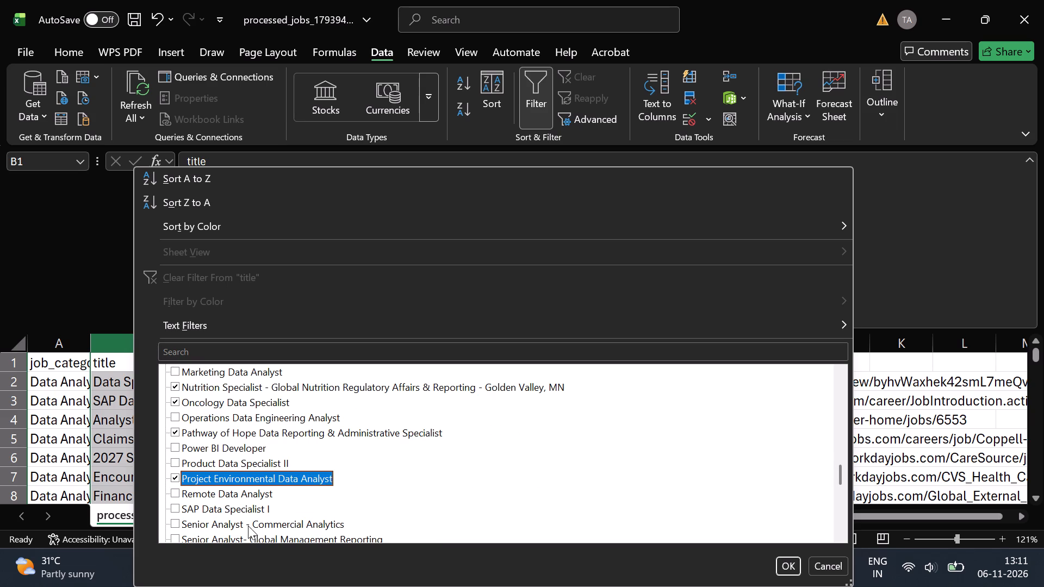
{"action": "scroll", "coordinate": [248, 526], "scroll_direction": "down", "scroll_amount": 1}
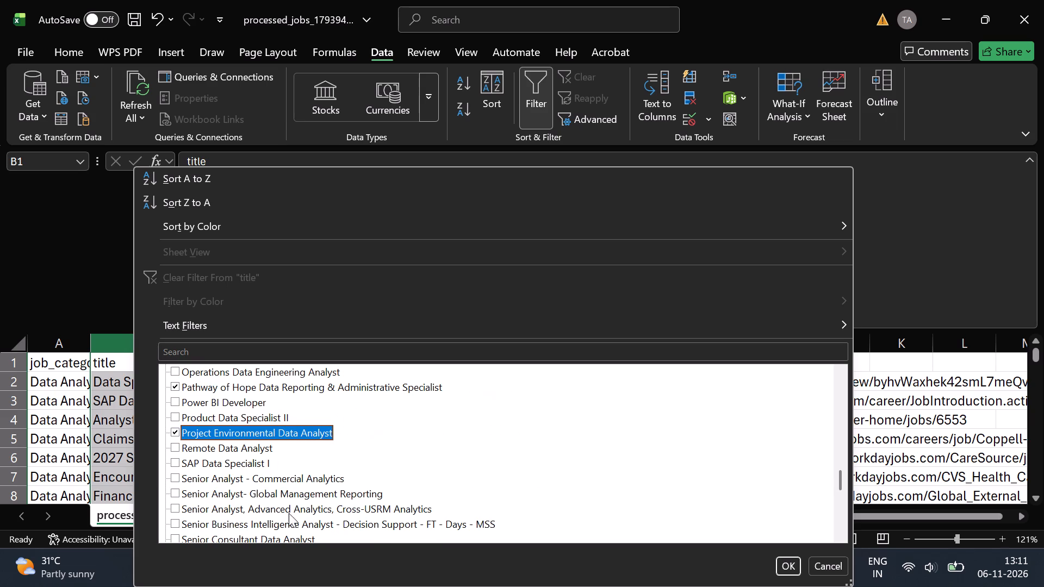
{"action": "scroll", "coordinate": [300, 525], "scroll_direction": "down", "scroll_amount": 1}
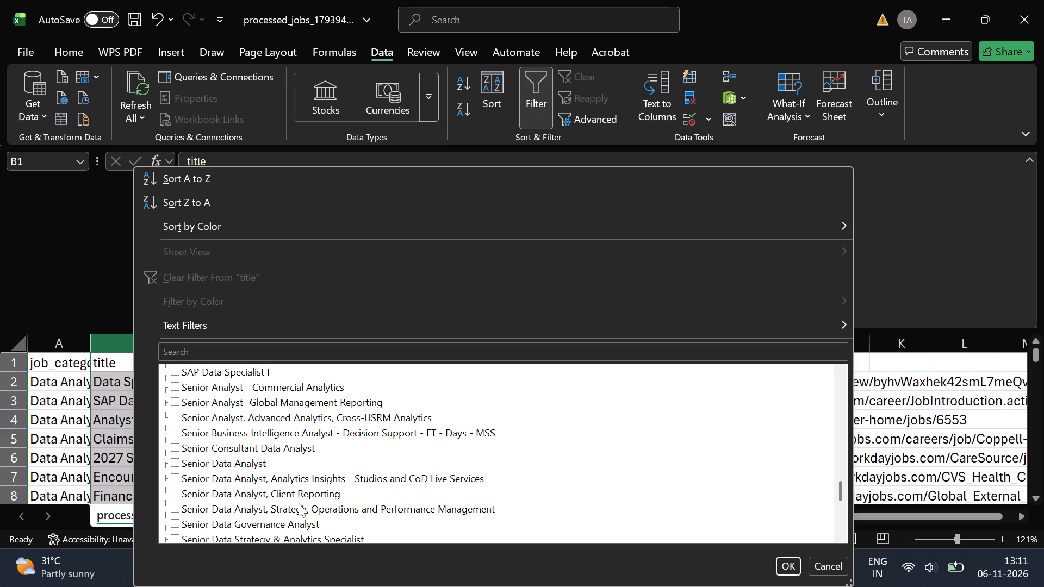
{"action": "left_click", "coordinate": [273, 526]}
{"action": "scroll", "coordinate": [273, 526], "scroll_direction": "down", "scroll_amount": 1}
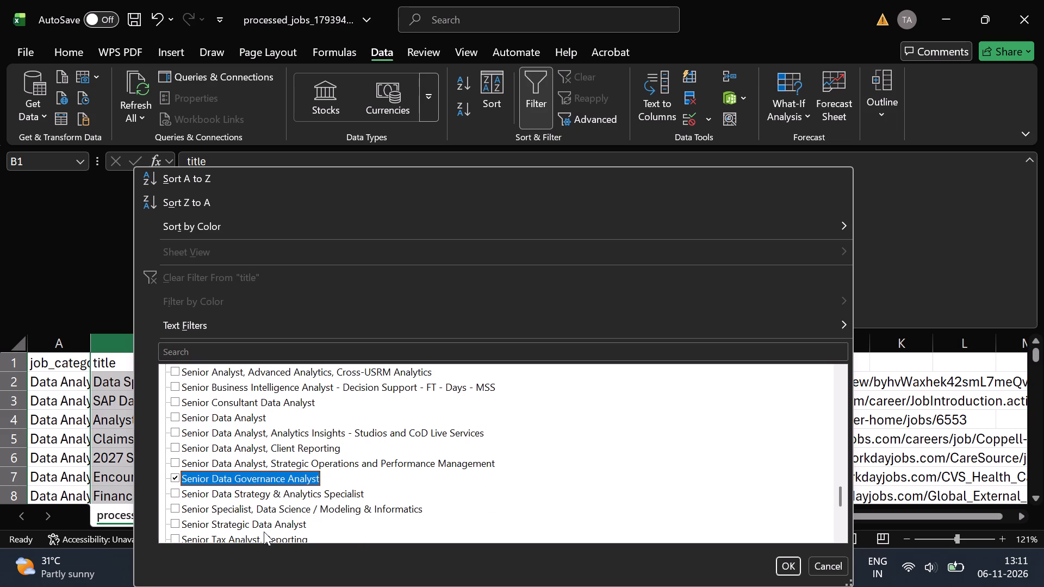
{"action": "scroll", "coordinate": [264, 532], "scroll_direction": "down", "scroll_amount": 2}
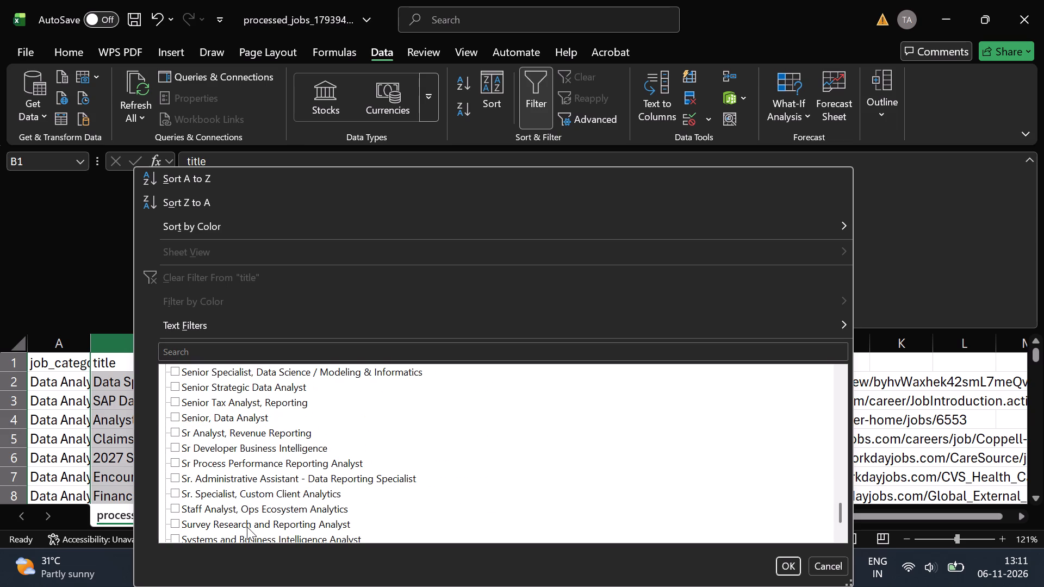
{"action": "scroll", "coordinate": [247, 527], "scroll_direction": "down", "scroll_amount": 1}
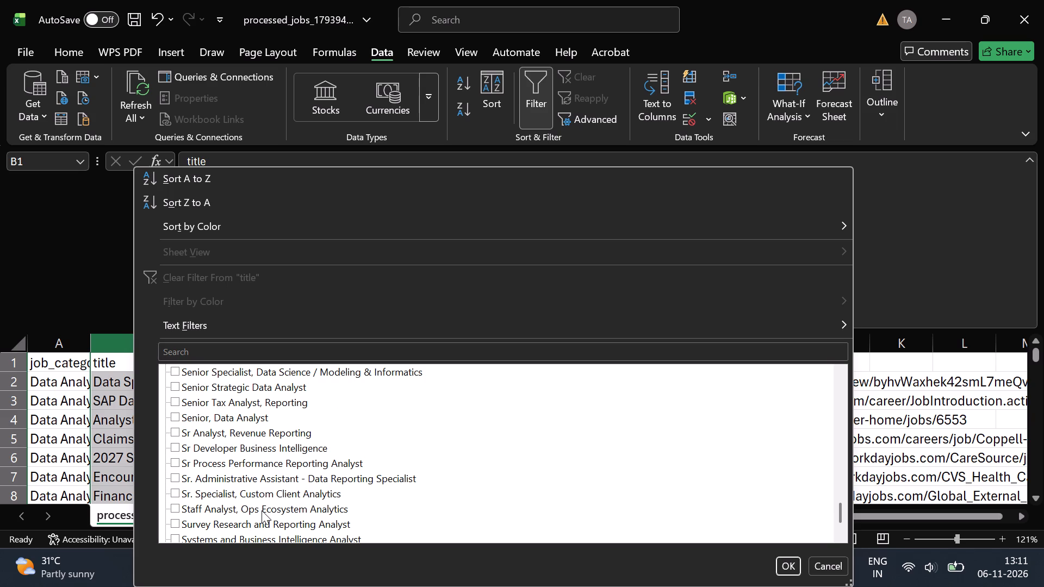
{"action": "left_click", "coordinate": [262, 510]}
{"action": "scroll", "coordinate": [256, 524], "scroll_direction": "down", "scroll_amount": 1}
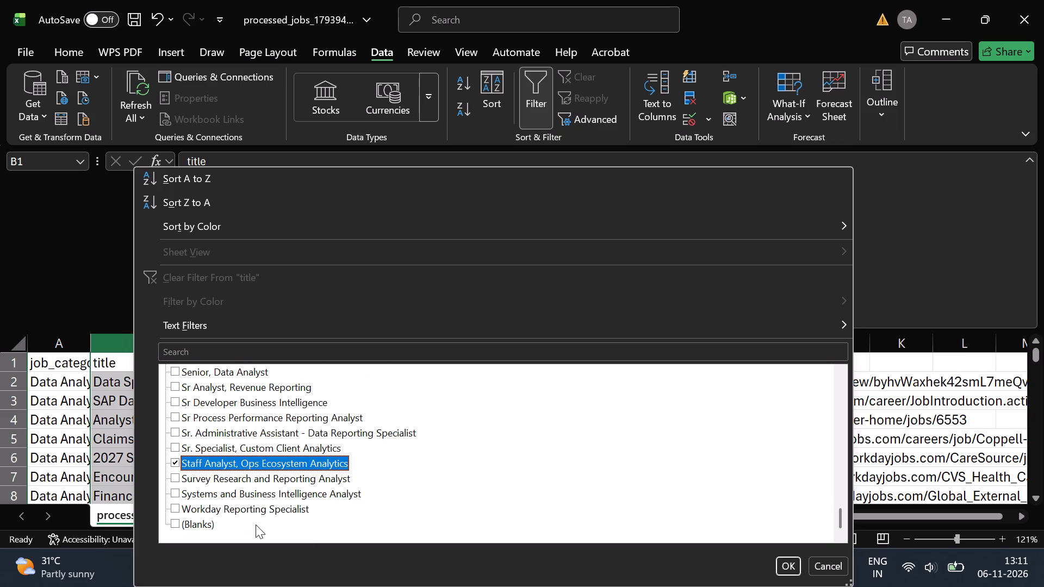
{"action": "left_click", "coordinate": [190, 527]}
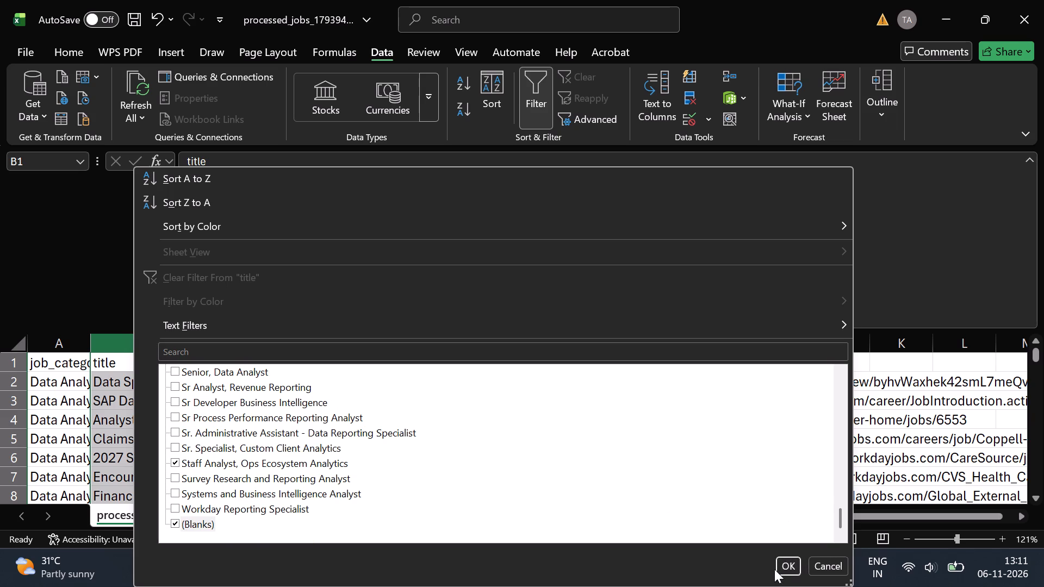
{"action": "left_click", "coordinate": [784, 563]}
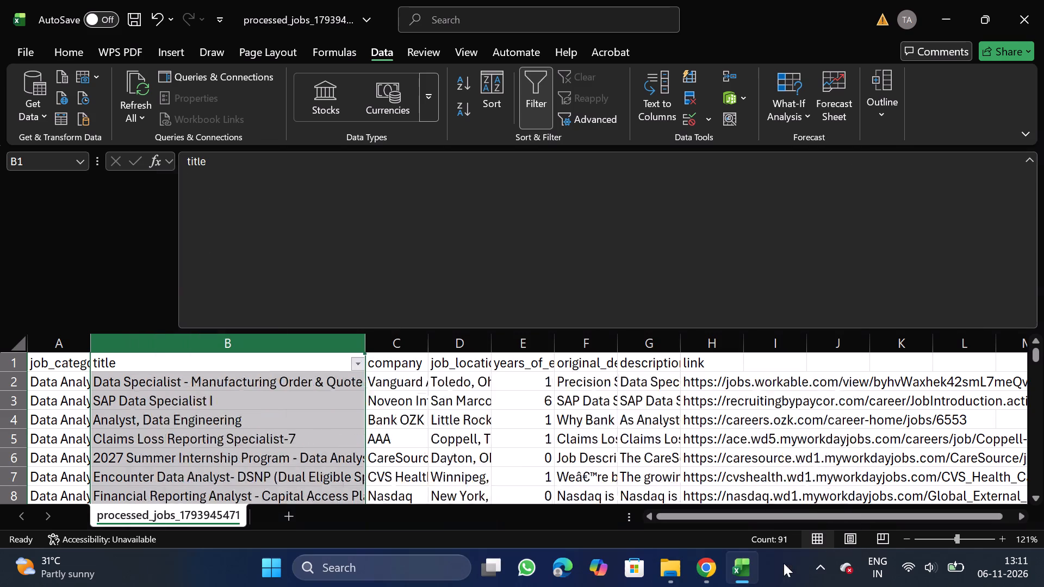
Delete all the filtered job rows from row 6 through row 91, keeping the header row.
{"action": "scroll", "coordinate": [119, 456], "scroll_direction": "down", "scroll_amount": 2}
{"action": "scroll", "coordinate": [119, 456], "scroll_direction": "up", "scroll_amount": 2}
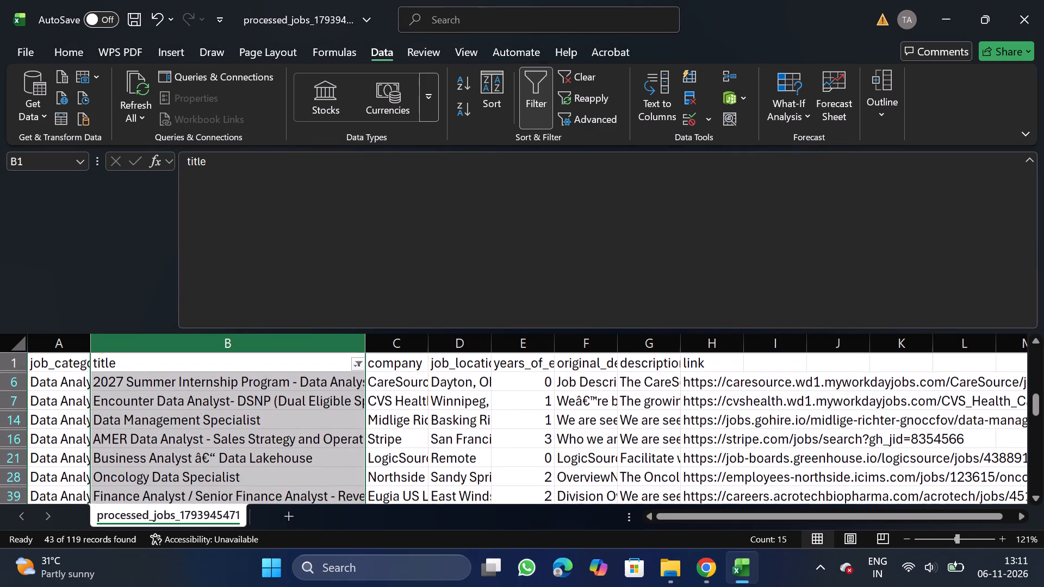
{"action": "left_click", "coordinate": [0, 383]}
{"action": "key", "text": "ctrl+Down"}
{"action": "right_click", "coordinate": [69, 415]}
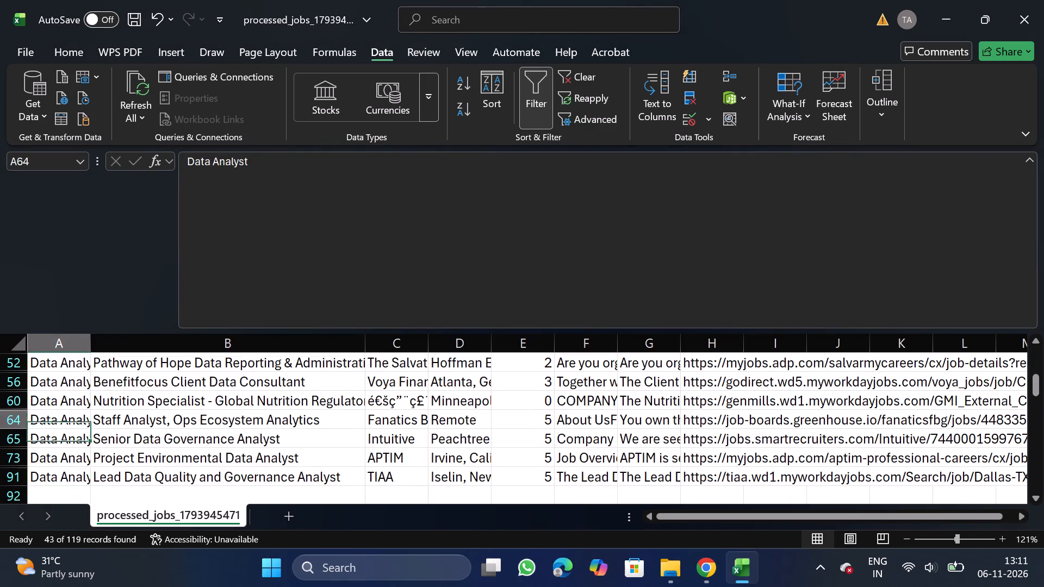
{"action": "double_click", "coordinate": [299, 408]}
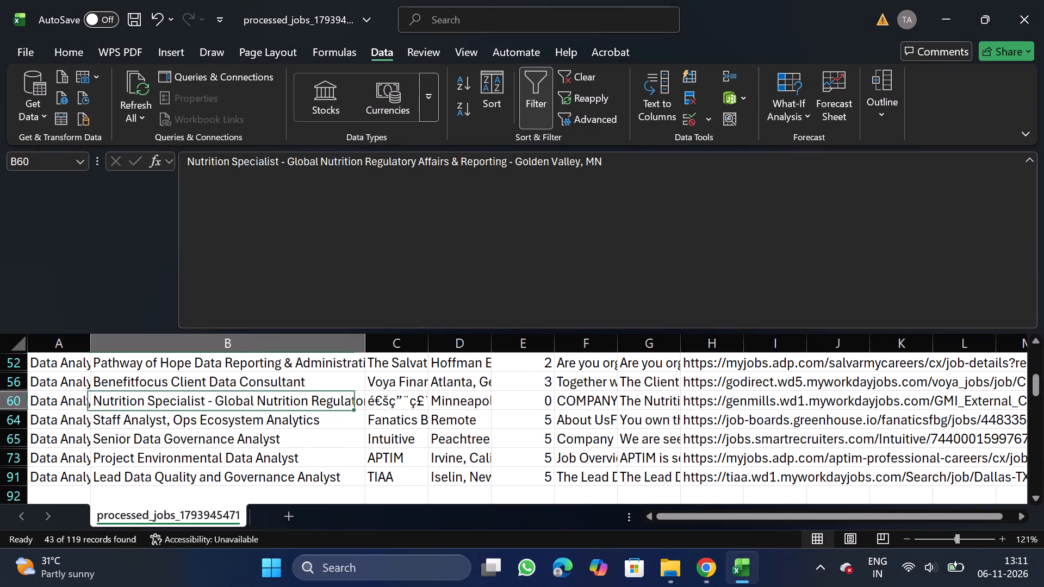
{"action": "scroll", "coordinate": [299, 408], "scroll_direction": "up", "scroll_amount": 7}
{"action": "left_click", "coordinate": [16, 384]}
{"action": "key", "text": "ctrl+shift+Down"}
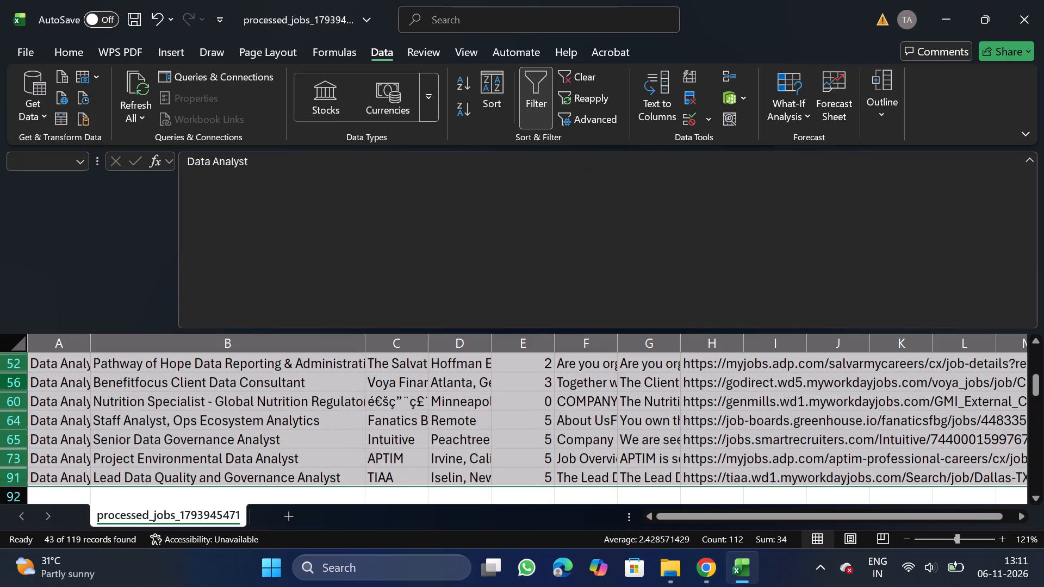
{"action": "right_click", "coordinate": [83, 407]}
{"action": "left_click", "coordinate": [179, 264]}
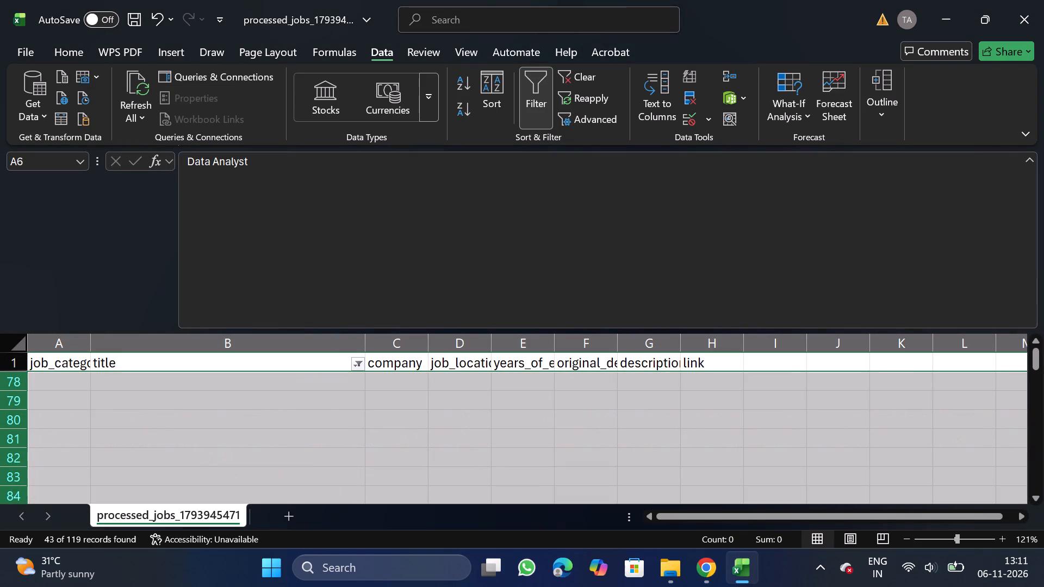
Remove the title filter to show the remaining job rows.
{"action": "left_click", "coordinate": [543, 110]}
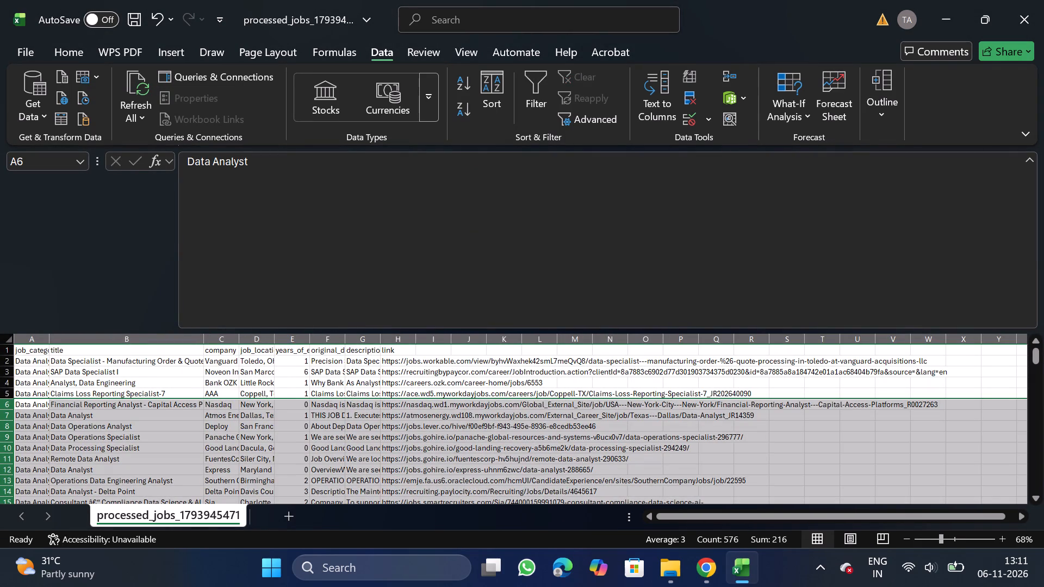
{"action": "scroll", "coordinate": [329, 479], "scroll_direction": "up", "scroll_amount": 4}
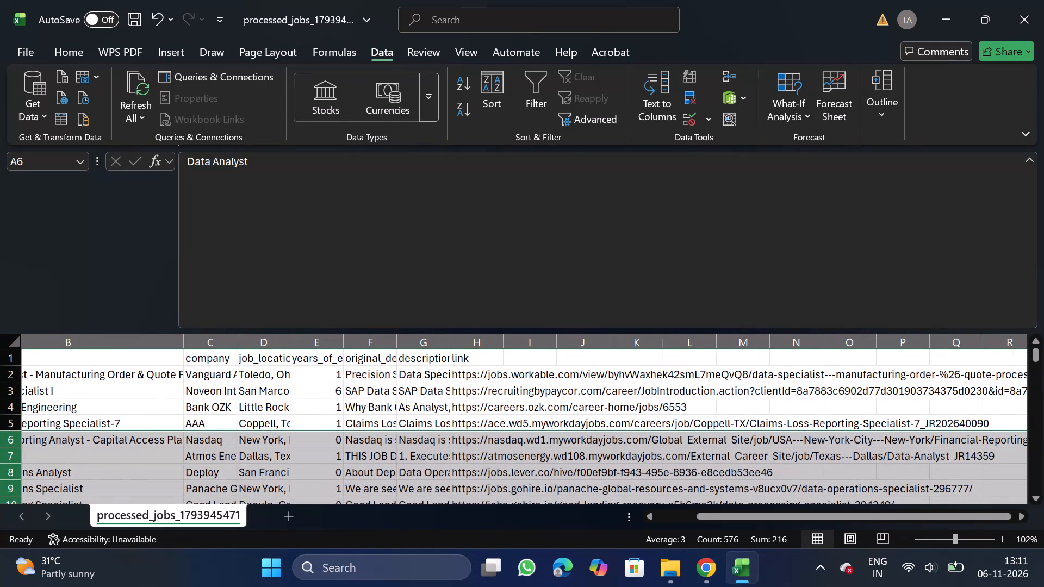
{"action": "scroll", "coordinate": [267, 474], "scroll_direction": "right", "scroll_amount": 2}
{"action": "left_click", "coordinate": [186, 399]}
Turn on filtering for the header row and filter the title column by the search term lead.
{"action": "left_click", "coordinate": [232, 360]}
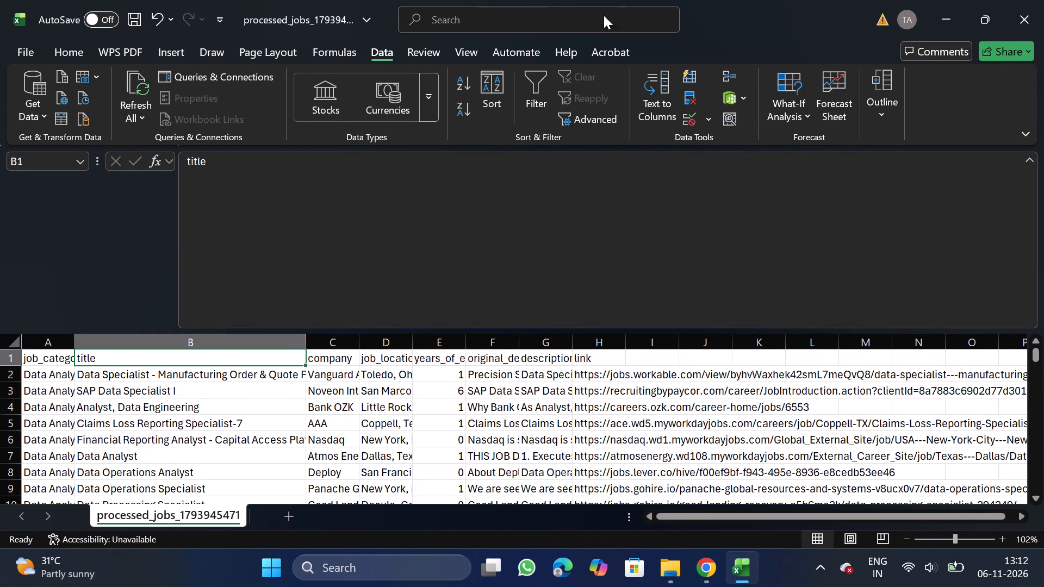
{"action": "left_click", "coordinate": [554, 92]}
{"action": "left_click", "coordinate": [538, 94]}
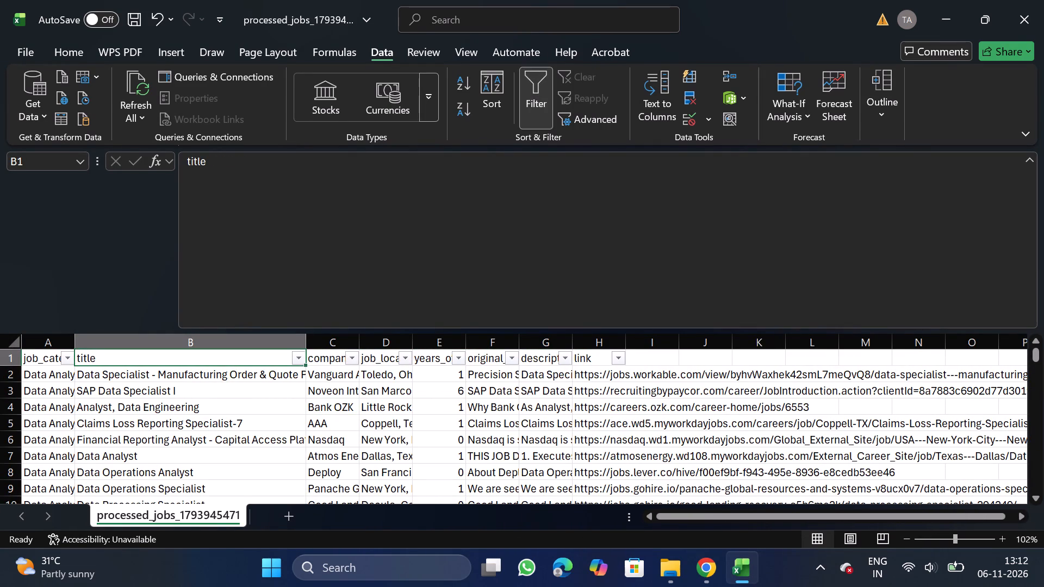
{"action": "left_click", "coordinate": [303, 363]}
{"action": "left_click", "coordinate": [244, 352]}
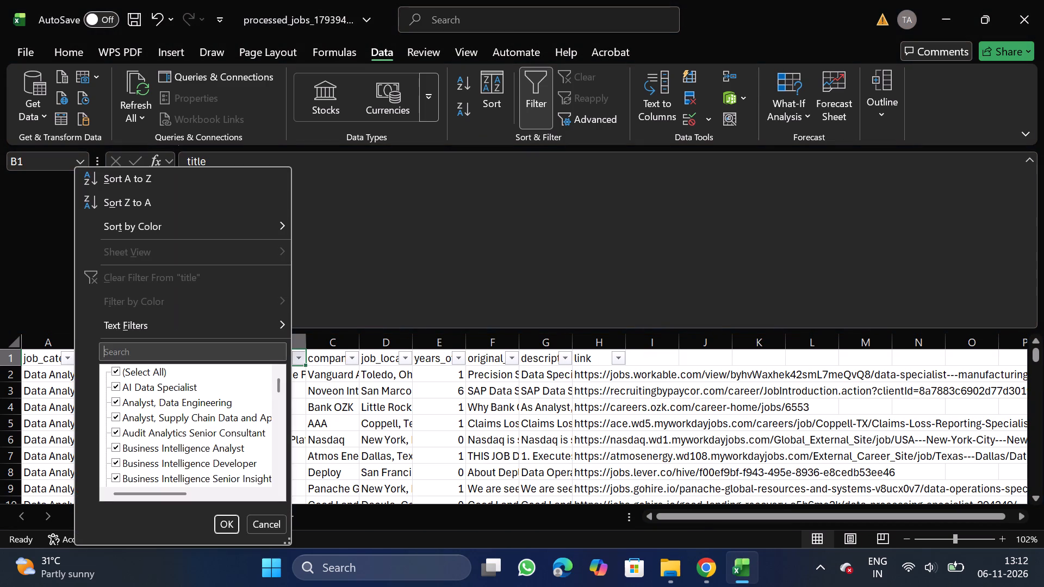
{"action": "type", "text": "lead"}
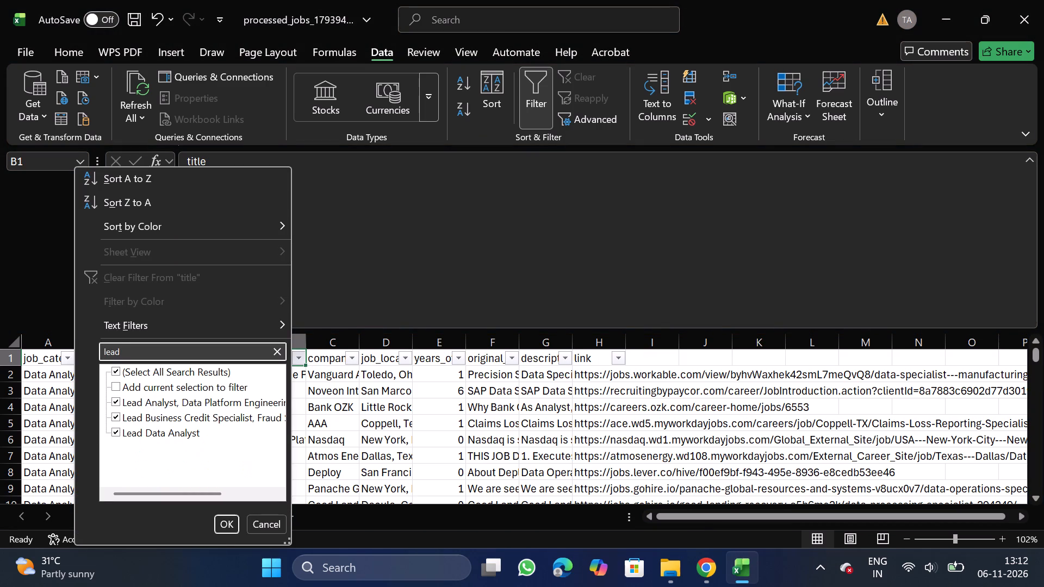
{"action": "left_click", "coordinate": [232, 511]}
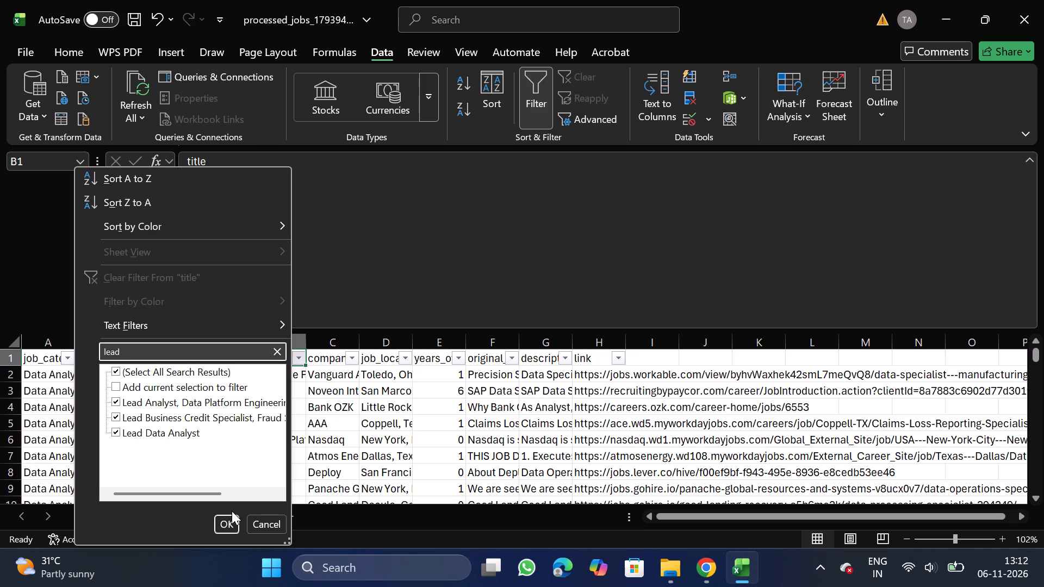
{"action": "left_click", "coordinate": [226, 521]}
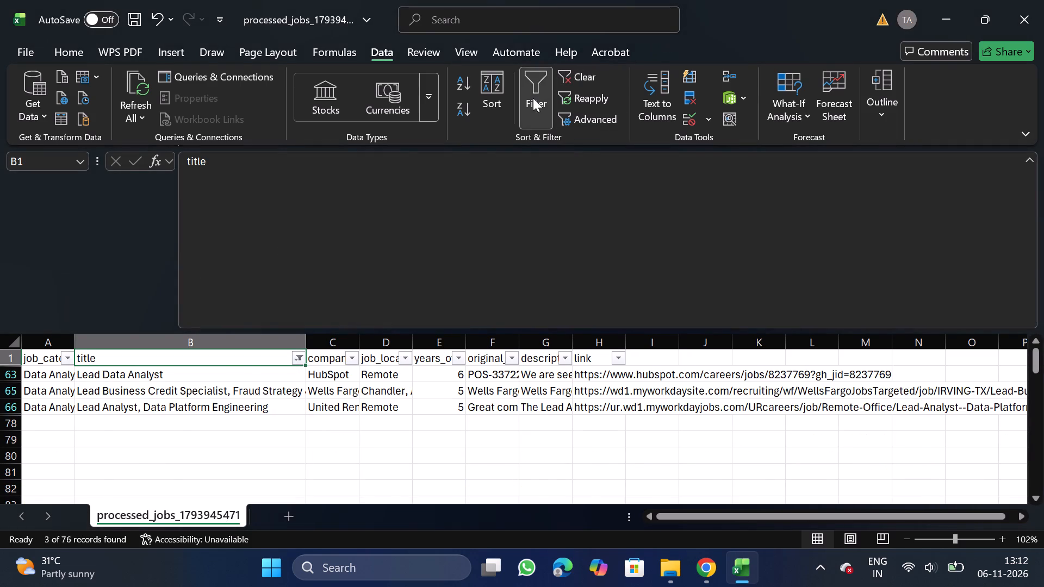
Reset the title filter so all rows show, and search its title list for staff.
{"action": "left_click", "coordinate": [533, 98]}
{"action": "left_click", "coordinate": [530, 67]}
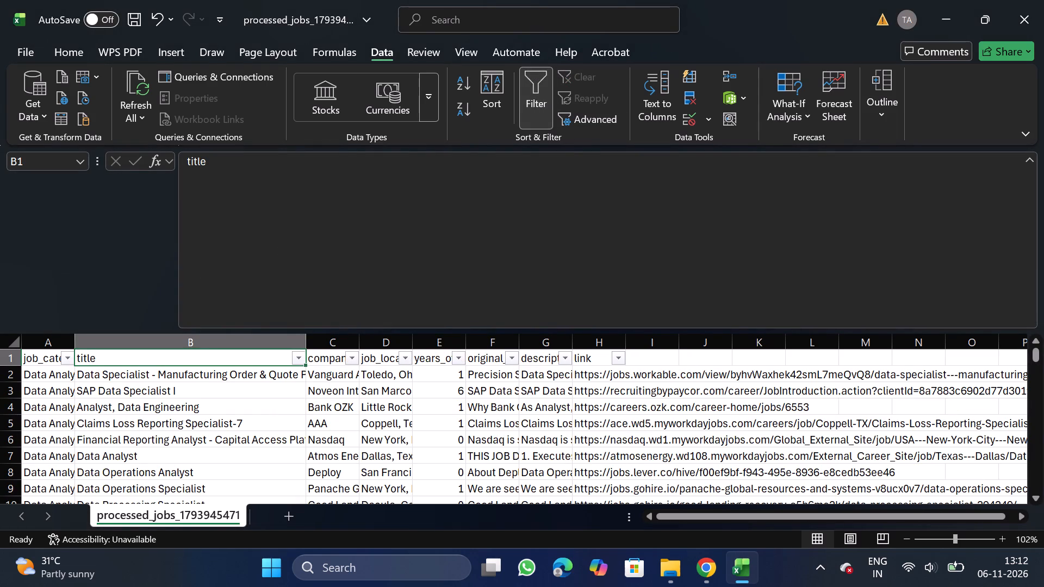
{"action": "left_click", "coordinate": [301, 358]}
{"action": "left_click", "coordinate": [230, 359]}
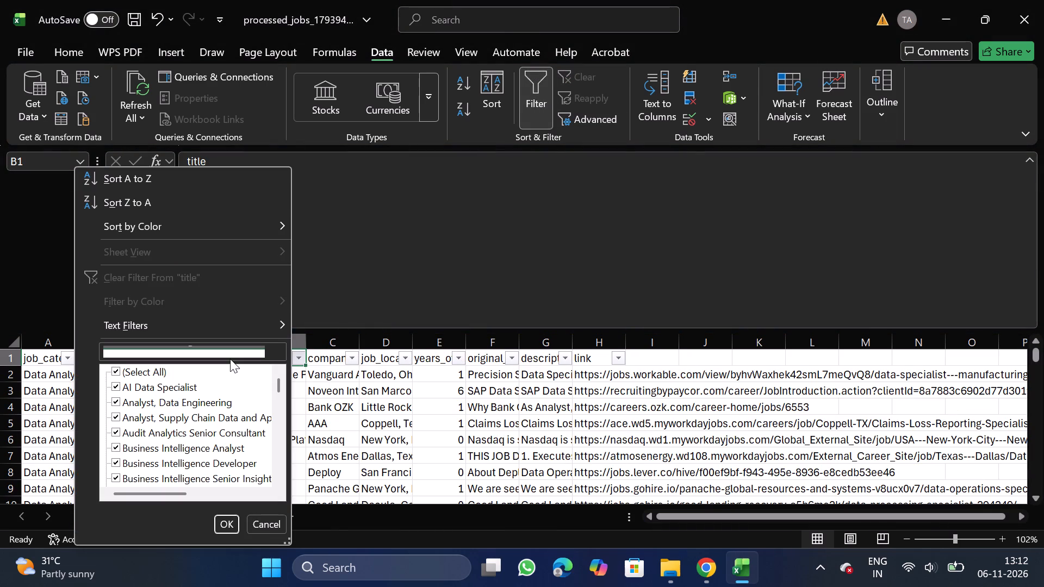
{"action": "left_click", "coordinate": [204, 353]}
{"action": "type", "text": "staff"}
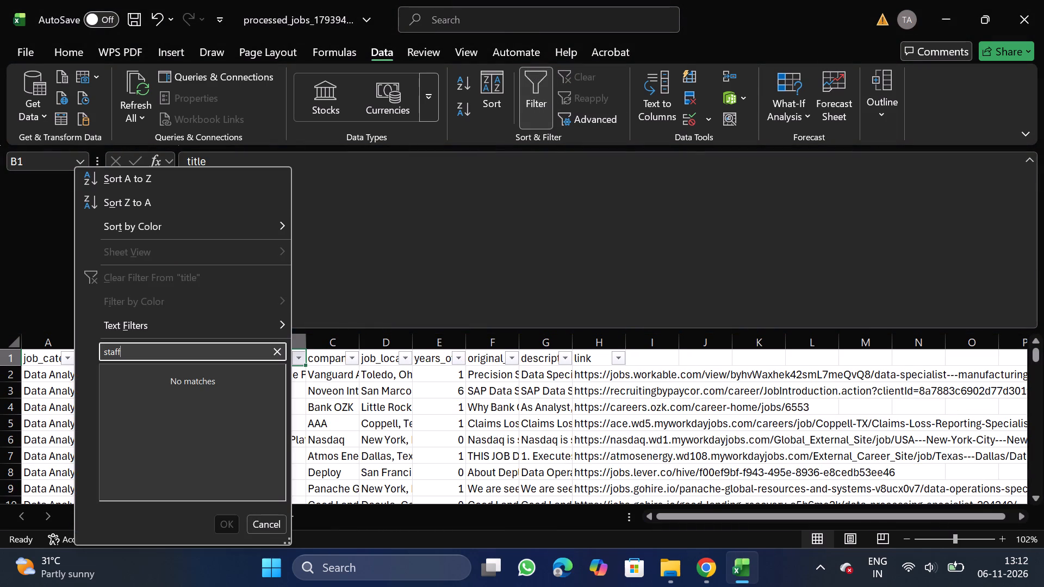
Search the title filter's list for principal instead of staff.
{"action": "key", "text": "BackSpace"}
{"action": "key", "text": "BackSpace"}
{"action": "key", "text": "BackSpace"}
{"action": "key", "text": "BackSpace"}
{"action": "key", "text": "BackSpace"}
{"action": "key", "text": "BackSpace"}
{"action": "key", "text": "BackSpace"}
{"action": "key", "text": "BackSpace"}
{"action": "key", "text": "BackSpace"}
{"action": "key", "text": "BackSpace"}
{"action": "key", "text": "BackSpace"}
{"action": "key", "text": "BackSpace"}
{"action": "key", "text": "BackSpace"}
{"action": "key", "text": "BackSpace"}
{"action": "type", "text": "pti"}
{"action": "key", "text": "BackSpace"}
{"action": "key", "text": "BackSpace"}
{"action": "type", "text": "rincp"}
{"action": "key", "text": "BackSpace"}
{"action": "key", "text": "o"}
{"action": "key", "text": "BackSpace"}
{"action": "type", "text": "ipal"}
Search the title filter's list for architect instead of principal.
{"action": "key", "text": "BackSpace"}
{"action": "key", "text": "BackSpace"}
{"action": "key", "text": "BackSpace"}
{"action": "key", "text": "BackSpace"}
{"action": "key", "text": "BackSpace"}
{"action": "key", "text": "BackSpace"}
{"action": "key", "text": "BackSpace"}
{"action": "key", "text": "BackSpace"}
{"action": "key", "text": "BackSpace"}
{"action": "key", "text": "BackSpace"}
{"action": "key", "text": "BackSpace"}
{"action": "key", "text": "BackSpace"}
{"action": "key", "text": "BackSpace"}
{"action": "key", "text": "BackSpace"}
{"action": "key", "text": "BackSpace"}
{"action": "key", "text": "BackSpace"}
{"action": "key", "text": "BackSpace"}
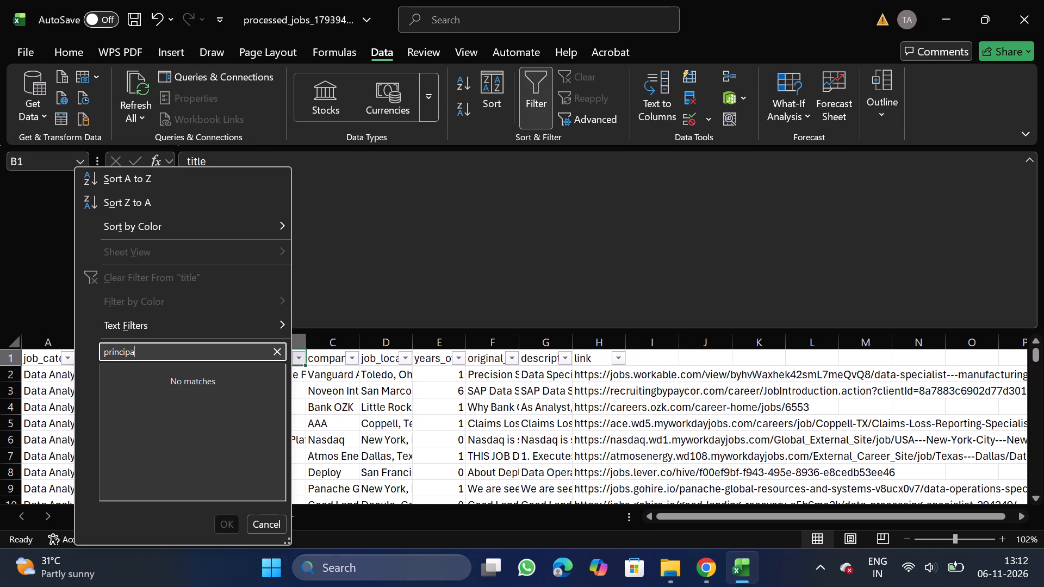
{"action": "type", "text": "architect"}
Filter the title column by the search term enterpris, replacing the architect search.
{"action": "key", "text": "BackSpace"}
{"action": "key", "text": "BackSpace"}
{"action": "key", "text": "BackSpace"}
{"action": "key", "text": "BackSpace"}
{"action": "key", "text": "BackSpace"}
{"action": "key", "text": "BackSpace"}
{"action": "key", "text": "BackSpace"}
{"action": "key", "text": "BackSpace"}
{"action": "key", "text": "BackSpace"}
{"action": "key", "text": "BackSpace"}
{"action": "key", "text": "BackSpace"}
{"action": "key", "text": "BackSpace"}
{"action": "key", "text": "BackSpace"}
{"action": "key", "text": "BackSpace"}
{"action": "key", "text": "BackSpace"}
{"action": "key", "text": "BackSpace"}
{"action": "key", "text": "BackSpace"}
{"action": "type", "text": "enterprise"}
{"action": "key", "text": "BackSpace"}
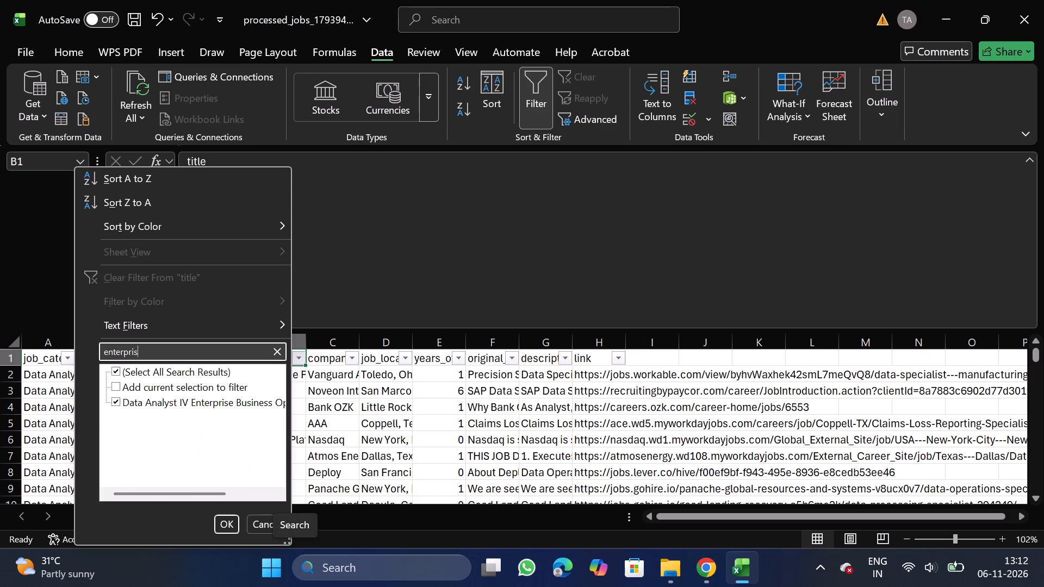
{"action": "left_click", "coordinate": [219, 516]}
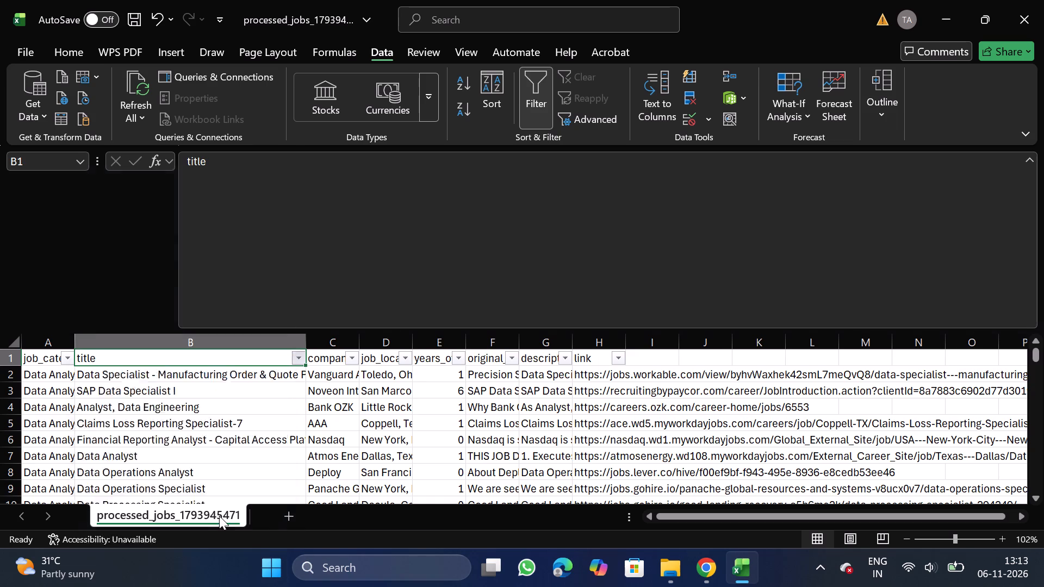
Clear the enterprise filter, filter titles by consultan, and delete the Consultant – Compliance Data Science & AI row, showing all rows again.
{"action": "left_click", "coordinate": [547, 110]}
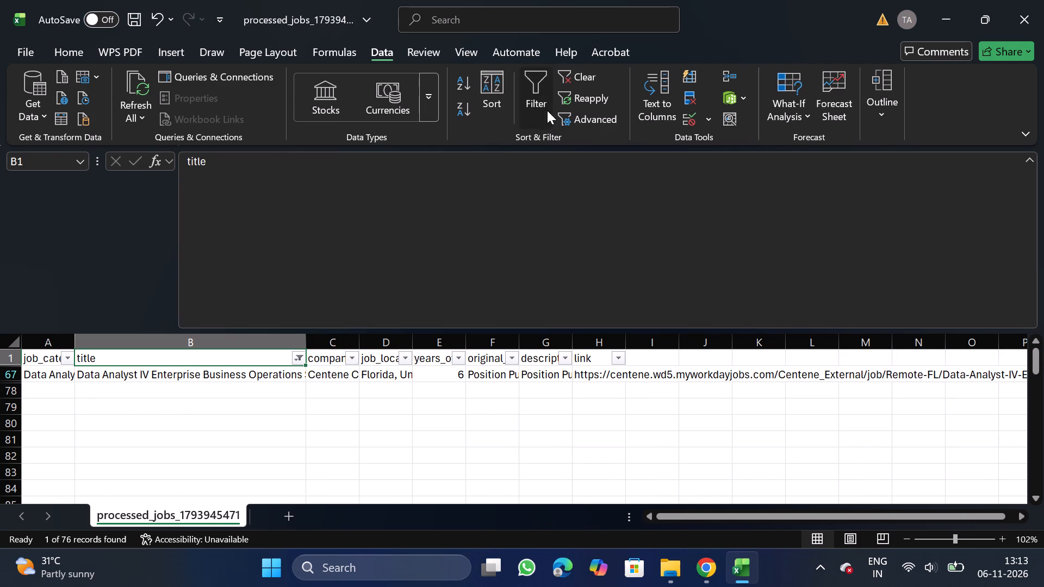
{"action": "left_click", "coordinate": [547, 110]}
{"action": "left_click", "coordinate": [301, 365]}
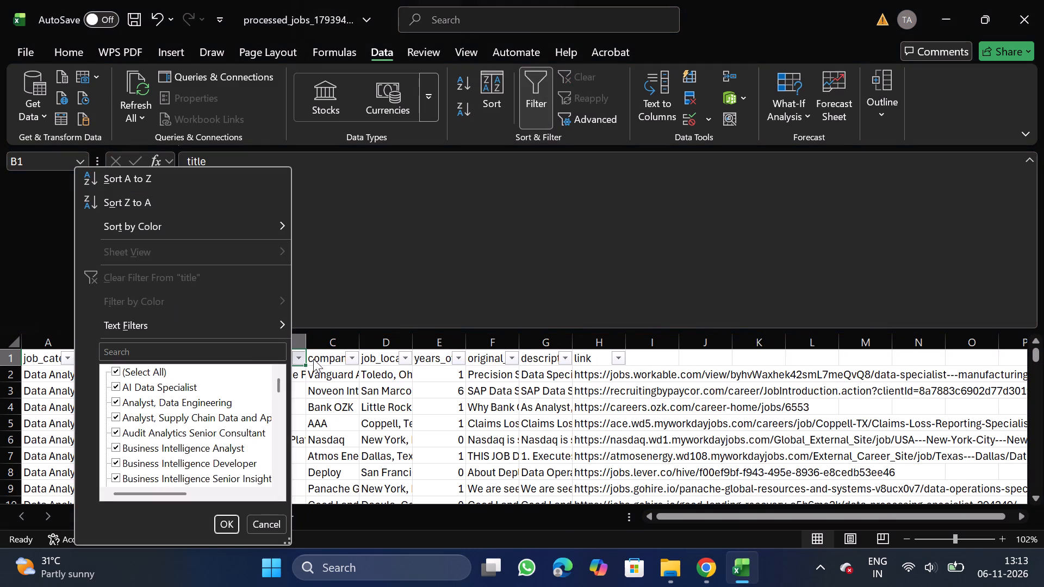
{"action": "left_click", "coordinate": [235, 353]}
{"action": "type", "text": "consultant"}
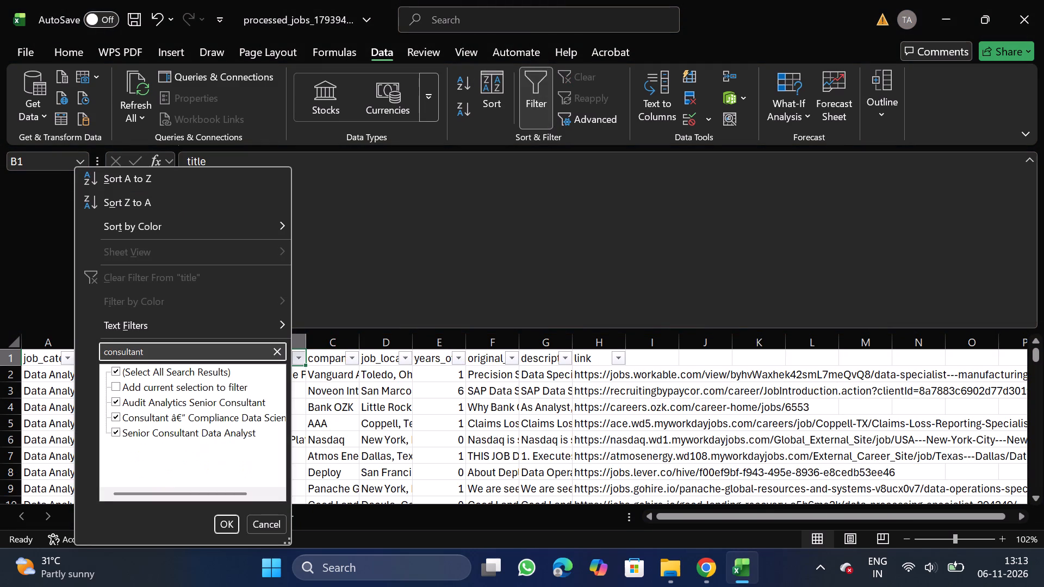
{"action": "key", "text": "BackSpace"}
{"action": "left_click", "coordinate": [238, 526]}
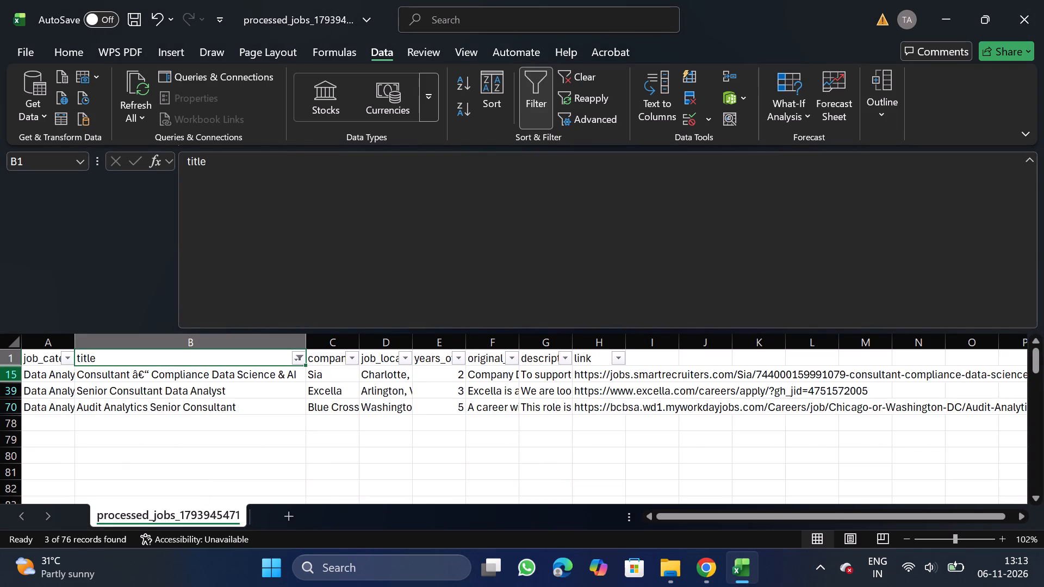
{"action": "left_click_drag", "start_coordinate": [9, 371], "coordinate": [36, 371]}
{"action": "right_click", "coordinate": [36, 371]}
{"action": "left_click", "coordinate": [108, 225]}
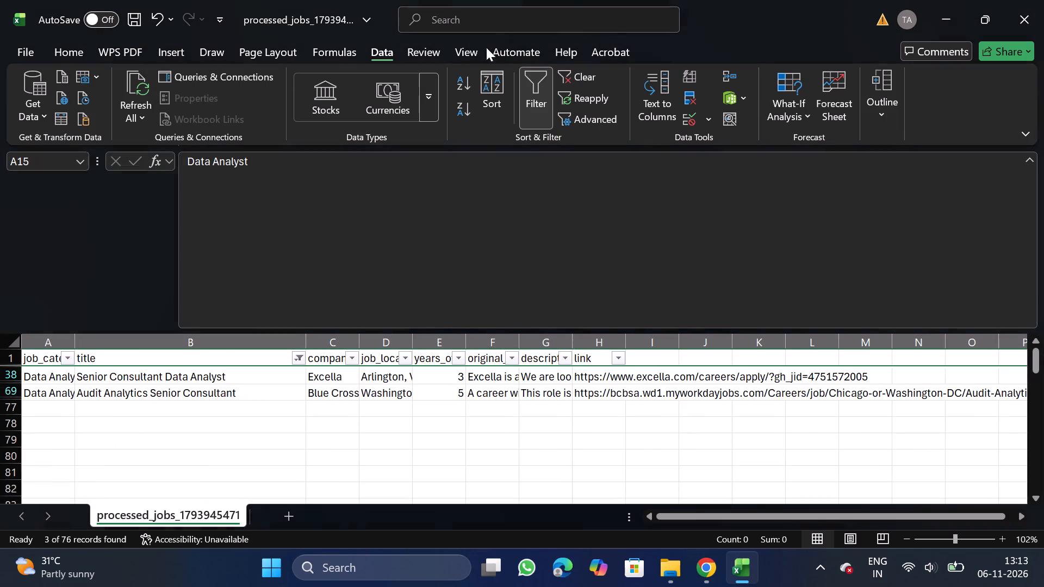
{"action": "left_click", "coordinate": [537, 95]}
Search the title filter's list for embedded, leaving the filter unapplied and switched off.
{"action": "left_click", "coordinate": [159, 357]}
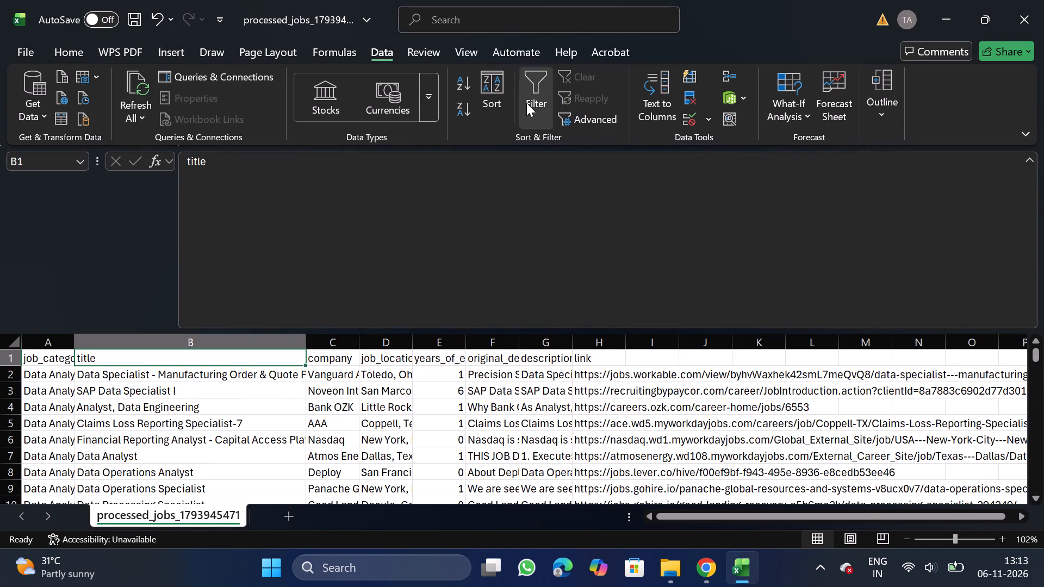
{"action": "left_click", "coordinate": [526, 103]}
{"action": "left_click", "coordinate": [299, 360]}
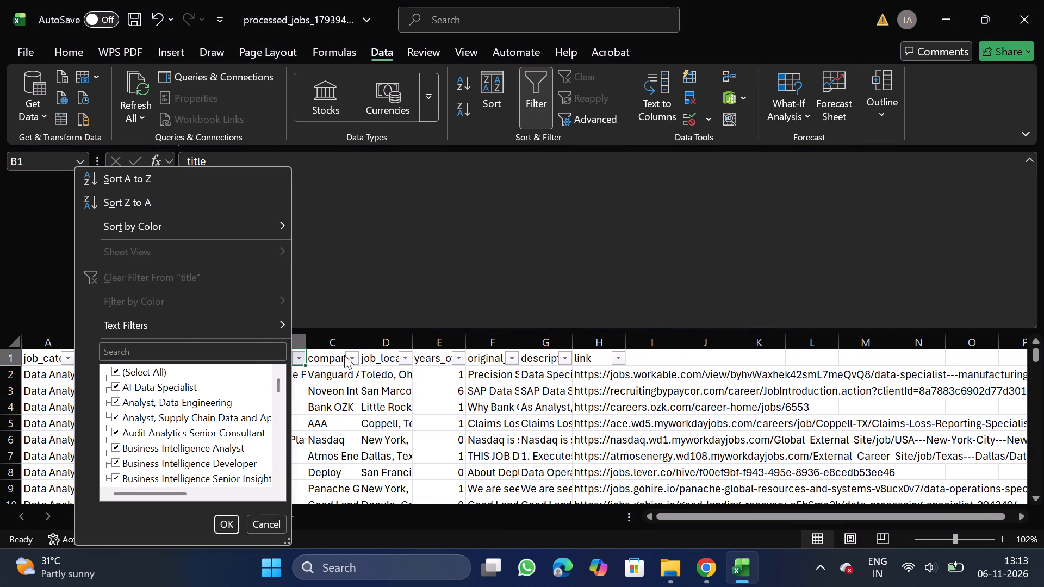
{"action": "left_click", "coordinate": [250, 354]}
{"action": "type", "text": "embedded"}
{"action": "left_click", "coordinate": [429, 404]}
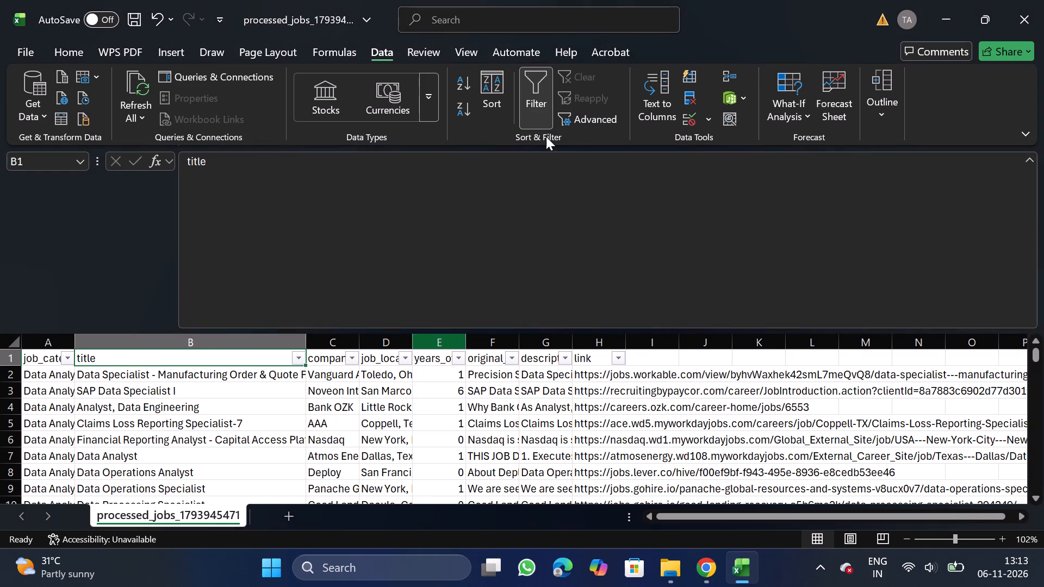
{"action": "left_click", "coordinate": [550, 105]}
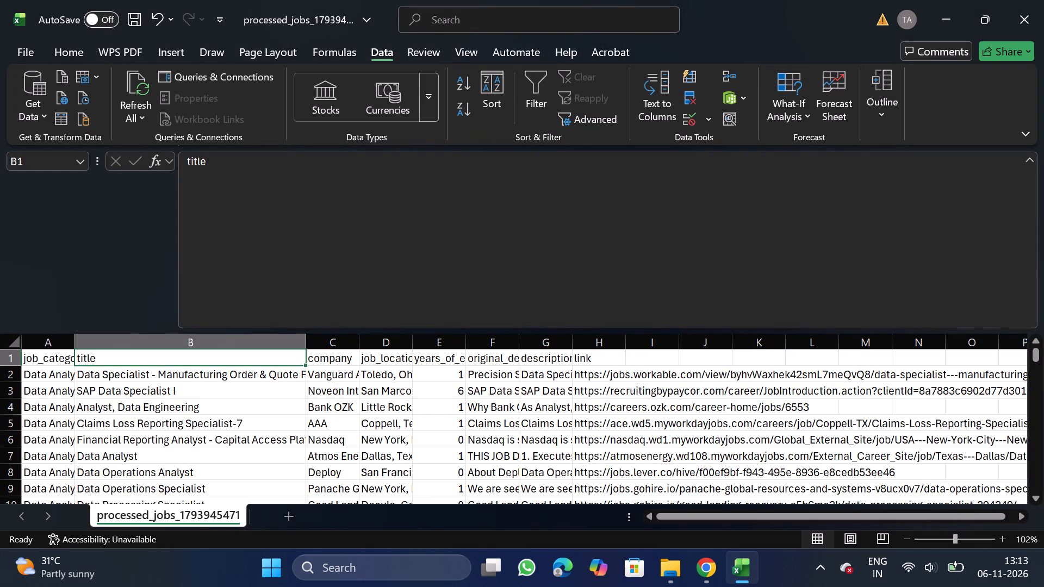
Filter the company column by walmar and delete the Walmart row, showing all rows again.
{"action": "left_click", "coordinate": [320, 361]}
{"action": "left_click", "coordinate": [533, 84]}
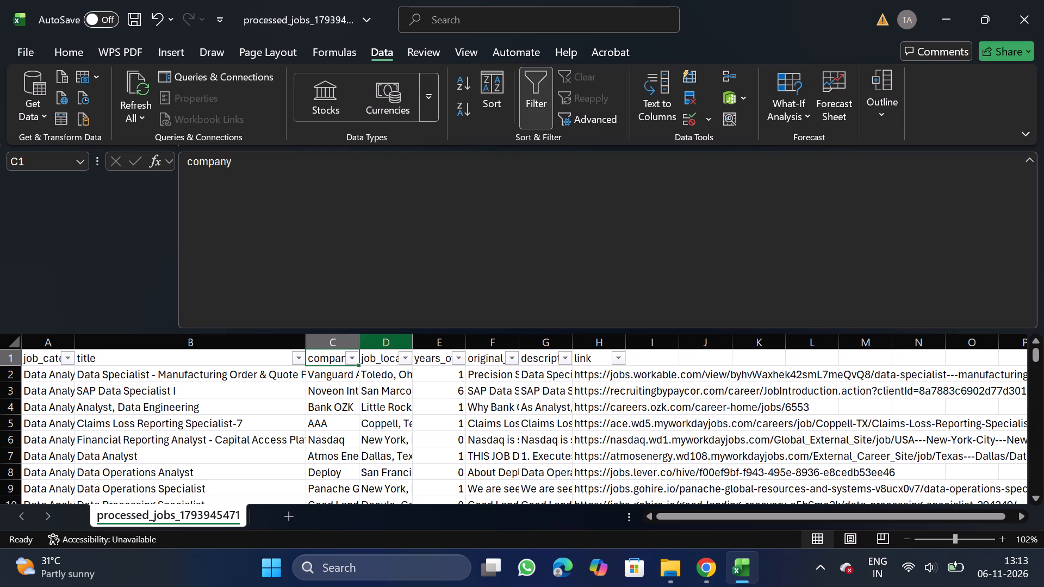
{"action": "left_click", "coordinate": [355, 353]}
{"action": "left_click", "coordinate": [308, 355]}
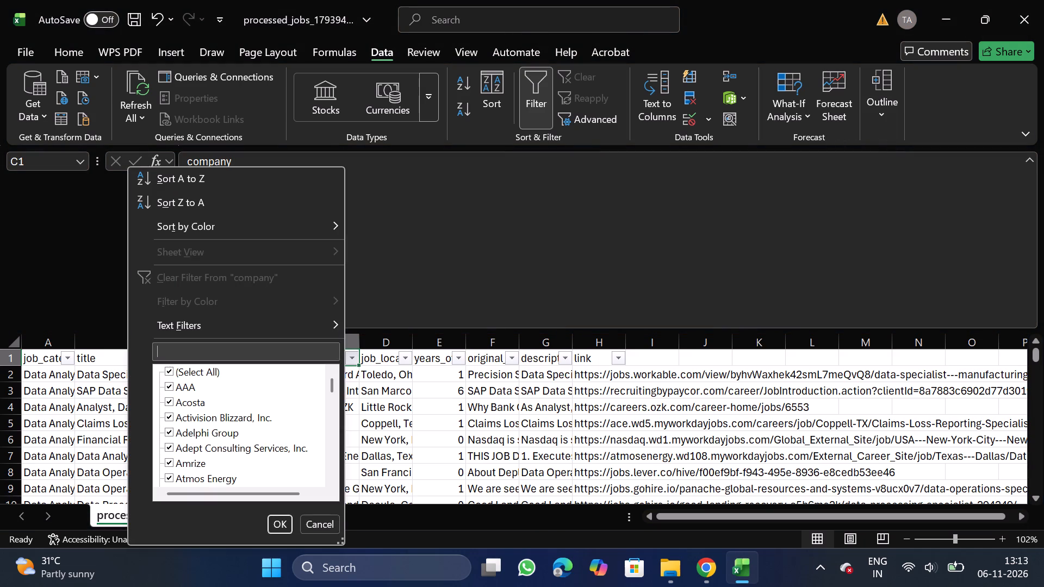
{"action": "type", "text": "walmart"}
{"action": "key", "text": "BackSpace"}
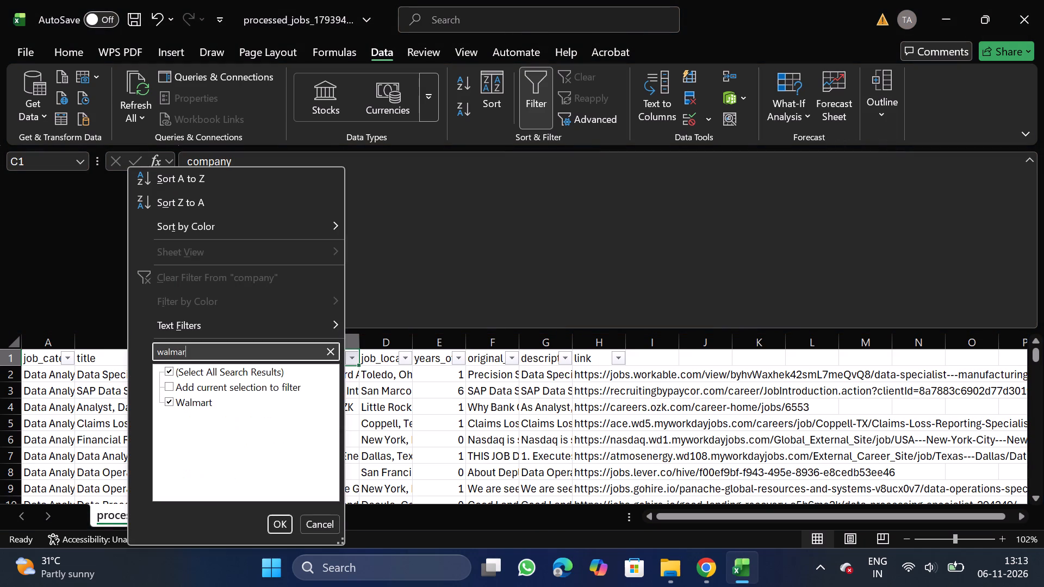
{"action": "left_click", "coordinate": [277, 529]}
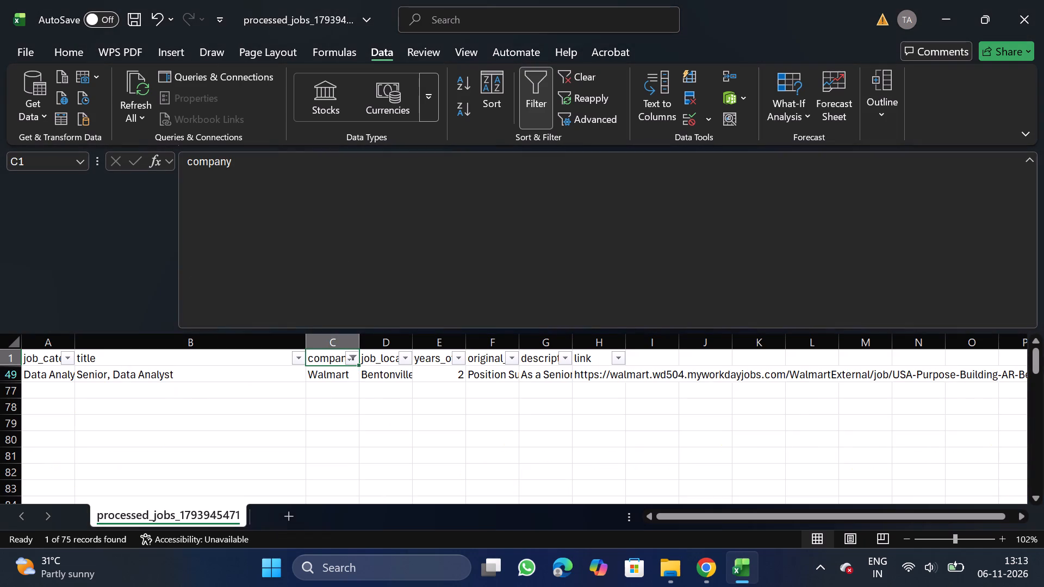
{"action": "left_click_drag", "start_coordinate": [0, 375], "coordinate": [48, 372]}
{"action": "right_click", "coordinate": [48, 372]}
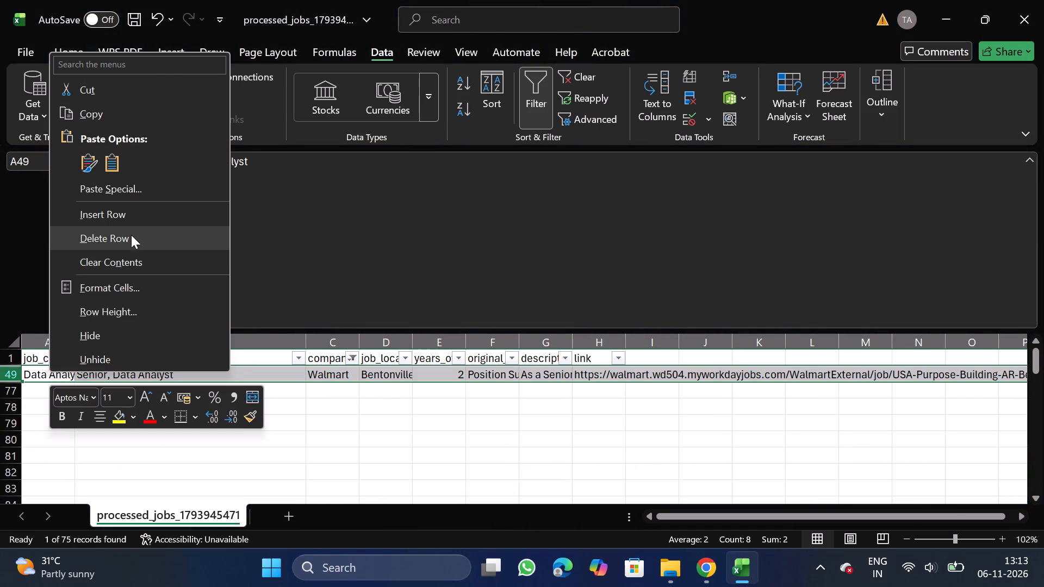
{"action": "left_click", "coordinate": [131, 235]}
{"action": "left_click", "coordinate": [531, 90]}
Turn filtering back on from the company header and search the company filter's list for dried.
{"action": "left_click", "coordinate": [200, 361]}
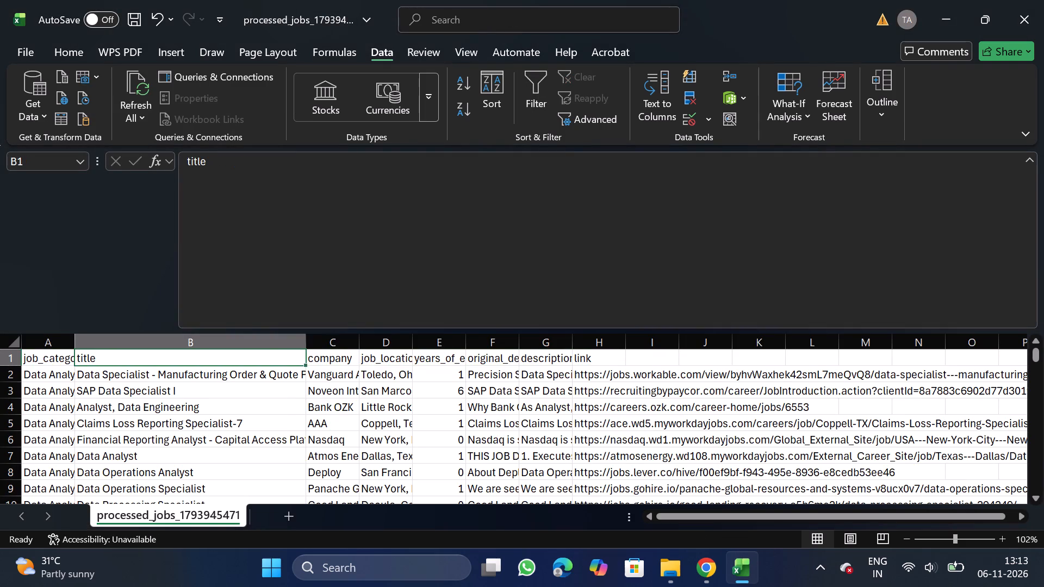
{"action": "left_click_drag", "start_coordinate": [335, 358], "coordinate": [537, 93]}
{"action": "left_click", "coordinate": [537, 93]}
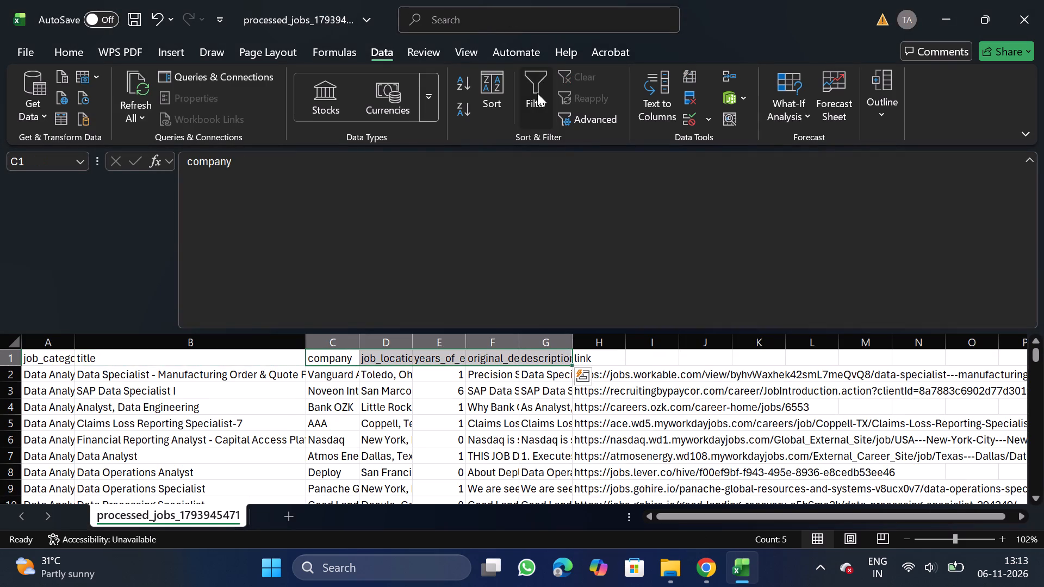
{"action": "left_click", "coordinate": [350, 358]}
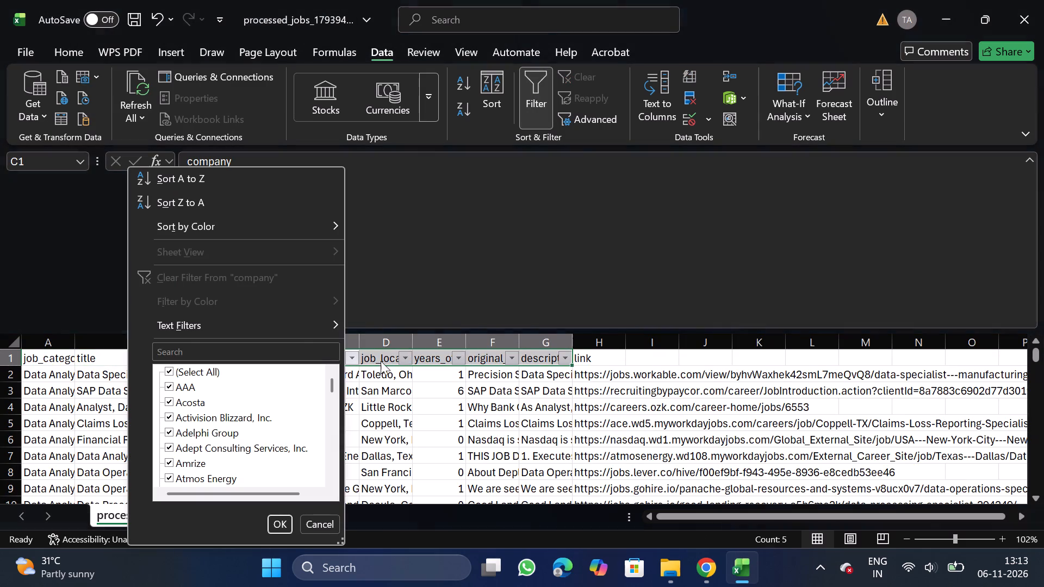
{"action": "left_click", "coordinate": [312, 358]}
{"action": "left_click", "coordinate": [282, 351]}
{"action": "type", "text": "dried"}
Search the company filter's list for capital instead of dried.
{"action": "key", "text": "BackSpace"}
{"action": "key", "text": "BackSpace"}
{"action": "key", "text": "BackSpace"}
{"action": "key", "text": "BackSpace"}
{"action": "key", "text": "BackSpace"}
{"action": "key", "text": "BackSpace"}
{"action": "key", "text": "BackSpace"}
{"action": "key", "text": "BackSpace"}
{"action": "key", "text": "BackSpace"}
{"action": "key", "text": "BackSpace"}
{"action": "type", "text": "capital"}
Search the company filter's list for under instead of capital.
{"action": "key", "text": "BackSpace"}
{"action": "key", "text": "BackSpace"}
{"action": "key", "text": "BackSpace"}
{"action": "key", "text": "BackSpace"}
{"action": "key", "text": "BackSpace"}
{"action": "key", "text": "BackSpace"}
{"action": "key", "text": "BackSpace"}
{"action": "key", "text": "BackSpace"}
{"action": "key", "text": "BackSpace"}
{"action": "key", "text": "BackSpace"}
{"action": "key", "text": "BackSpace"}
{"action": "key", "text": "BackSpace"}
{"action": "key", "text": "BackSpace"}
{"action": "key", "text": "BackSpace"}
{"action": "key", "text": "BackSpace"}
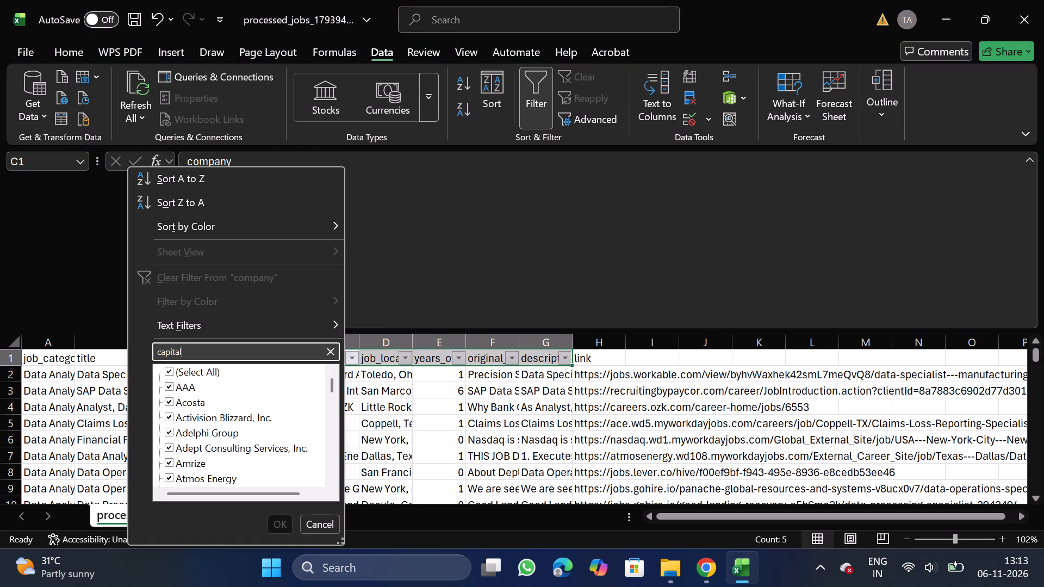
{"action": "type", "text": "under"}
Search the company filter's list for hunt instead of under.
{"action": "key", "text": "BackSpace"}
{"action": "key", "text": "BackSpace"}
{"action": "key", "text": "BackSpace"}
{"action": "key", "text": "BackSpace"}
{"action": "key", "text": "BackSpace"}
{"action": "key", "text": "BackSpace"}
{"action": "key", "text": "BackSpace"}
{"action": "key", "text": "BackSpace"}
{"action": "key", "text": "BackSpace"}
{"action": "key", "text": "BackSpace"}
{"action": "key", "text": "BackSpace"}
{"action": "key", "text": "BackSpace"}
{"action": "key", "text": "BackSpace"}
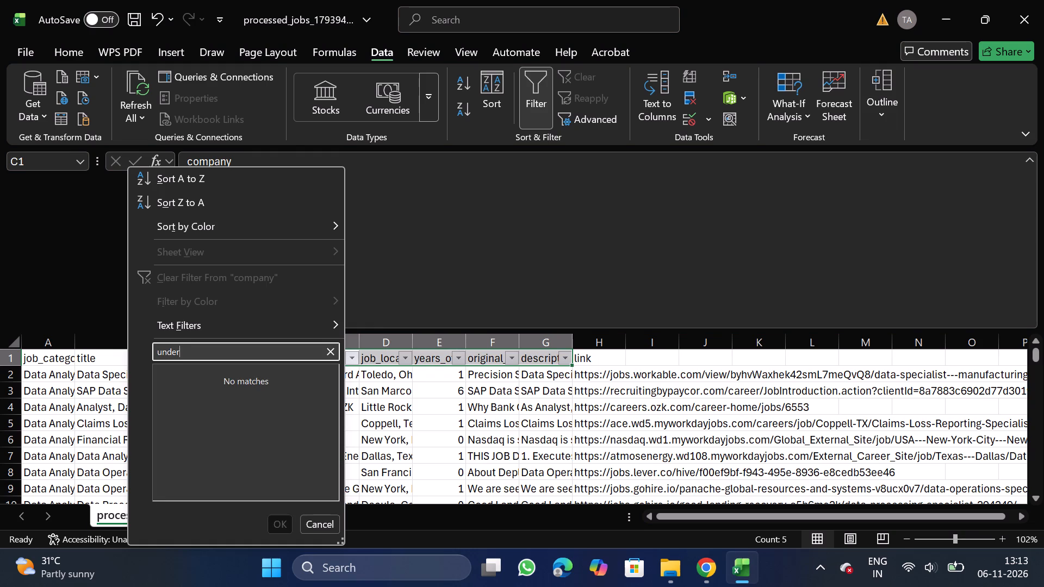
{"action": "type", "text": "hunt"}
Search the company filter's list for skim instead of hunt.
{"action": "key", "text": "BackSpace"}
{"action": "key", "text": "BackSpace"}
{"action": "key", "text": "BackSpace"}
{"action": "key", "text": "BackSpace"}
{"action": "key", "text": "BackSpace"}
{"action": "key", "text": "BackSpace"}
{"action": "key", "text": "BackSpace"}
{"action": "key", "text": "BackSpace"}
{"action": "key", "text": "BackSpace"}
{"action": "key", "text": "BackSpace"}
{"action": "key", "text": "BackSpace"}
{"action": "key", "text": "BackSpace"}
{"action": "key", "text": "BackSpace"}
{"action": "key", "text": "BackSpace"}
{"action": "key", "text": "BackSpace"}
{"action": "type", "text": "skim"}
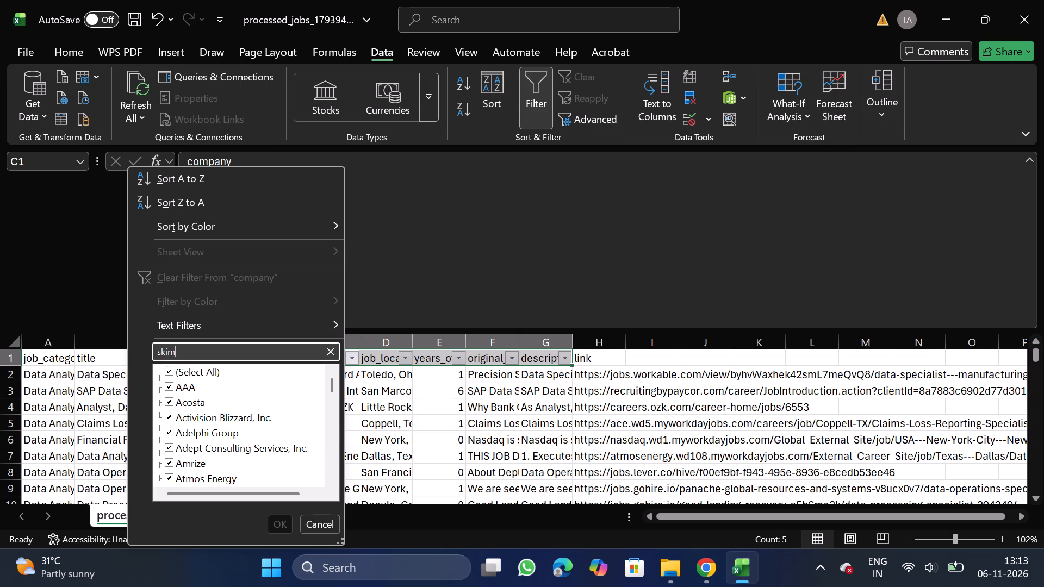
Search the company filter's list for ap instead of skim.
{"action": "key", "text": "BackSpace"}
{"action": "key", "text": "BackSpace"}
{"action": "key", "text": "BackSpace"}
{"action": "key", "text": "BackSpace"}
{"action": "key", "text": "BackSpace"}
{"action": "key", "text": "BackSpace"}
{"action": "key", "text": "BackSpace"}
{"action": "key", "text": "BackSpace"}
{"action": "key", "text": "BackSpace"}
{"action": "key", "text": "BackSpace"}
{"action": "key", "text": "BackSpace"}
{"action": "key", "text": "BackSpace"}
{"action": "key", "text": "BackSpace"}
{"action": "type", "text": "ap"}
Search the company filter's list for in landem instead of ap, and switch filtering off without applying it.
{"action": "key", "text": "BackSpace"}
{"action": "key", "text": "BackSpace"}
{"action": "key", "text": "BackSpace"}
{"action": "key", "text": "BackSpace"}
{"action": "key", "text": "BackSpace"}
{"action": "key", "text": "BackSpace"}
{"action": "key", "text": "BackSpace"}
{"action": "key", "text": "BackSpace"}
{"action": "key", "text": "BackSpace"}
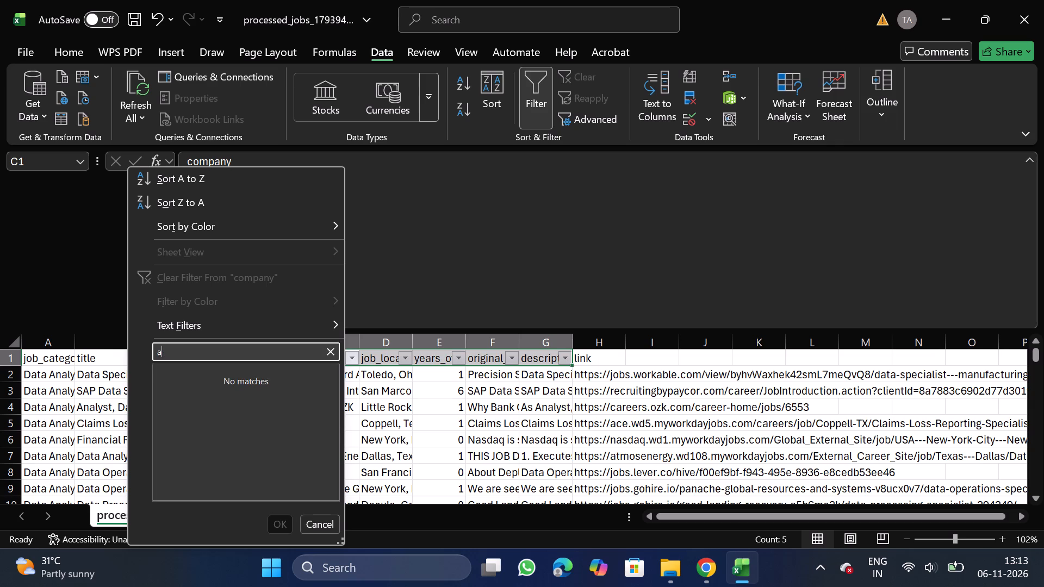
{"action": "type", "text": "in landem"}
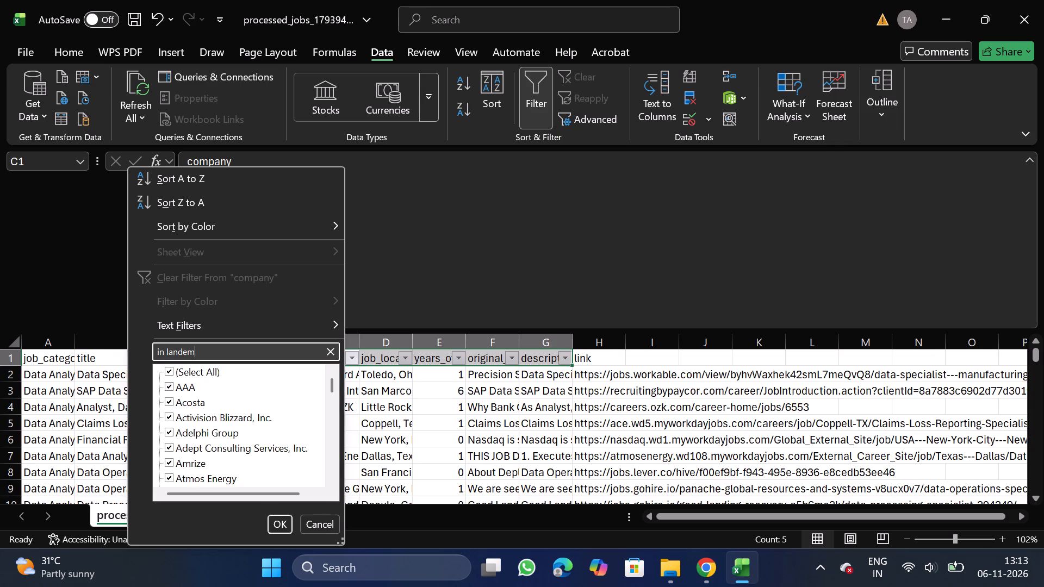
{"action": "left_click_drag", "start_coordinate": [320, 523], "coordinate": [541, 63]}
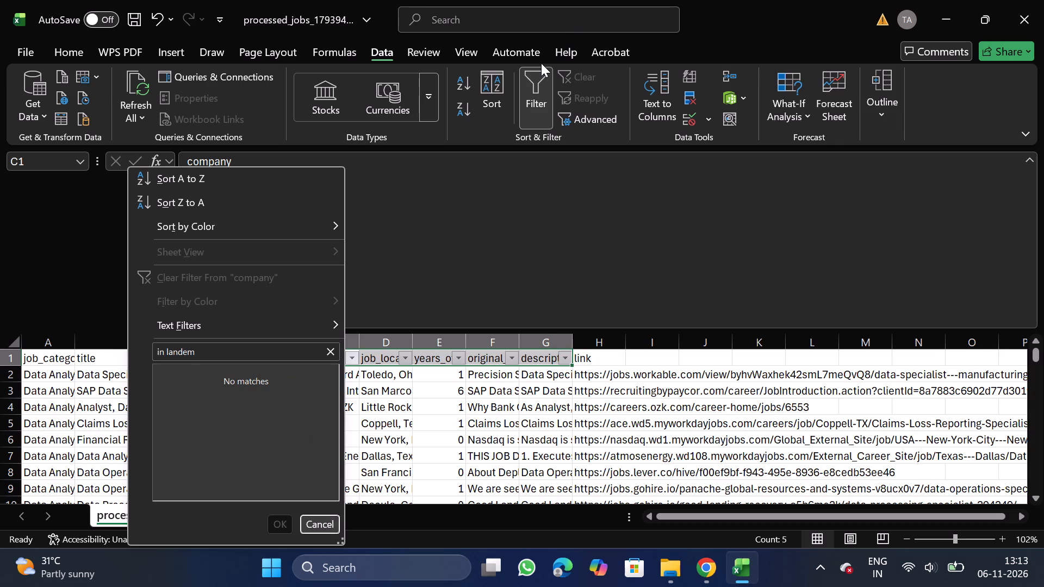
{"action": "left_click", "coordinate": [532, 85]}
Save the cleaned Data Analyst sheet as the CSV file DA_11_06 in the Daily Scraping jobs folder under Documents.
{"action": "left_click", "coordinate": [22, 54]}
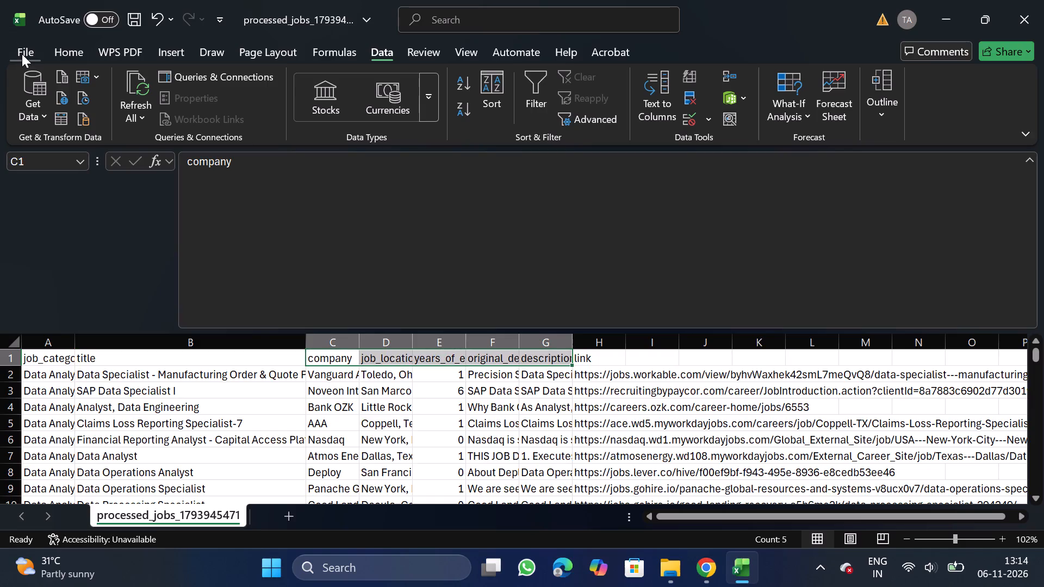
{"action": "double_click", "coordinate": [47, 271]}
{"action": "triple_click", "coordinate": [195, 449]}
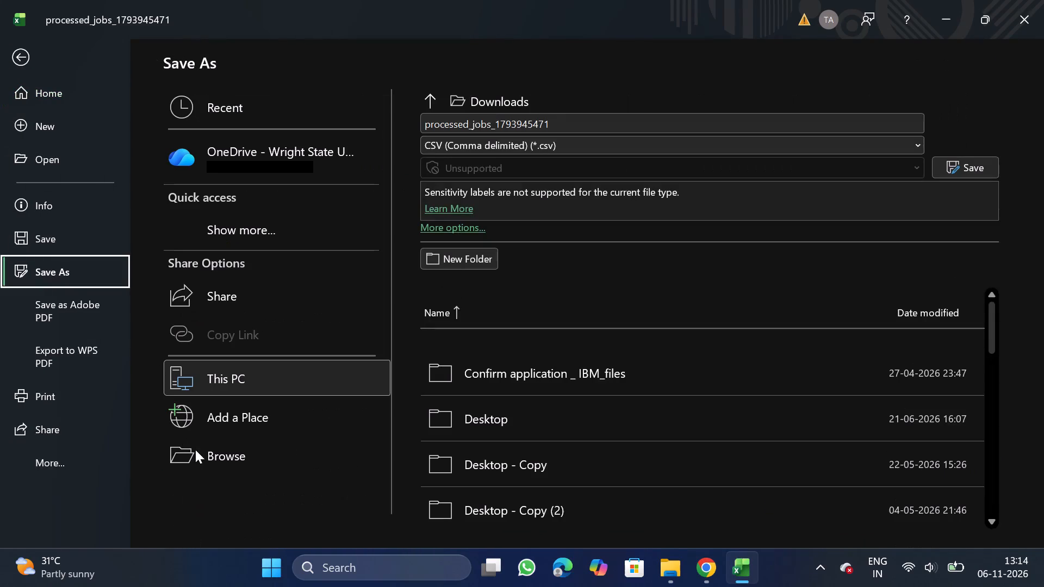
{"action": "double_click", "coordinate": [195, 449]}
{"action": "double_click", "coordinate": [74, 182]}
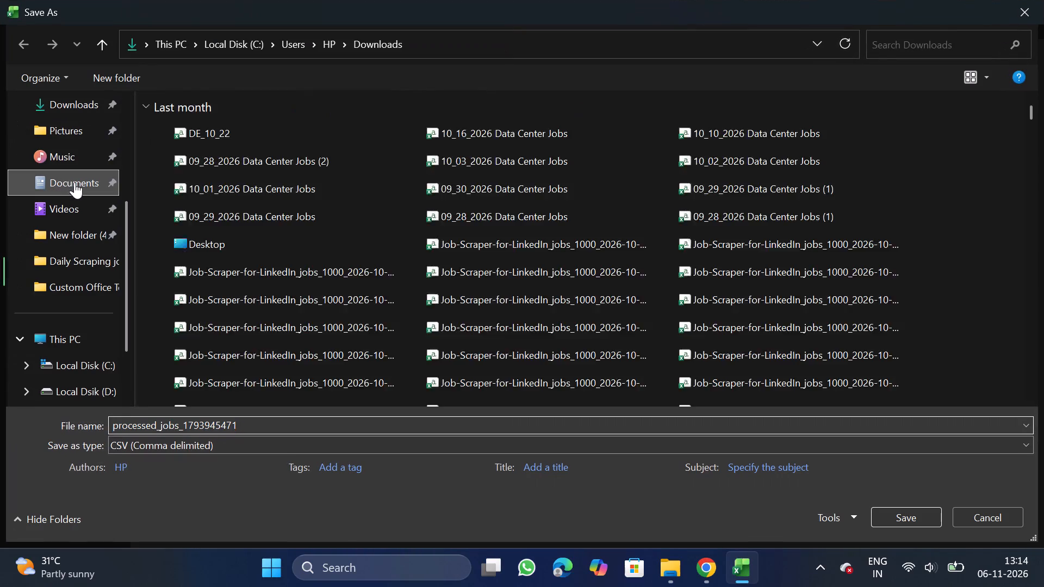
{"action": "double_click", "coordinate": [252, 177]}
{"action": "left_click", "coordinate": [264, 423]}
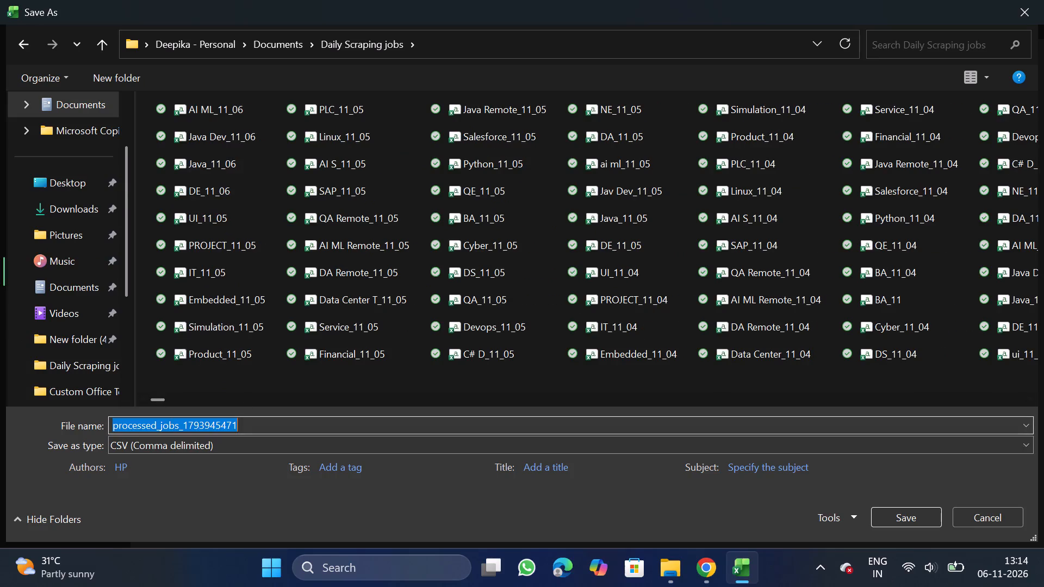
{"action": "key", "text": "BackSpace"}
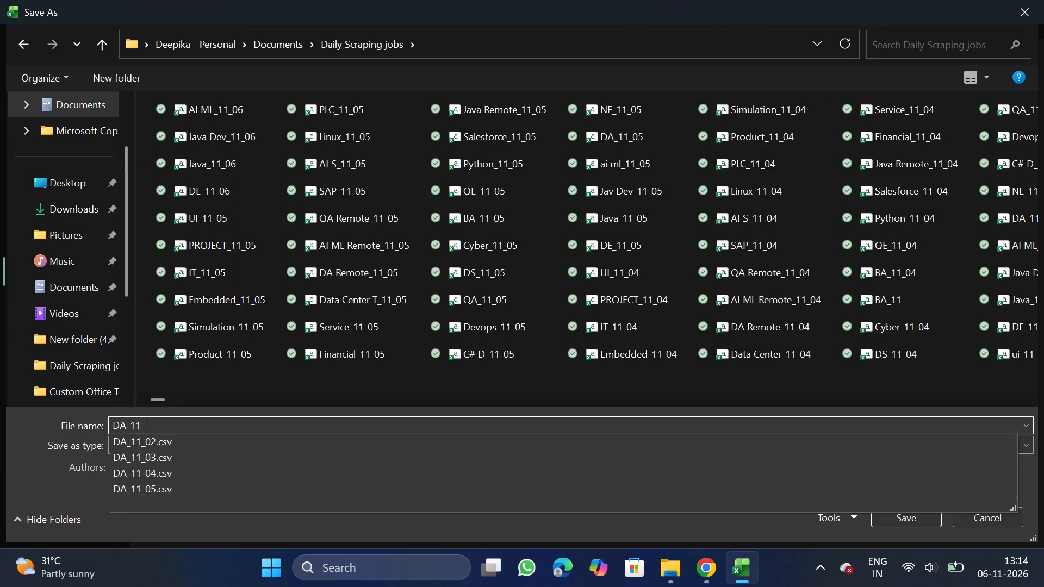
{"action": "key", "text": "BackSpace"}
{"action": "key", "text": "6"}
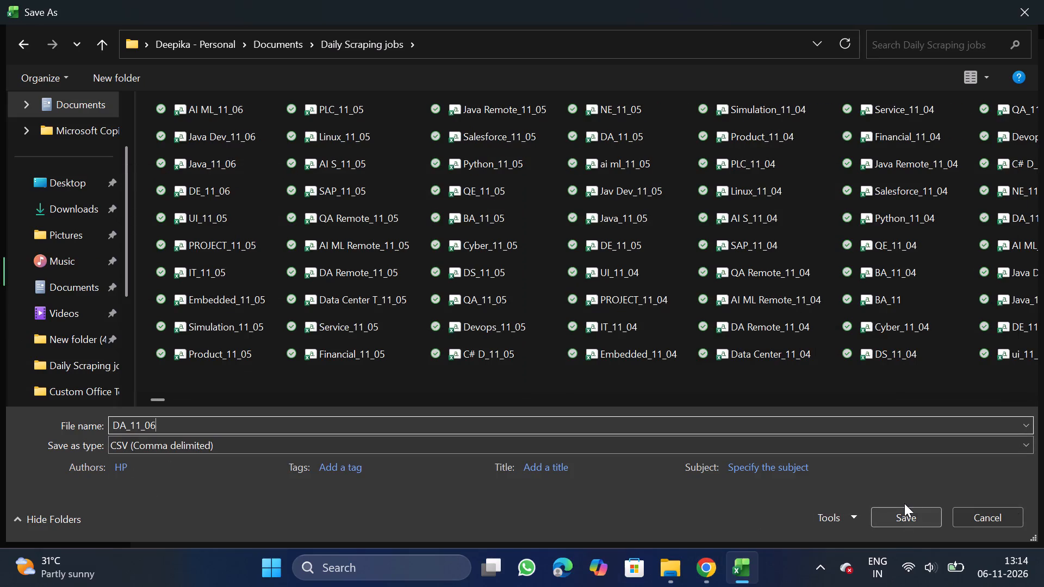
{"action": "left_click_drag", "start_coordinate": [904, 503], "coordinate": [896, 522]}
{"action": "left_click", "coordinate": [896, 522]}
Switch to NextGenApply in Chrome and choose DA_11_06.csv from the Daily Scraping jobs folder for the bulk job upload.
{"action": "left_click", "coordinate": [712, 565]}
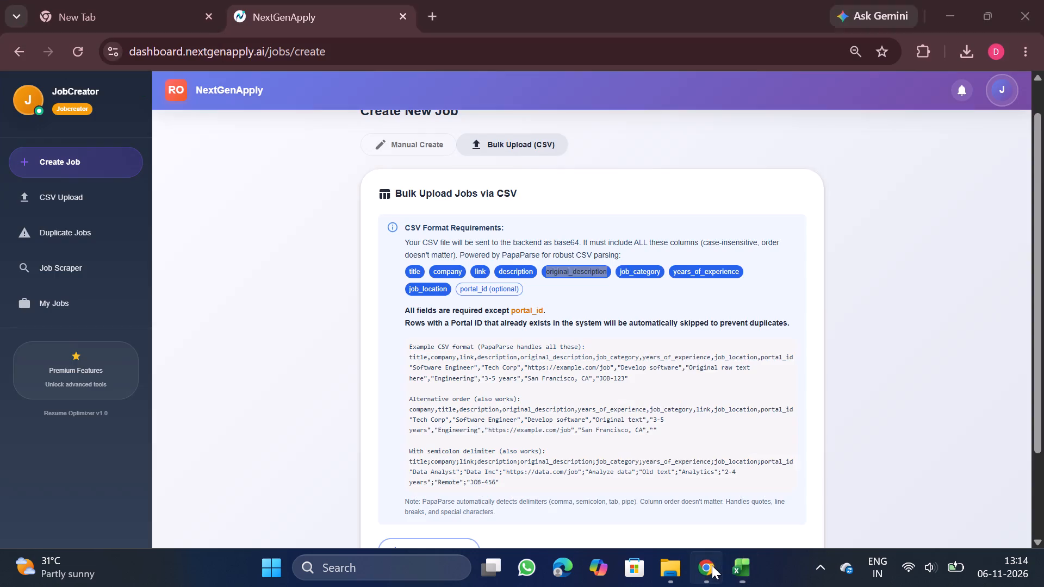
{"action": "scroll", "coordinate": [434, 429], "scroll_direction": "down", "scroll_amount": 1}
{"action": "left_click", "coordinate": [432, 435]}
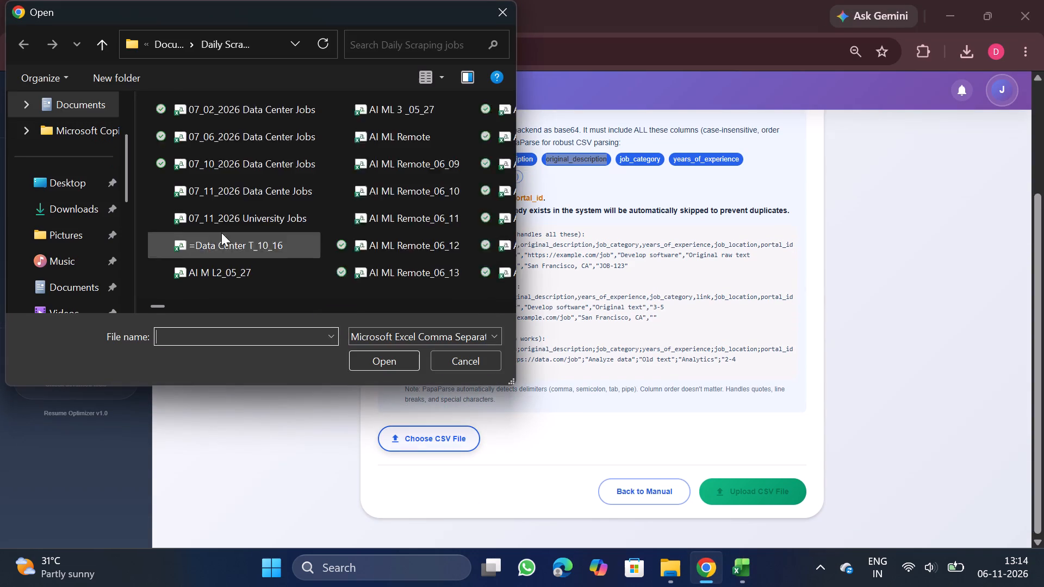
{"action": "double_click", "coordinate": [216, 108]}
{"action": "scroll", "coordinate": [495, 367], "scroll_direction": "down", "scroll_amount": 1}
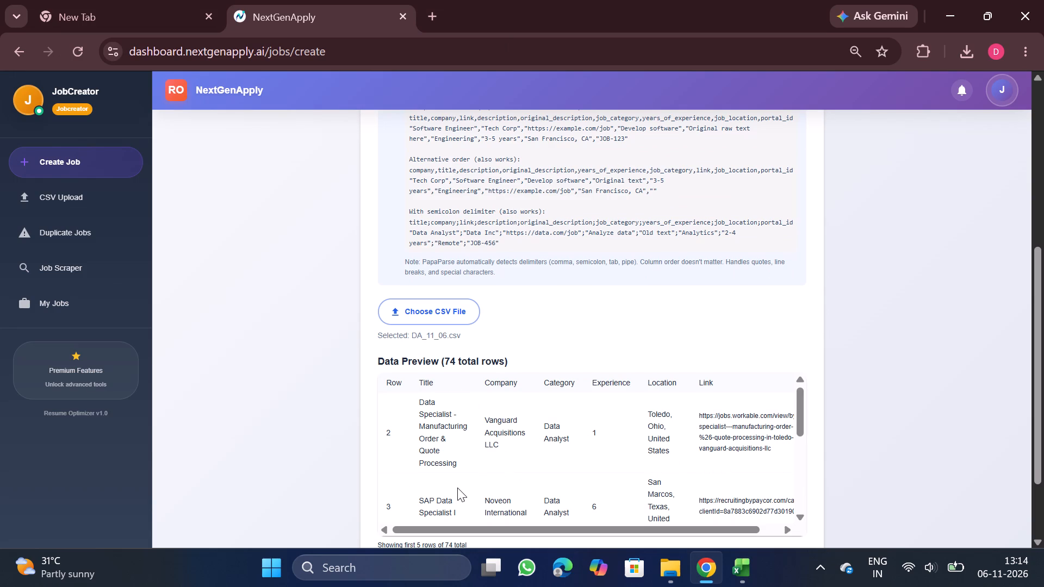
{"action": "scroll", "coordinate": [457, 488], "scroll_direction": "down", "scroll_amount": 1}
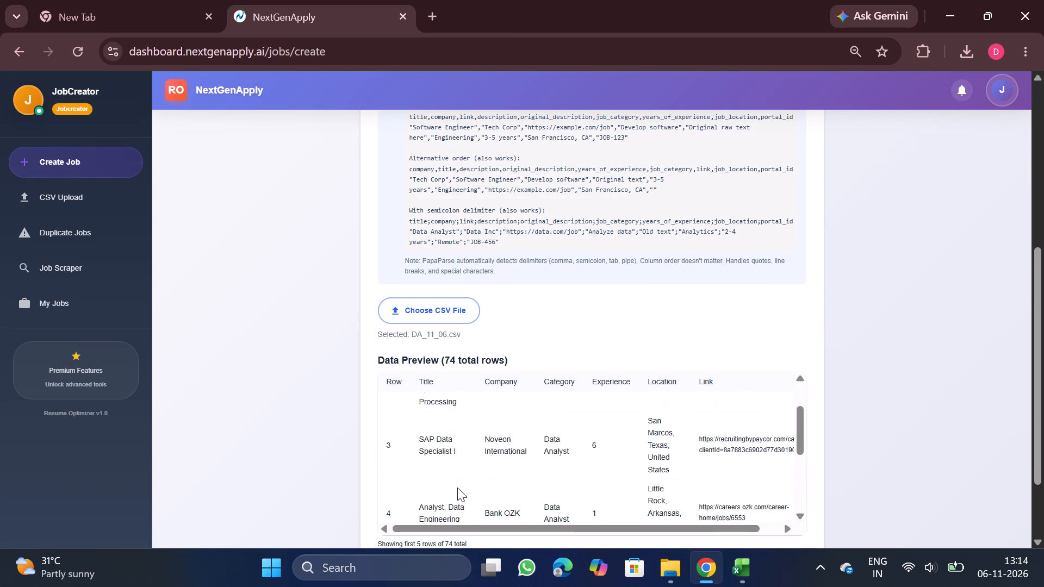
{"action": "scroll", "coordinate": [457, 488], "scroll_direction": "down", "scroll_amount": 2}
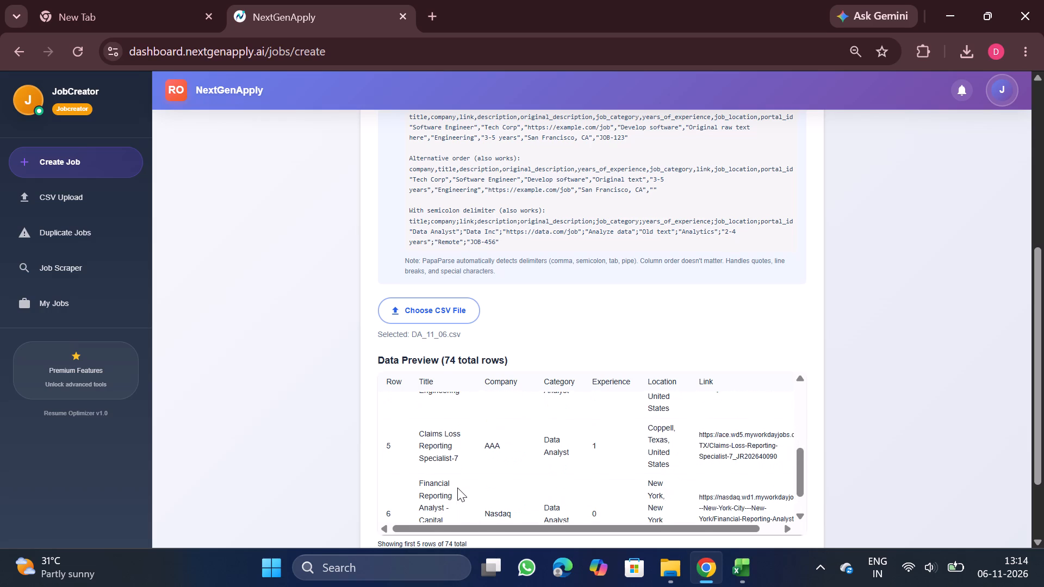
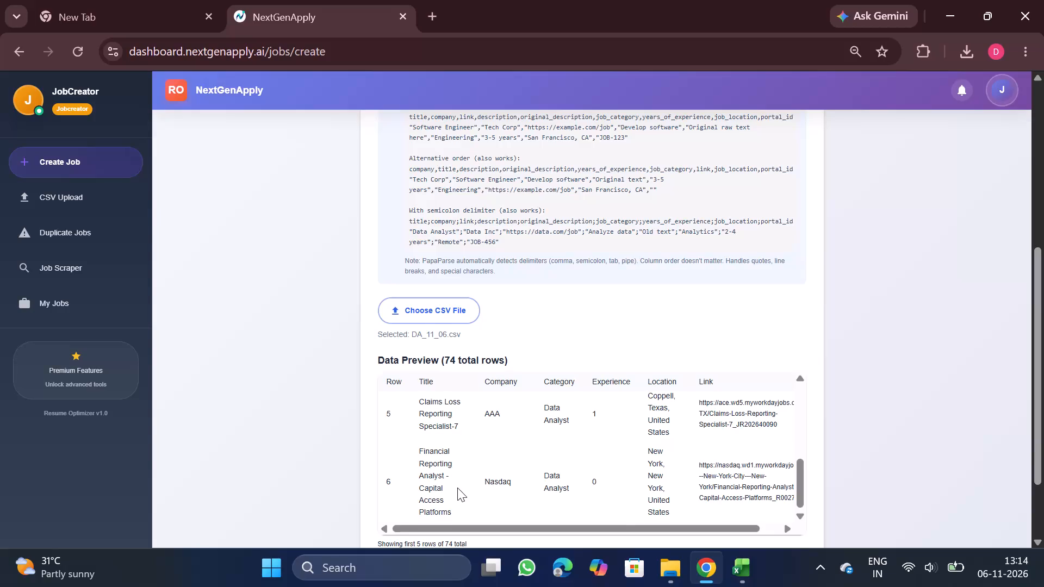
Upload the selected DA_11_06.csv file as bulk jobs.
{"action": "scroll", "coordinate": [457, 488], "scroll_direction": "down", "scroll_amount": 1}
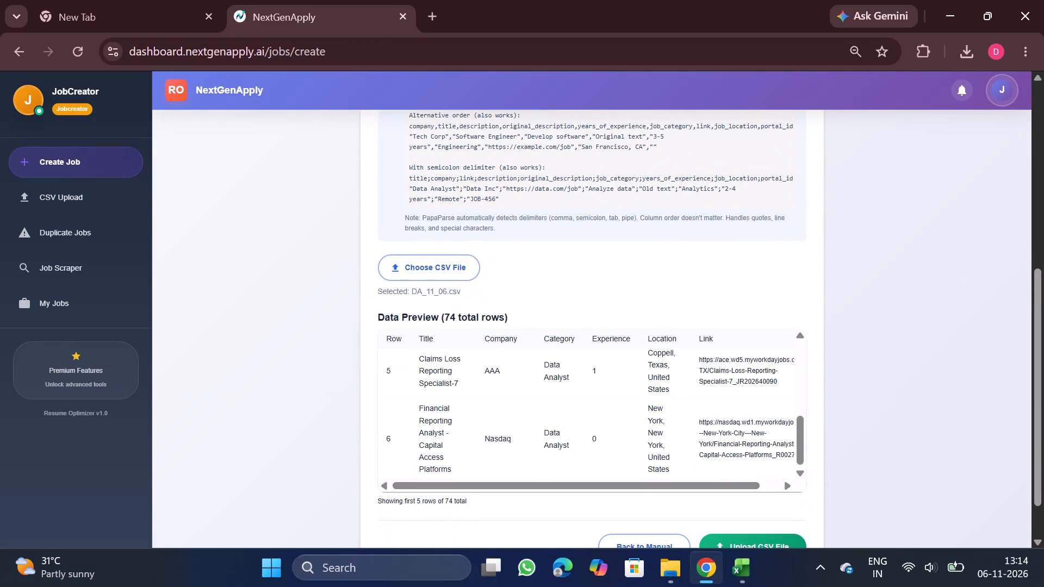
{"action": "scroll", "coordinate": [724, 458], "scroll_direction": "down", "scroll_amount": 1}
{"action": "left_click", "coordinate": [745, 489]}
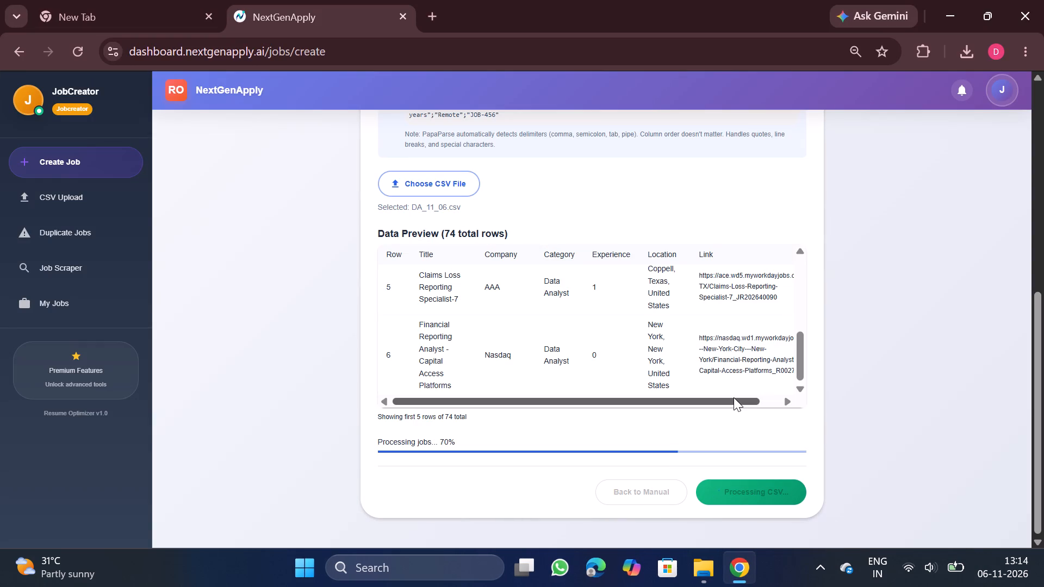
{"action": "scroll", "coordinate": [747, 389], "scroll_direction": "up", "scroll_amount": 5}
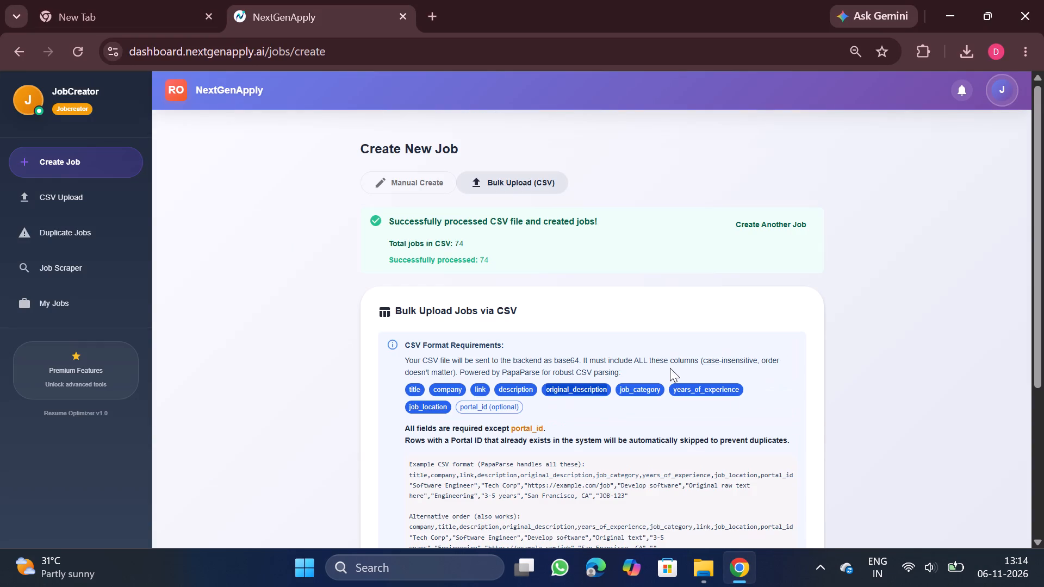
Download the processed Network Engineer file #4885 from the CSV upload history and open it in Excel.
{"action": "left_click", "coordinate": [97, 209]}
{"action": "scroll", "coordinate": [433, 249], "scroll_direction": "up", "scroll_amount": 5}
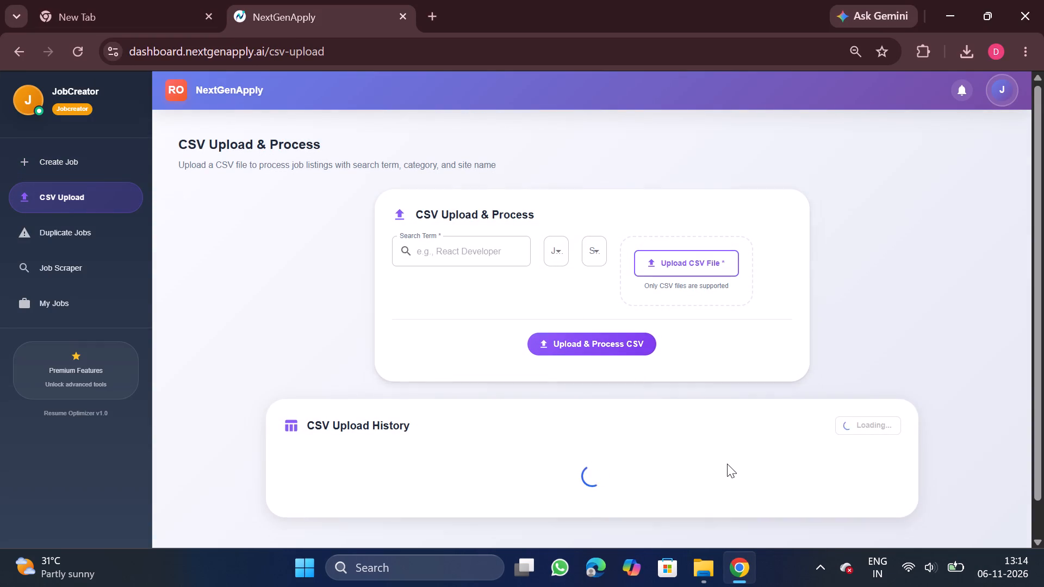
{"action": "scroll", "coordinate": [727, 464], "scroll_direction": "down", "scroll_amount": 2}
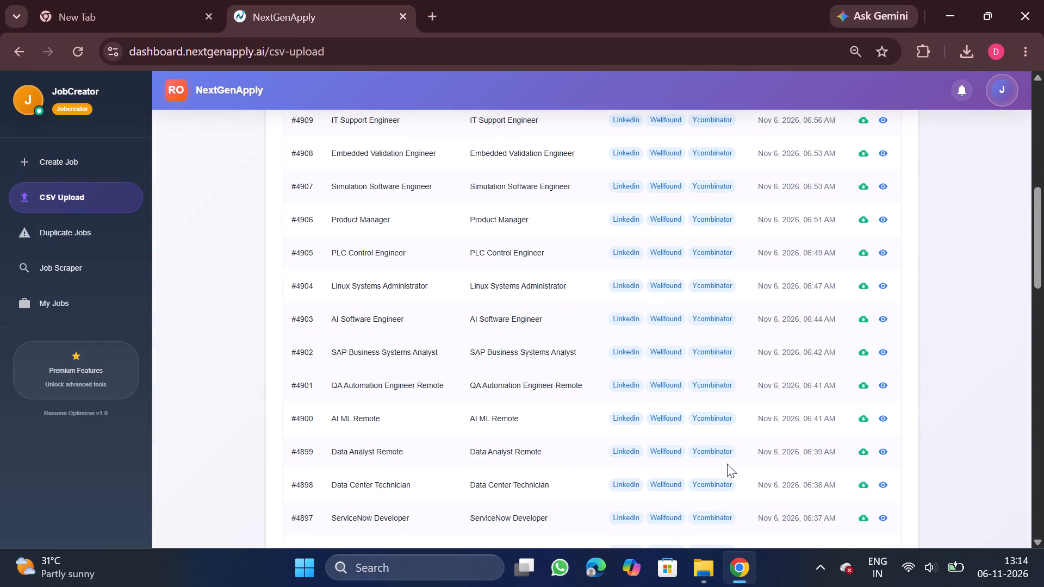
{"action": "scroll", "coordinate": [727, 464], "scroll_direction": "down", "scroll_amount": 4}
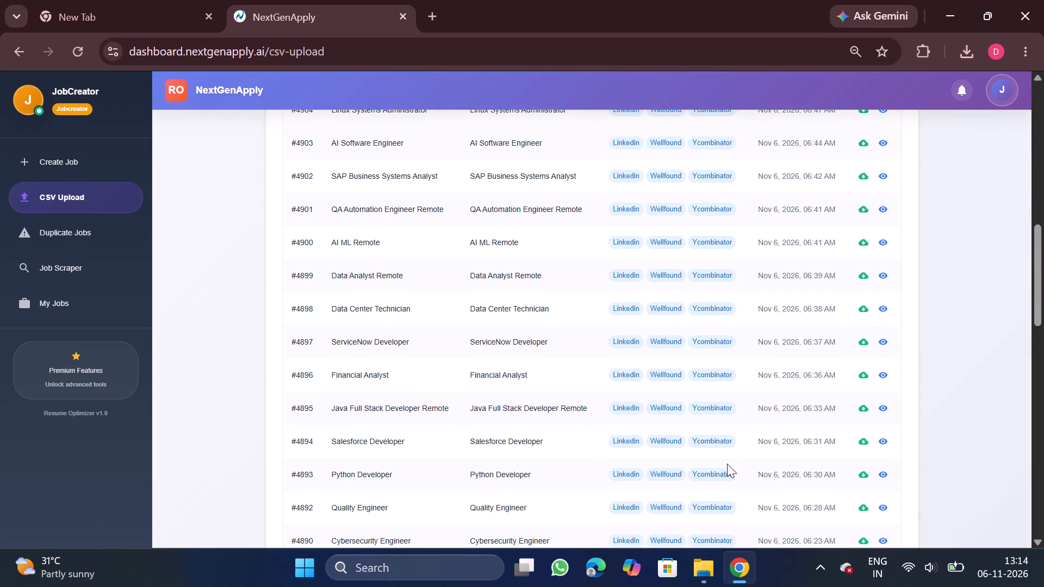
{"action": "scroll", "coordinate": [727, 464], "scroll_direction": "down", "scroll_amount": 2}
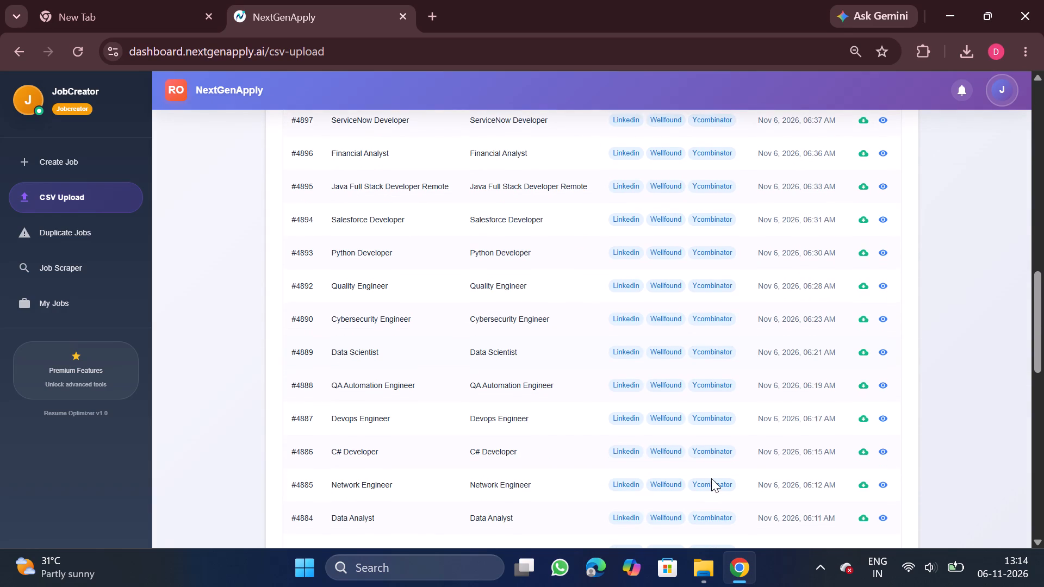
{"action": "left_click", "coordinate": [859, 483]}
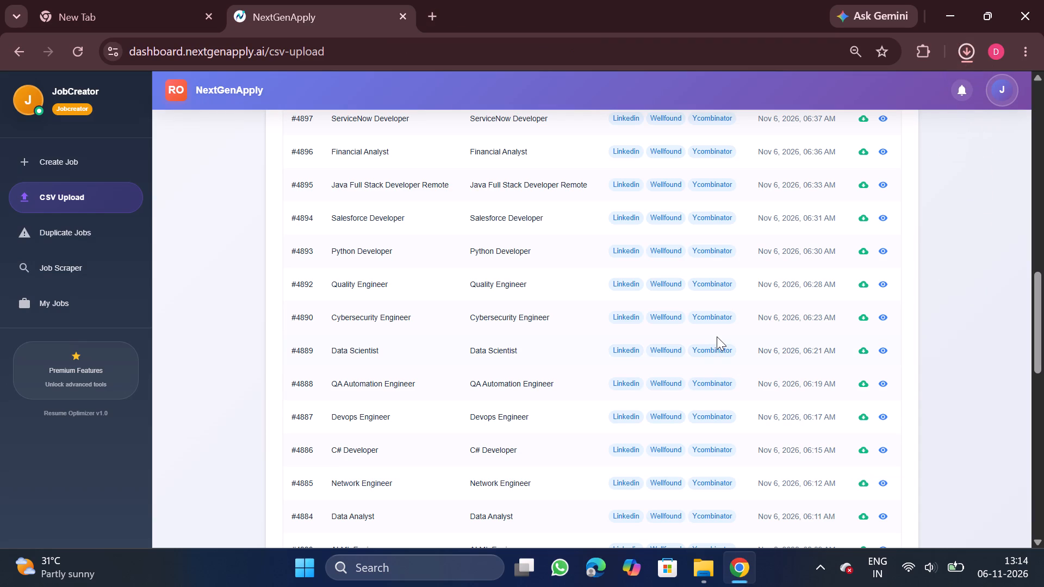
{"action": "left_click", "coordinate": [813, 86]}
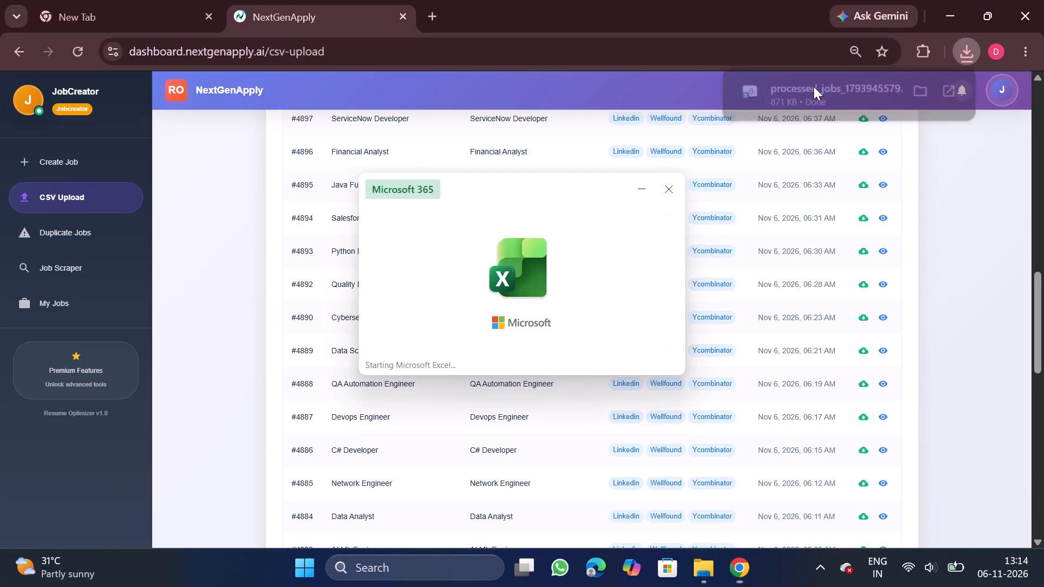
Remove duplicate rows from the whole Network Engineer sheet, comparing only the company column.
{"action": "left_click", "coordinate": [293, 458]}
{"action": "key", "text": "ctrl+a"}
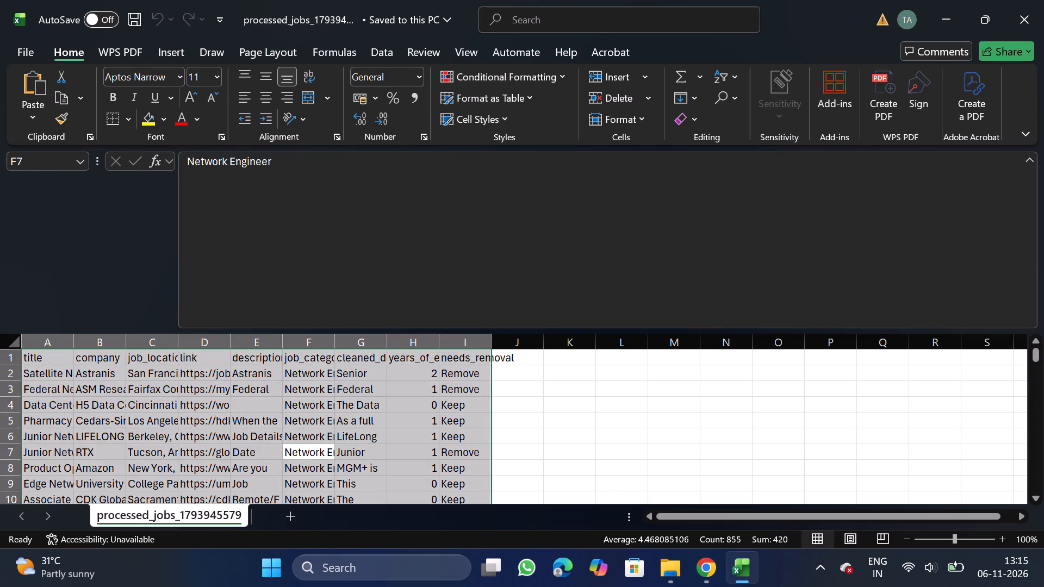
{"action": "left_click", "coordinate": [383, 61]}
{"action": "left_click", "coordinate": [687, 105]}
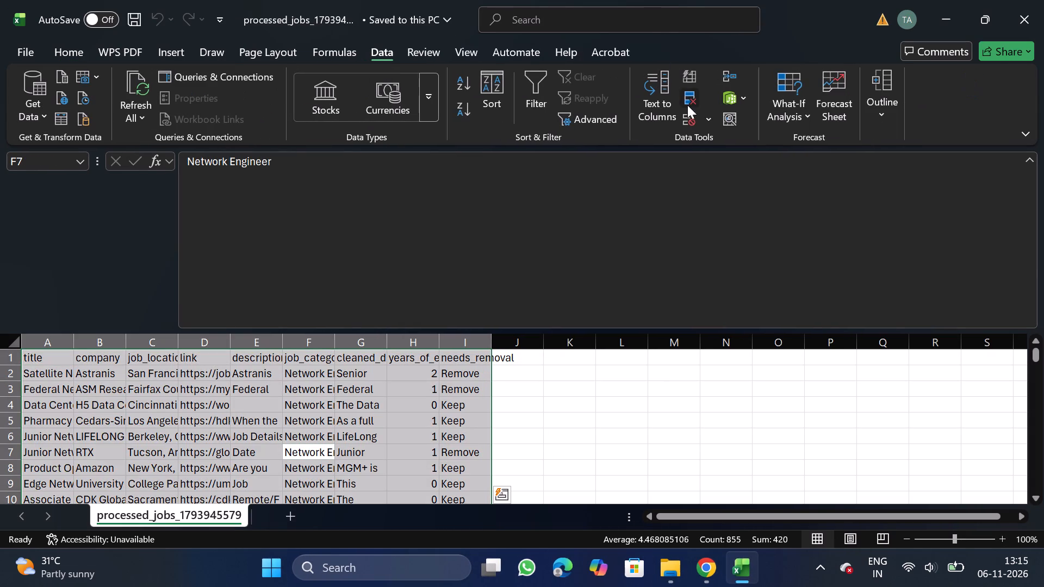
{"action": "left_click", "coordinate": [232, 245]}
{"action": "left_click", "coordinate": [117, 320]}
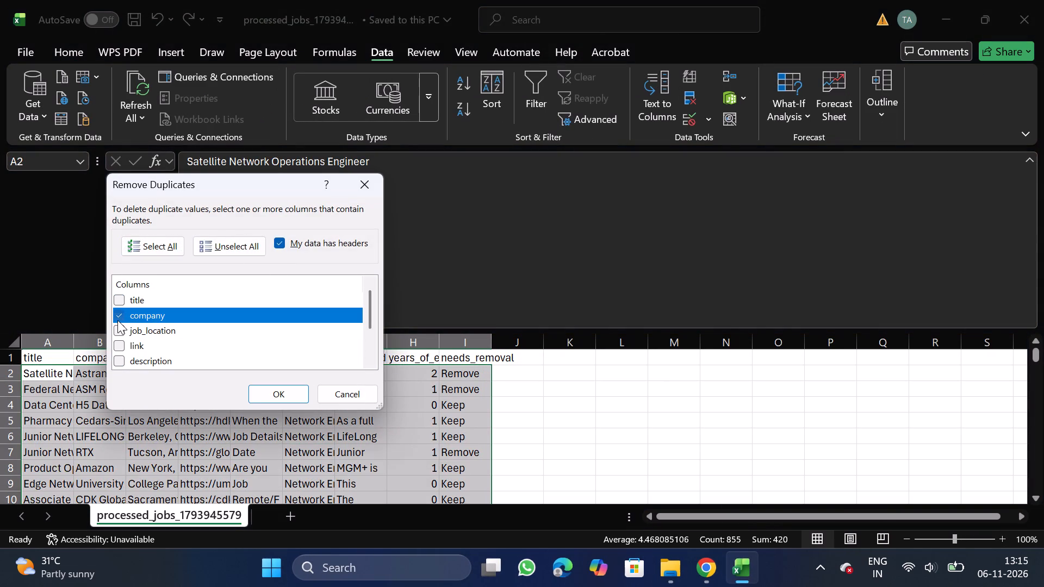
{"action": "left_click", "coordinate": [250, 396]}
{"action": "left_click", "coordinate": [641, 322]}
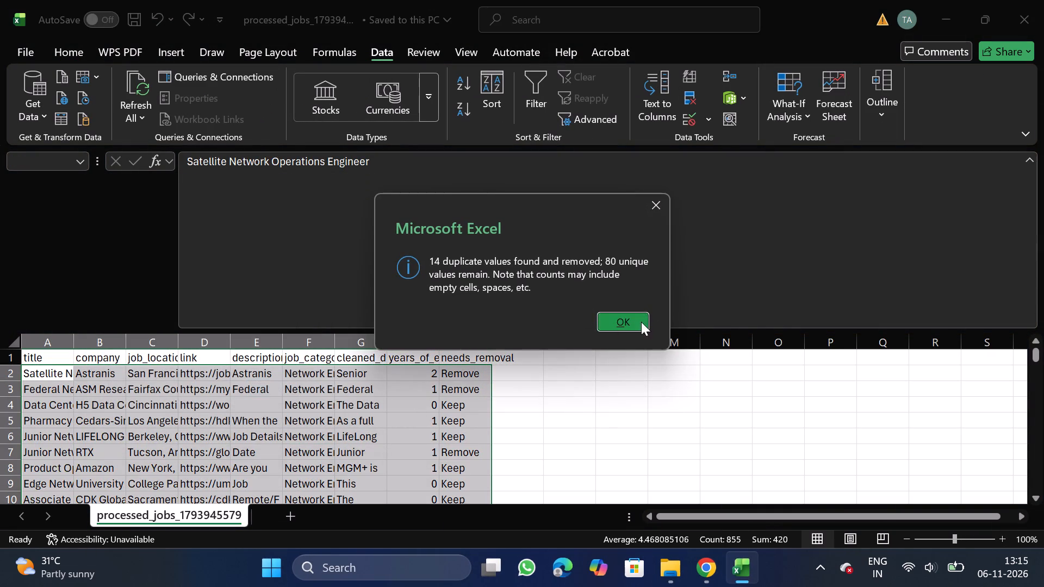
Filter needs_removal to Remove, delete all the matching rows, and switch filtering off.
{"action": "left_click", "coordinate": [458, 359]}
{"action": "left_click", "coordinate": [532, 94]}
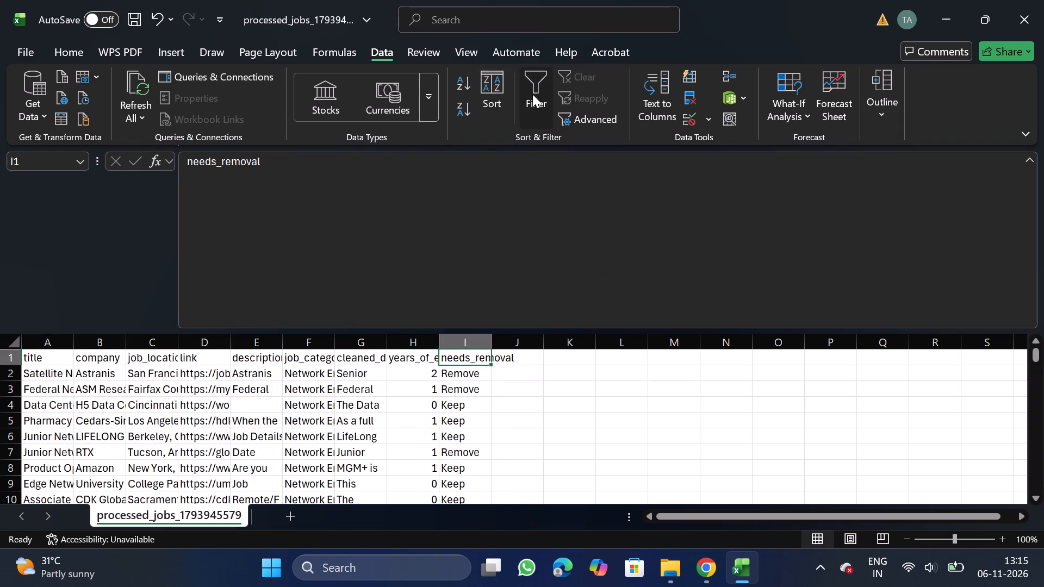
{"action": "left_click", "coordinate": [483, 357]}
{"action": "left_click", "coordinate": [310, 389]}
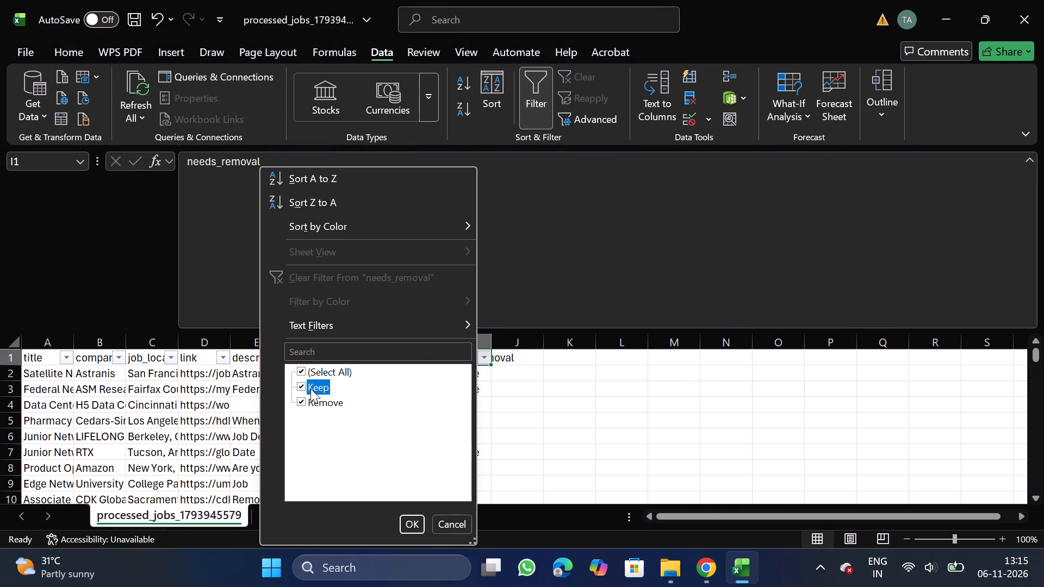
{"action": "left_click", "coordinate": [414, 528]}
{"action": "left_click", "coordinate": [0, 376]}
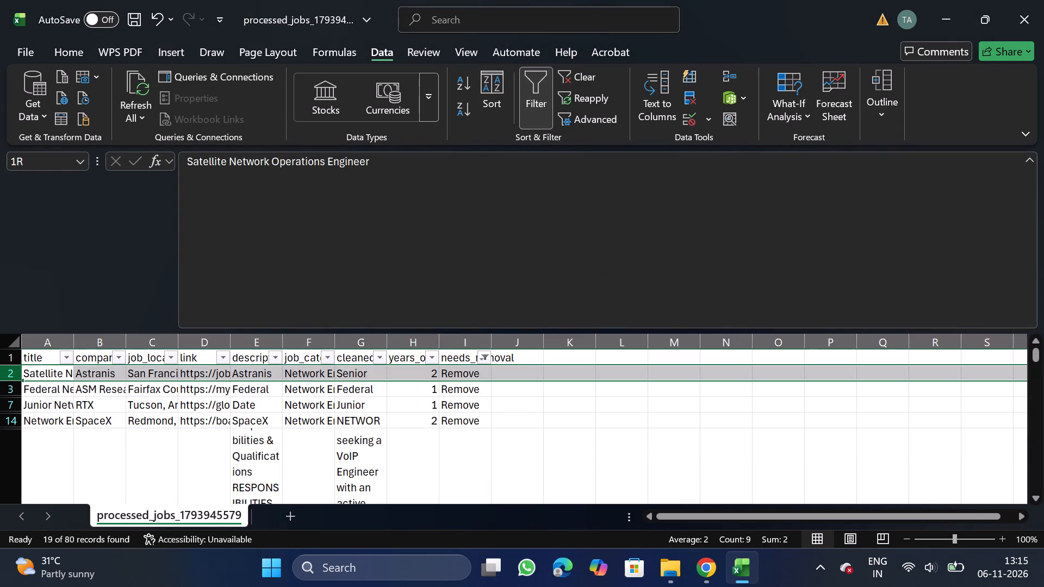
{"action": "key", "text": "ctrl+shift+Down"}
{"action": "right_click", "coordinate": [133, 430]}
{"action": "left_click", "coordinate": [217, 298]}
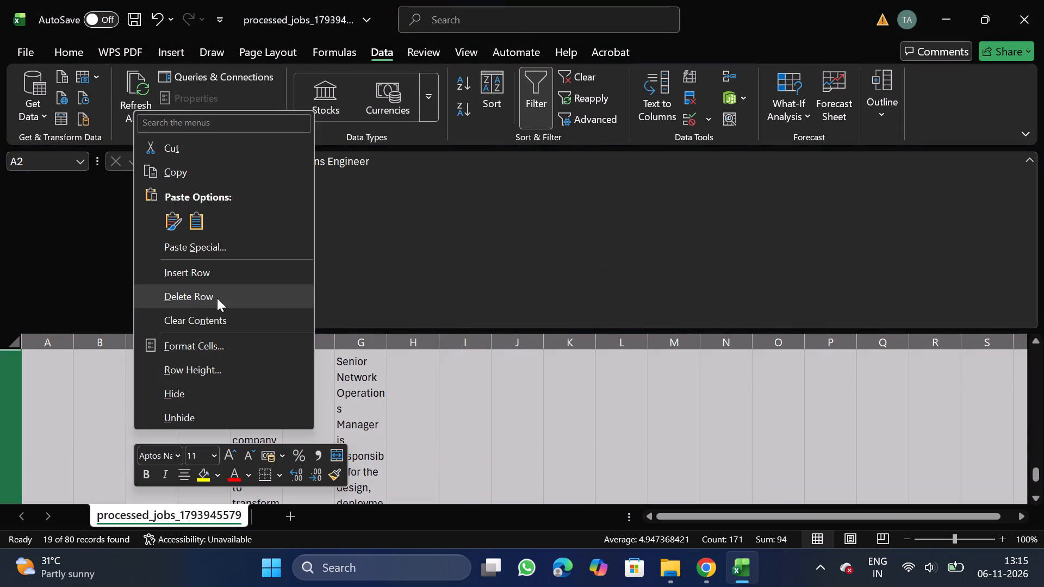
{"action": "left_click", "coordinate": [532, 89]}
Filter years_of_experience to 9, 10 and 11, delete all the matching rows, and switch filtering off.
{"action": "left_click_drag", "start_coordinate": [405, 354], "coordinate": [548, 22]}
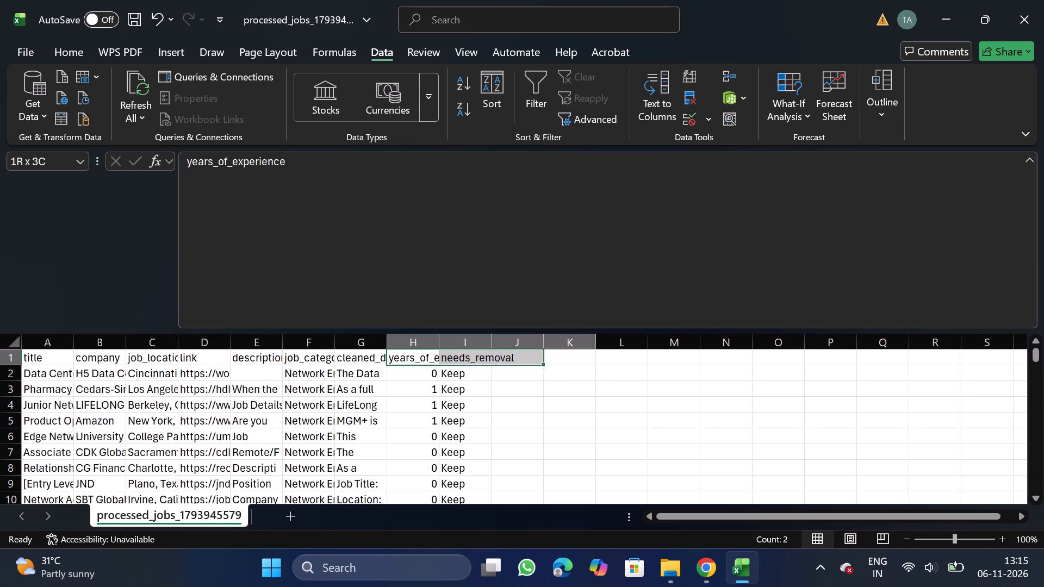
{"action": "left_click_drag", "start_coordinate": [548, 22], "coordinate": [537, 97]}
{"action": "left_click", "coordinate": [537, 97]}
{"action": "left_click", "coordinate": [432, 361]}
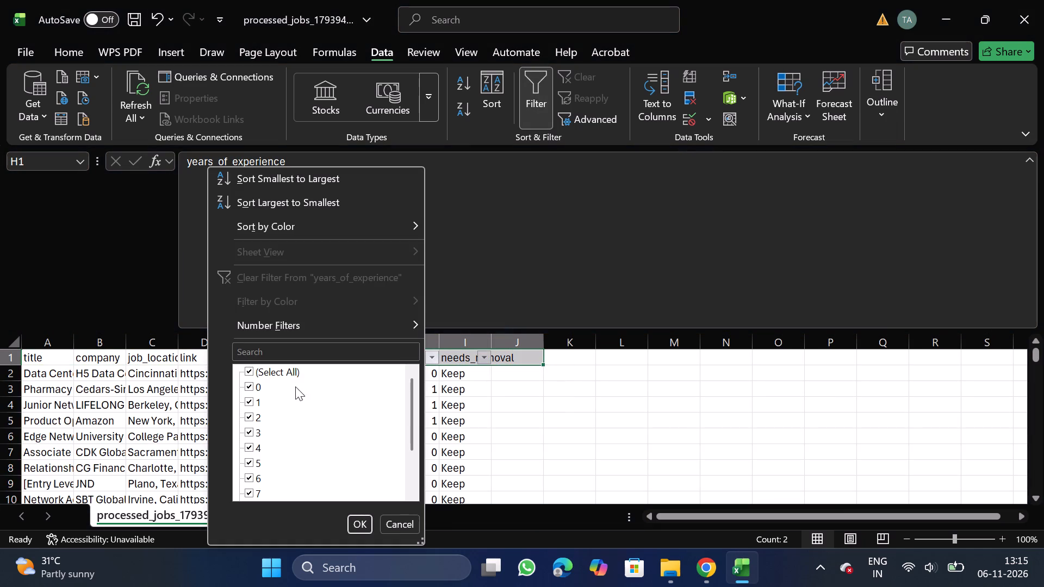
{"action": "left_click", "coordinate": [287, 378]}
{"action": "scroll", "coordinate": [257, 477], "scroll_direction": "down", "scroll_amount": 1}
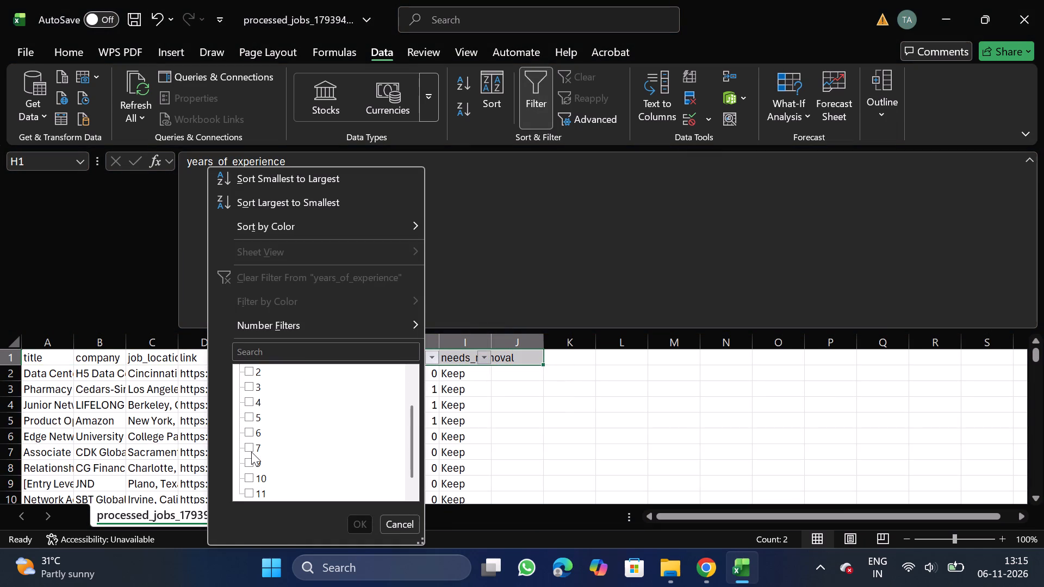
{"action": "left_click", "coordinate": [249, 449]}
{"action": "left_click", "coordinate": [249, 463]}
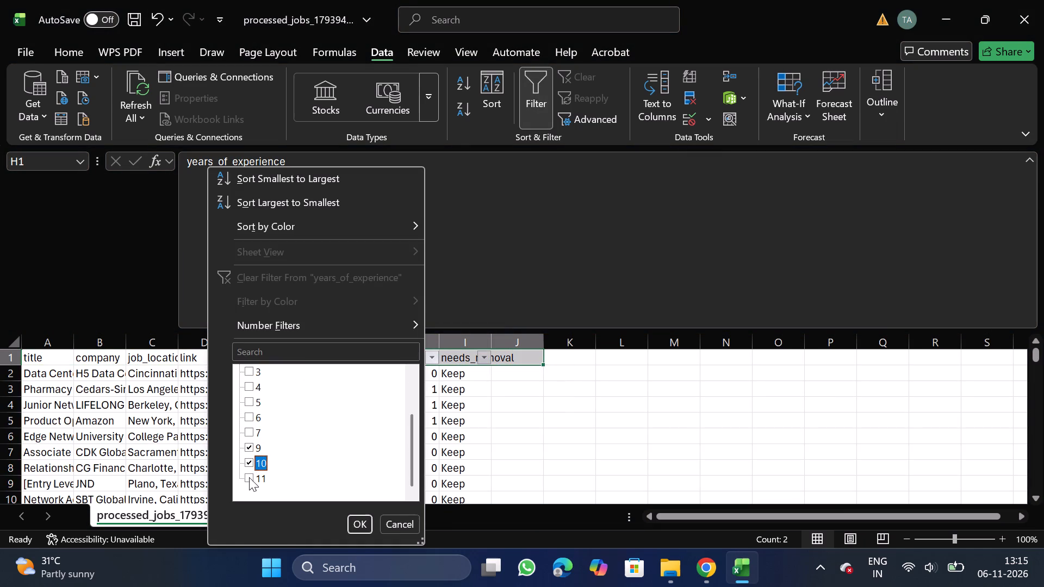
{"action": "left_click", "coordinate": [248, 481]}
{"action": "left_click", "coordinate": [361, 529]}
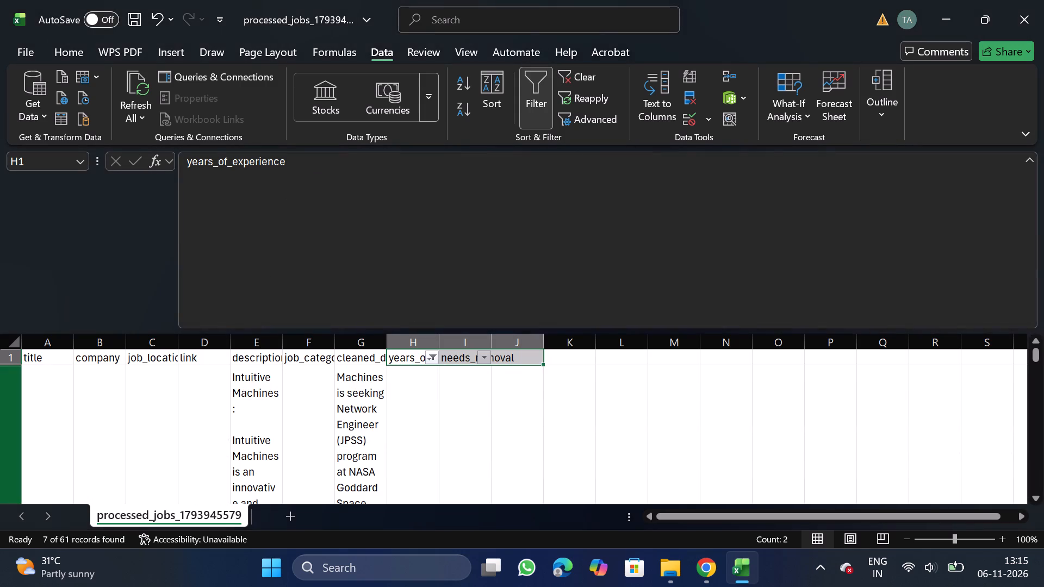
{"action": "left_click", "coordinate": [0, 395]}
{"action": "key", "text": "ctrl+shift+Down"}
{"action": "right_click", "coordinate": [158, 458]}
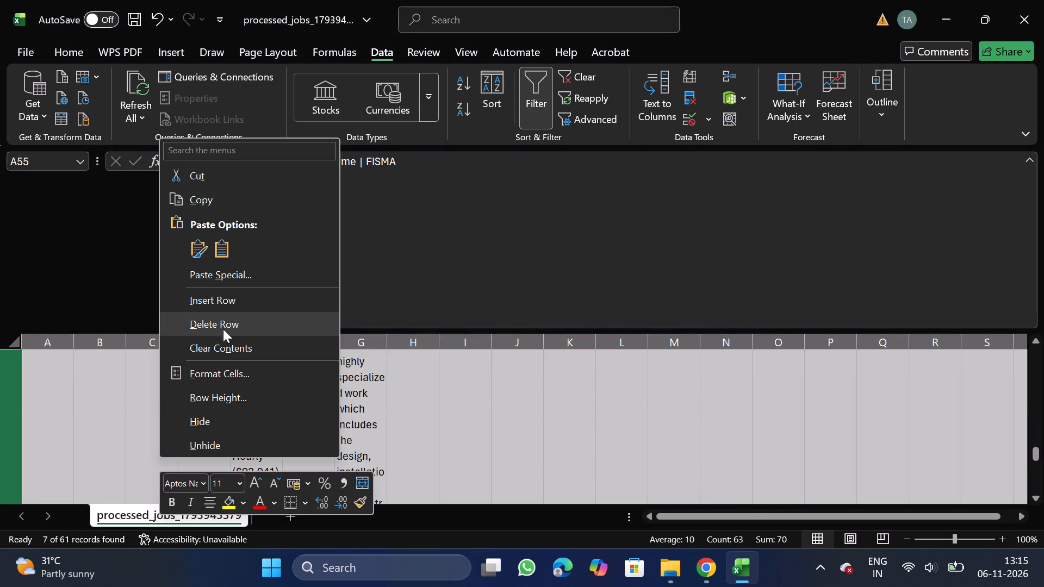
{"action": "left_click", "coordinate": [235, 323]}
{"action": "left_click", "coordinate": [535, 101]}
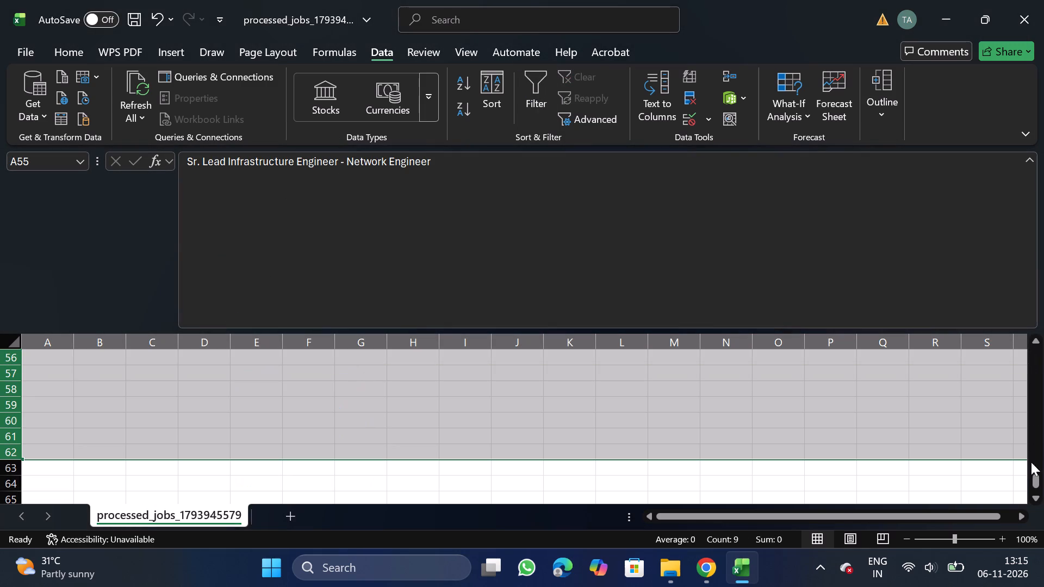
Delete the needs_removal column.
{"action": "left_click_drag", "start_coordinate": [1036, 478], "coordinate": [1017, 226]}
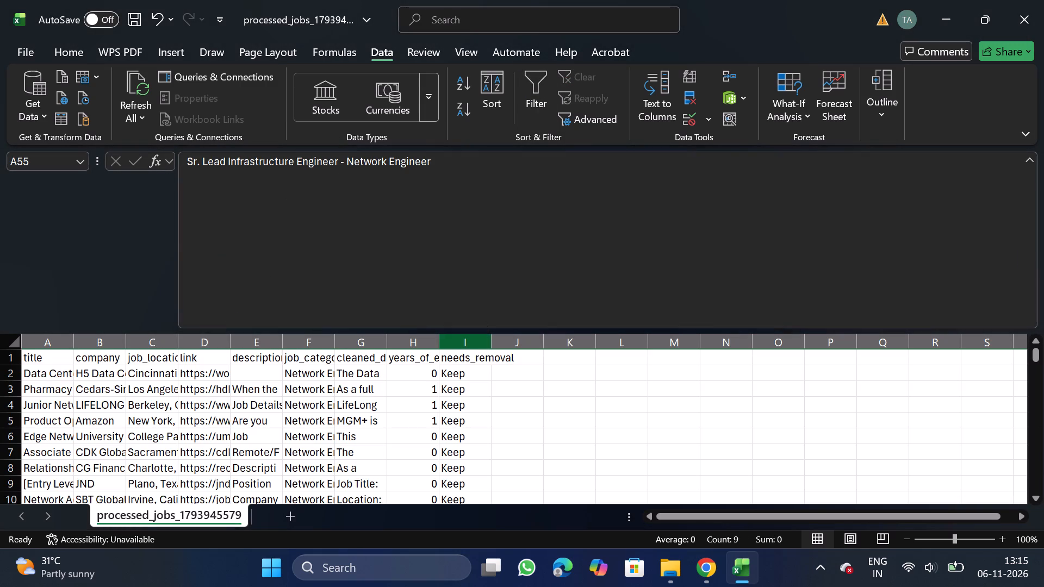
{"action": "left_click", "coordinate": [463, 339]}
{"action": "right_click", "coordinate": [470, 428]}
{"action": "left_click", "coordinate": [551, 297]}
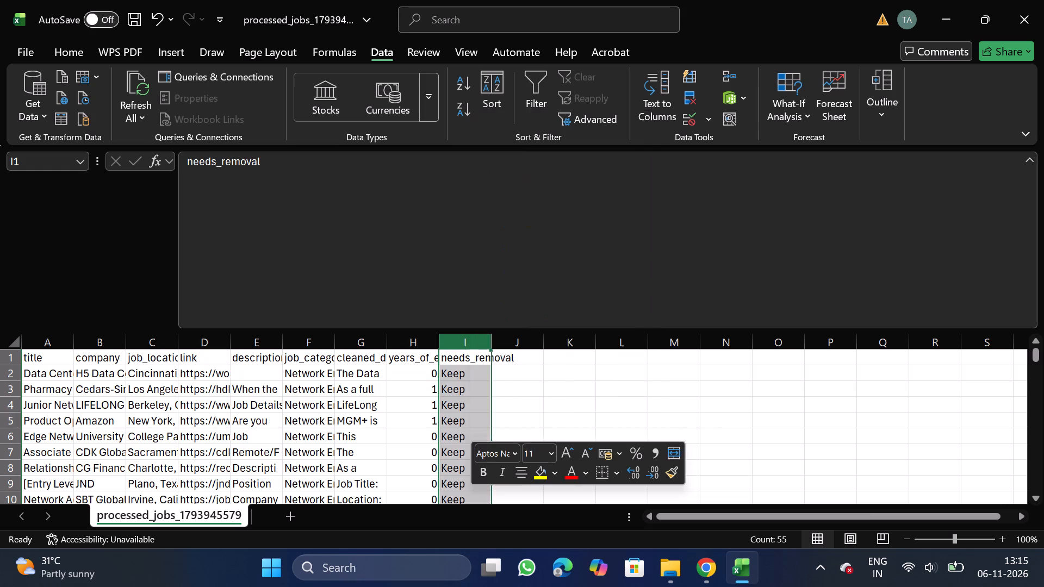
Move the job_category column in front of the title column as the first column.
{"action": "left_click", "coordinate": [359, 345]}
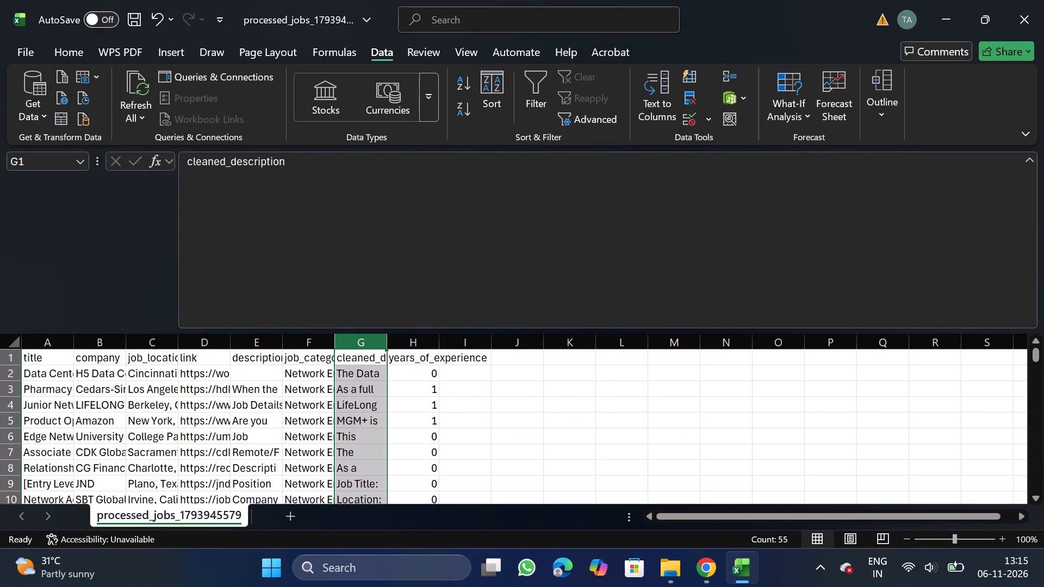
{"action": "left_click", "coordinate": [315, 342]}
{"action": "key", "text": "ctrl+x"}
{"action": "left_click", "coordinate": [48, 345]}
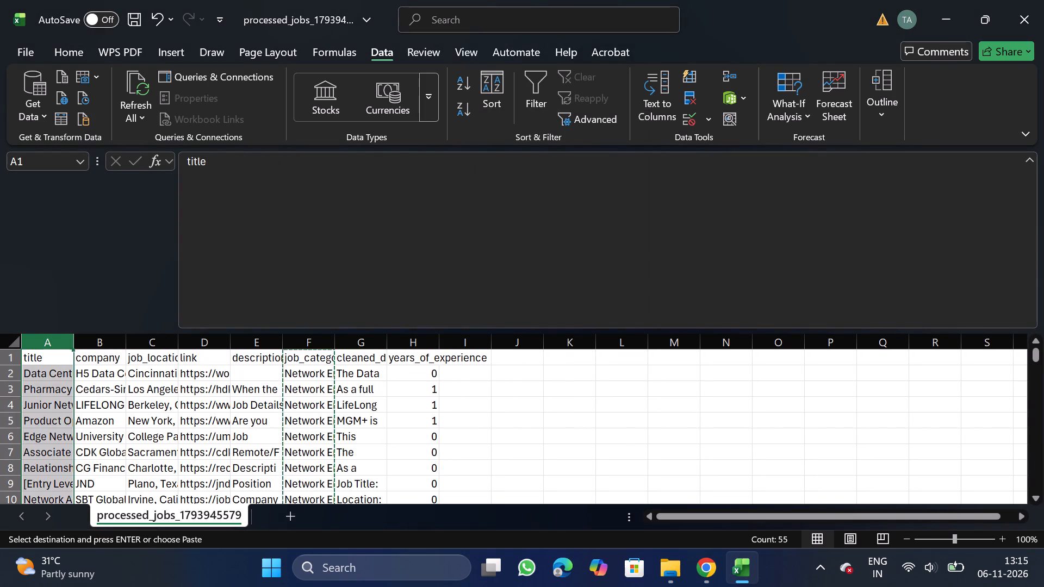
{"action": "left_click", "coordinate": [48, 442]}
{"action": "left_click_drag", "start_coordinate": [42, 342], "coordinate": [45, 394]}
{"action": "left_click", "coordinate": [45, 394]}
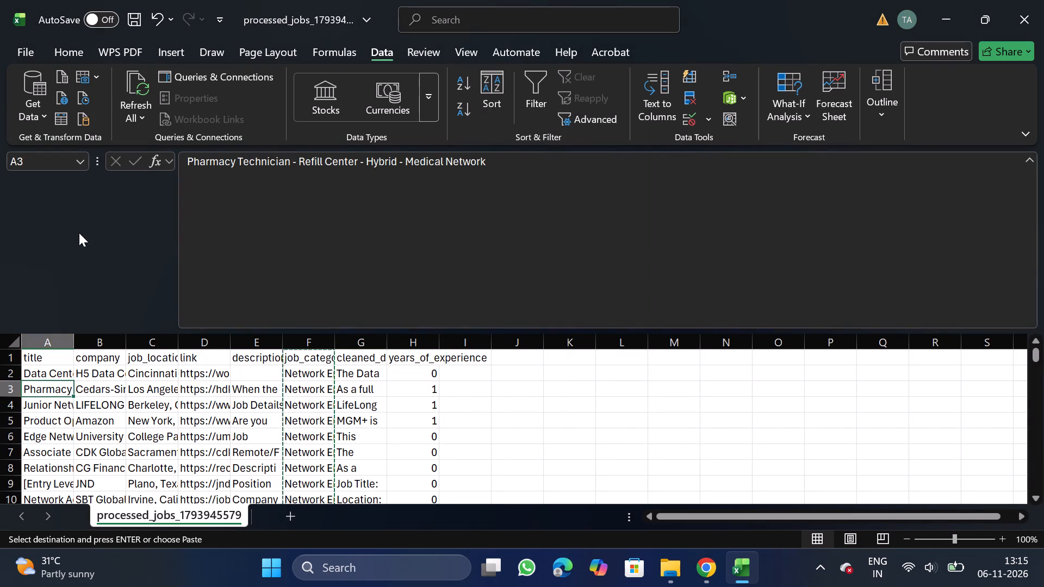
{"action": "left_click_drag", "start_coordinate": [48, 347], "coordinate": [41, 425]}
{"action": "right_click", "coordinate": [41, 425]}
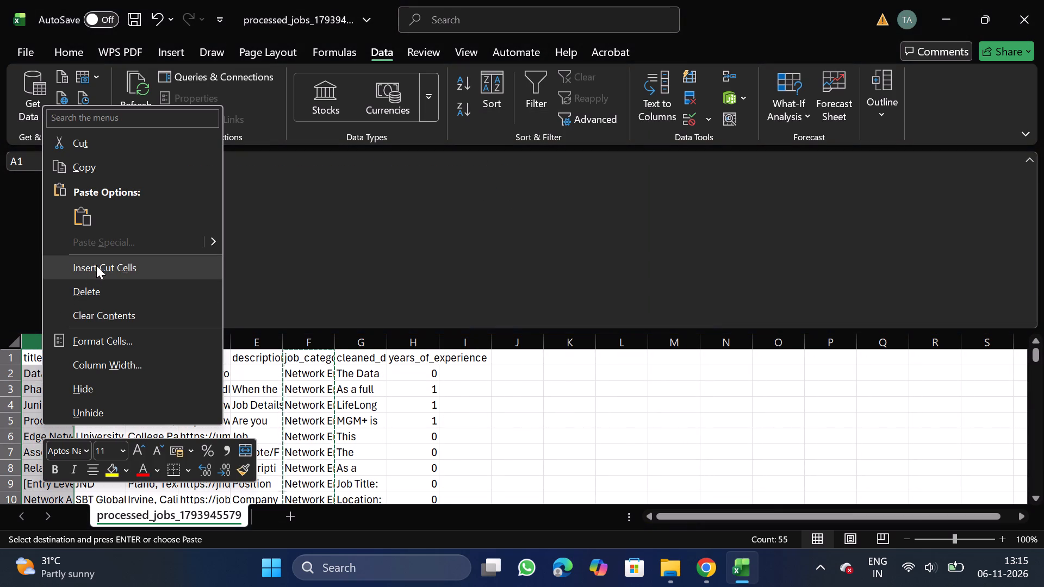
{"action": "left_click", "coordinate": [98, 265]}
Turn off text wrapping for the description and cleaned_description columns.
{"action": "left_click", "coordinate": [303, 340]}
{"action": "key", "text": "shift+Right"}
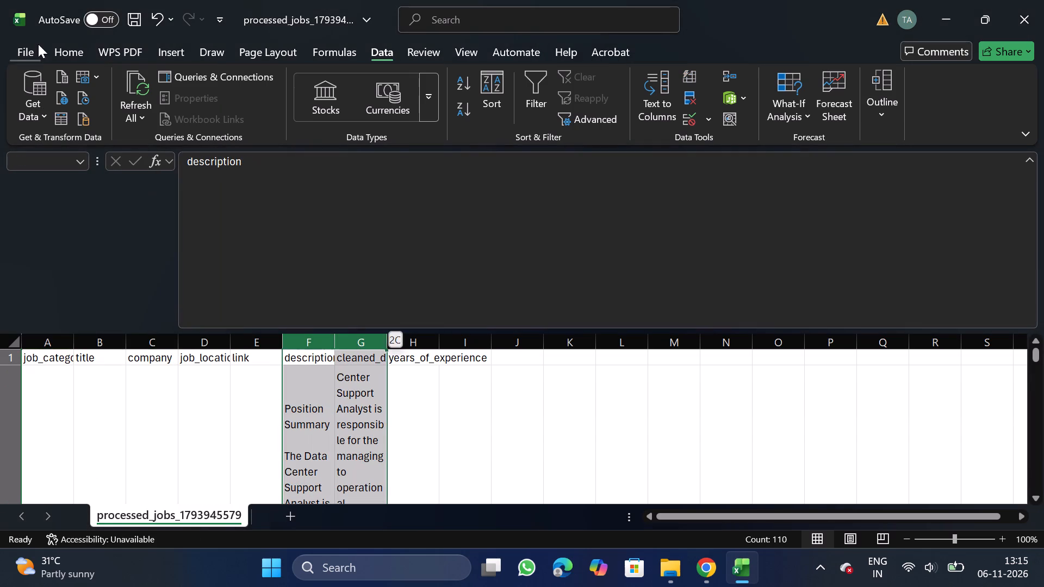
{"action": "left_click", "coordinate": [65, 53]}
{"action": "left_click", "coordinate": [343, 141]}
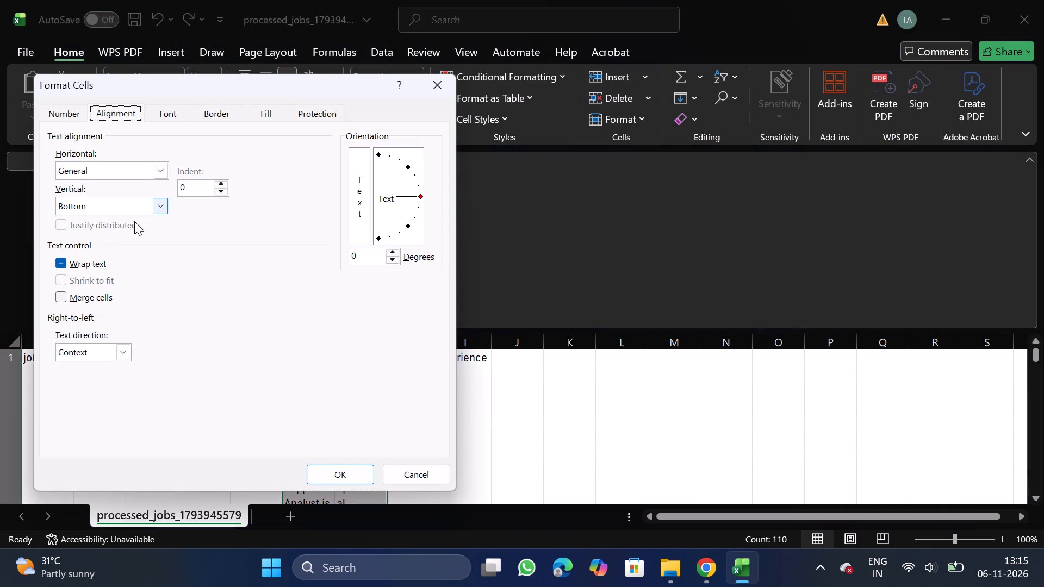
{"action": "double_click", "coordinate": [92, 260]}
{"action": "left_click", "coordinate": [330, 464]}
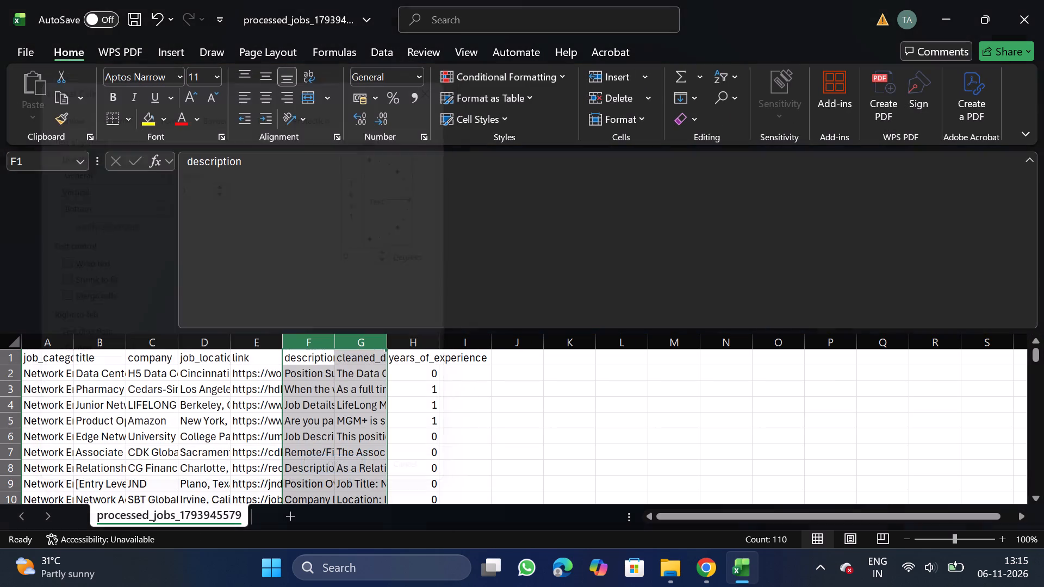
Move the link column to the end of the table, after years_of_experience.
{"action": "left_click", "coordinate": [256, 343]}
{"action": "key", "text": "ctrl+x"}
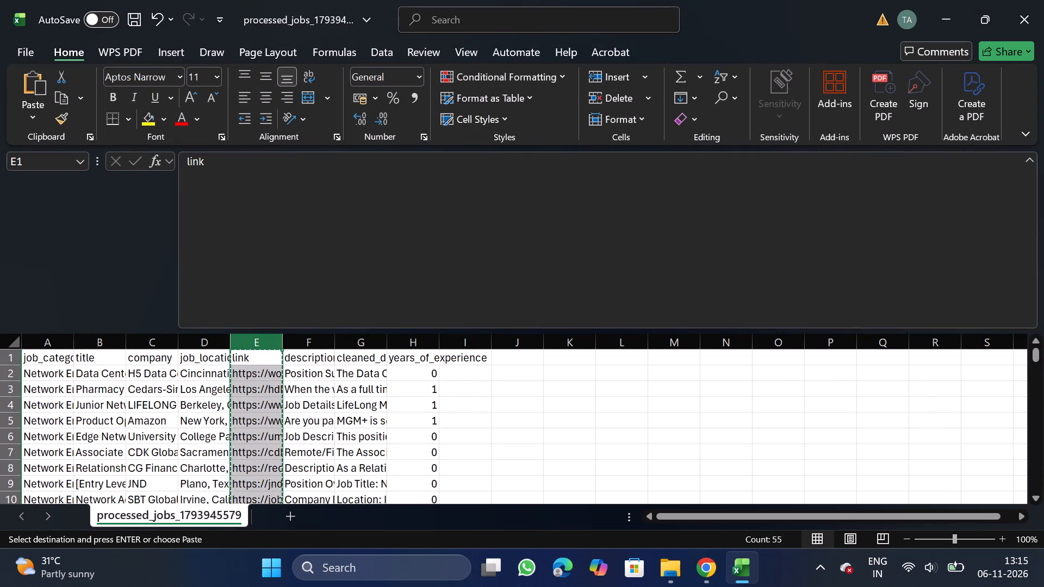
{"action": "left_click_drag", "start_coordinate": [475, 338], "coordinate": [475, 387]}
{"action": "right_click", "coordinate": [475, 387]}
{"action": "left_click", "coordinate": [553, 232]}
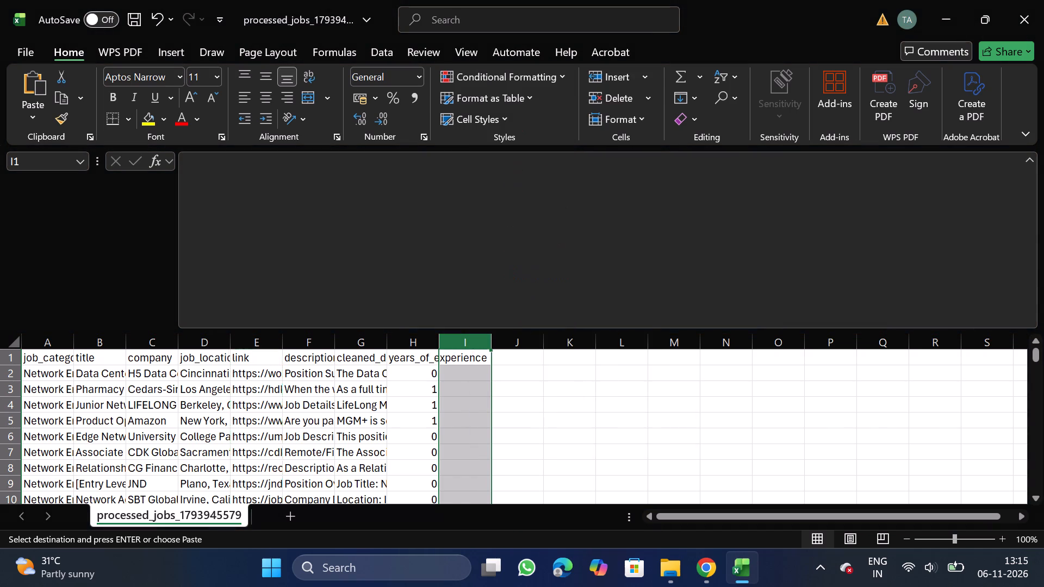
Move the years_of_experience column in front of the description column, directly after job_location.
{"action": "left_click", "coordinate": [360, 338]}
{"action": "key", "text": "ctrl+x"}
{"action": "left_click", "coordinate": [259, 348]}
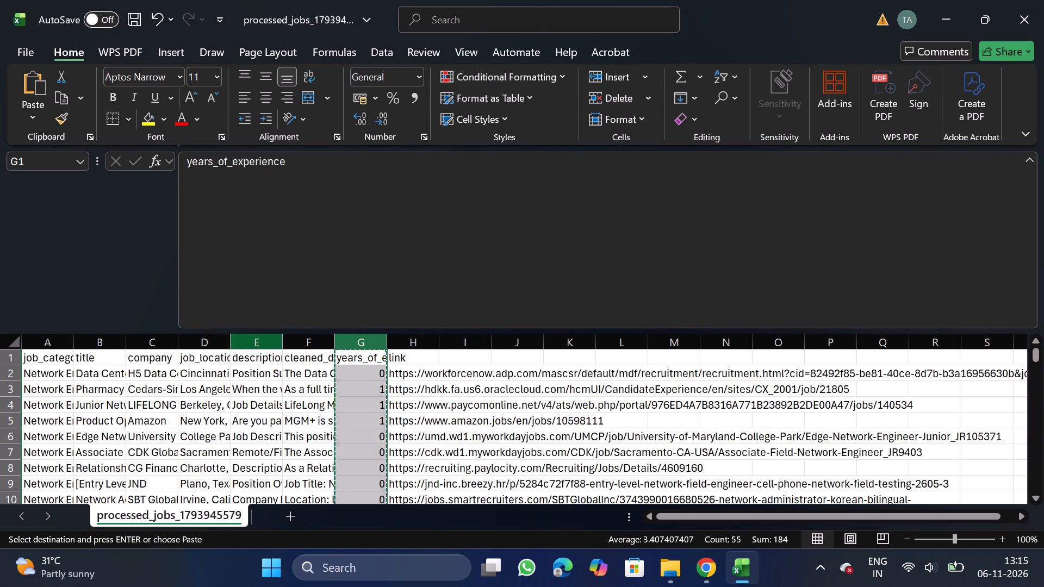
{"action": "right_click", "coordinate": [260, 392]}
{"action": "left_click", "coordinate": [313, 234]}
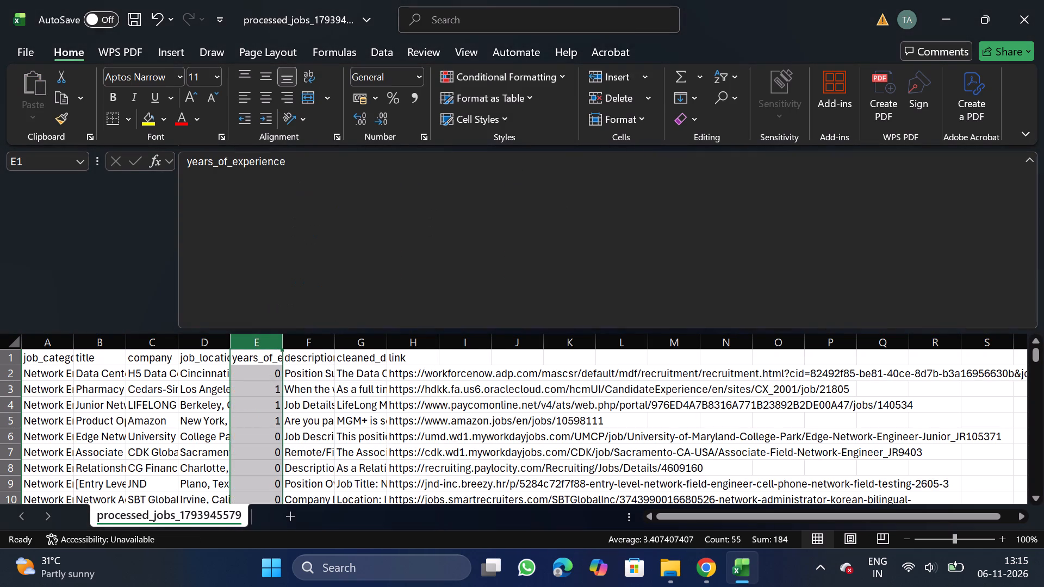
Rename the cleaned_description header to description, reusing the text copied from the existing description header.
{"action": "left_click", "coordinate": [312, 360]}
{"action": "left_click_drag", "start_coordinate": [188, 168], "coordinate": [253, 170]}
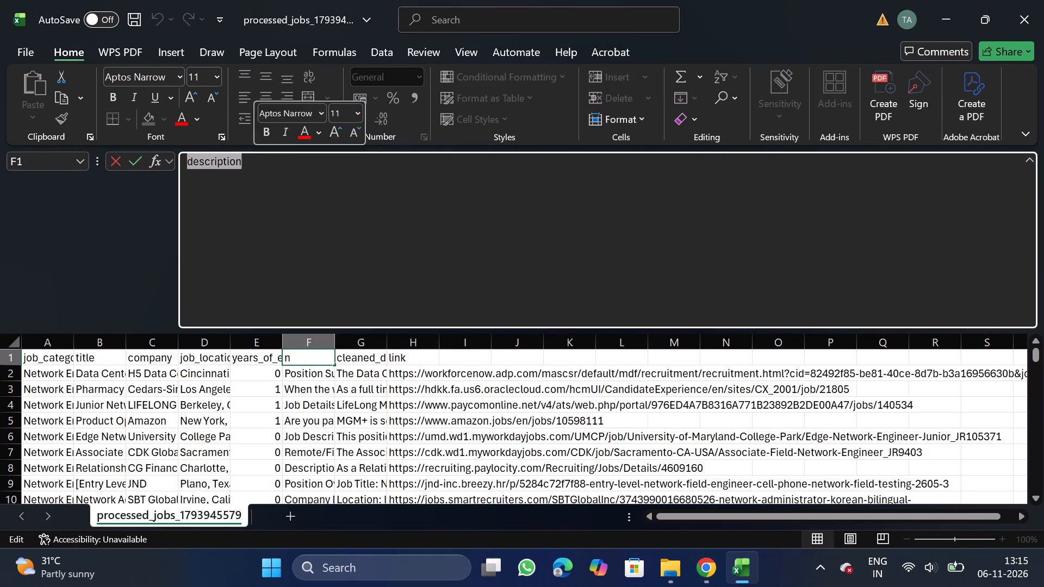
{"action": "key", "text": "ctrl+c"}
{"action": "left_click", "coordinate": [365, 359]}
{"action": "left_click", "coordinate": [462, 288]}
{"action": "key", "text": "BackSpace"}
{"action": "key", "text": "BackSpace"}
{"action": "key", "text": "BackSpace"}
{"action": "key", "text": "BackSpace"}
{"action": "key", "text": "BackSpace"}
{"action": "key", "text": "BackSpace"}
{"action": "key", "text": "BackSpace"}
{"action": "key", "text": "BackSpace"}
{"action": "key", "text": "BackSpace"}
{"action": "key", "text": "BackSpace"}
{"action": "key", "text": "BackSpace"}
{"action": "key", "text": "BackSpace"}
{"action": "key", "text": "BackSpace"}
{"action": "key", "text": "BackSpace"}
{"action": "key", "text": "BackSpace"}
{"action": "key", "text": "BackSpace"}
{"action": "key", "text": "BackSpace"}
{"action": "key", "text": "BackSpace"}
{"action": "key", "text": "BackSpace"}
{"action": "key", "text": "BackSpace"}
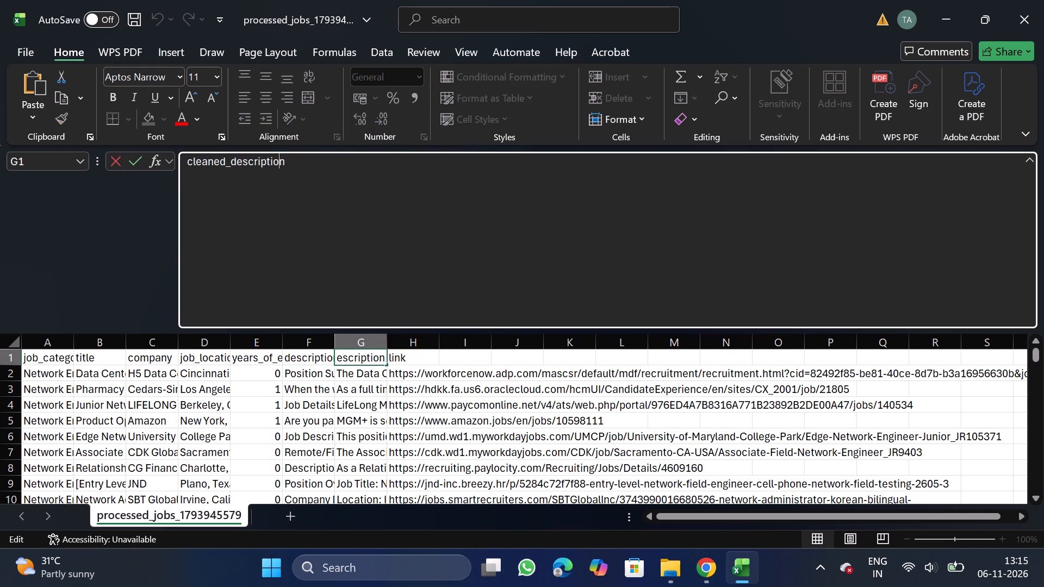
{"action": "key", "text": "ctrl+v"}
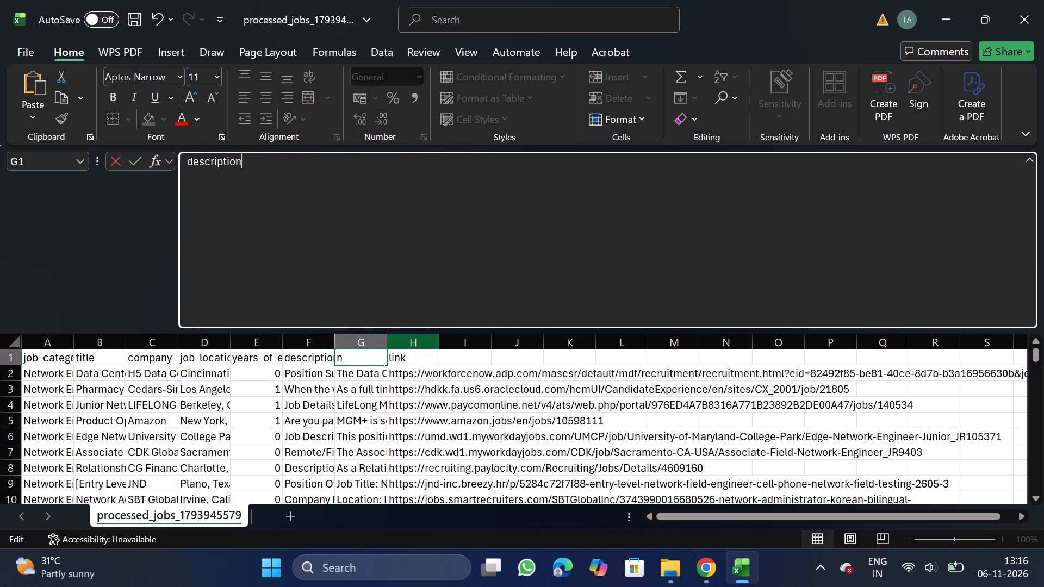
Rename the header in F1 to original_description, copying the name from the CSV format requirements on NextGenApply's bulk upload page in Chrome.
{"action": "left_click", "coordinate": [308, 359]}
{"action": "left_click", "coordinate": [405, 280]}
{"action": "key", "text": "BackSpace"}
{"action": "key", "text": "BackSpace"}
{"action": "key", "text": "BackSpace"}
{"action": "key", "text": "BackSpace"}
{"action": "key", "text": "BackSpace"}
{"action": "key", "text": "BackSpace"}
{"action": "key", "text": "BackSpace"}
{"action": "key", "text": "BackSpace"}
{"action": "key", "text": "BackSpace"}
{"action": "key", "text": "BackSpace"}
{"action": "key", "text": "BackSpace"}
{"action": "key", "text": "BackSpace"}
{"action": "key", "text": "BackSpace"}
{"action": "key", "text": "BackSpace"}
{"action": "key", "text": "BackSpace"}
{"action": "key", "text": "BackSpace"}
{"action": "key", "text": "BackSpace"}
{"action": "key", "text": "BackSpace"}
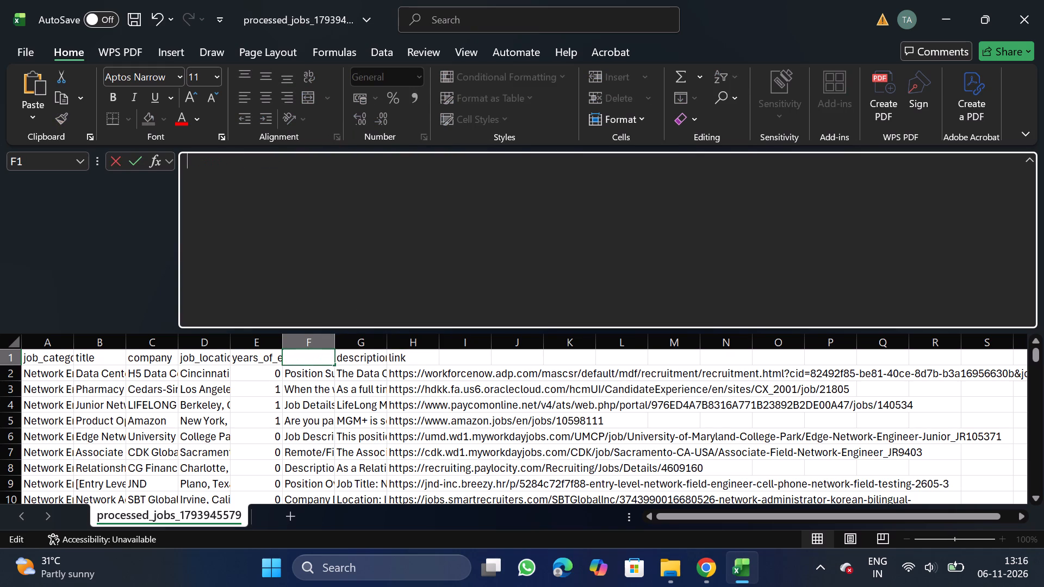
{"action": "left_click", "coordinate": [710, 586]}
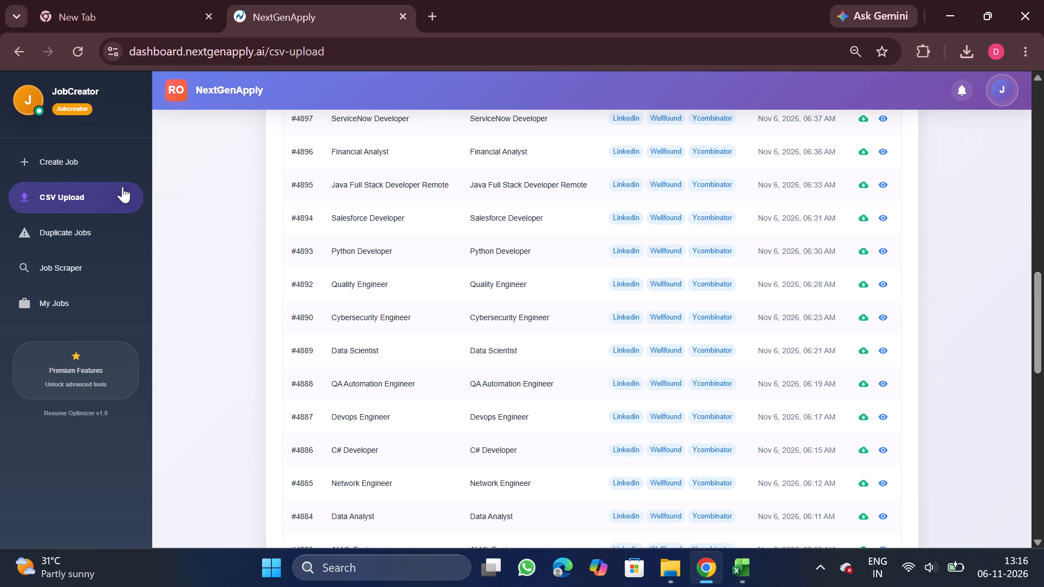
{"action": "left_click", "coordinate": [94, 157]}
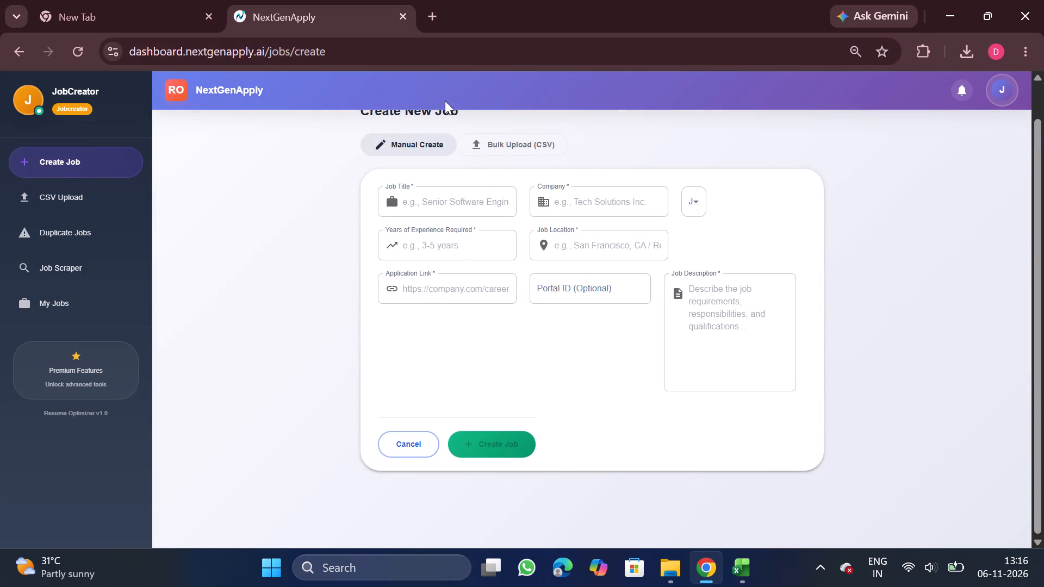
{"action": "left_click", "coordinate": [512, 151]}
{"action": "double_click", "coordinate": [582, 269]}
{"action": "key", "text": "ctrl+c"}
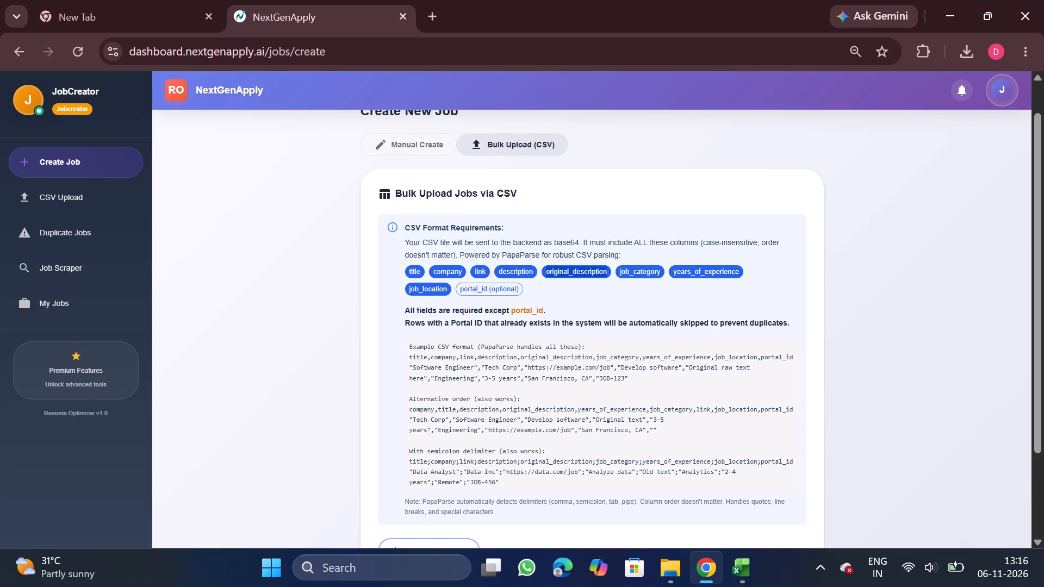
{"action": "left_click", "coordinate": [742, 565]}
{"action": "key", "text": "ctrl+v"}
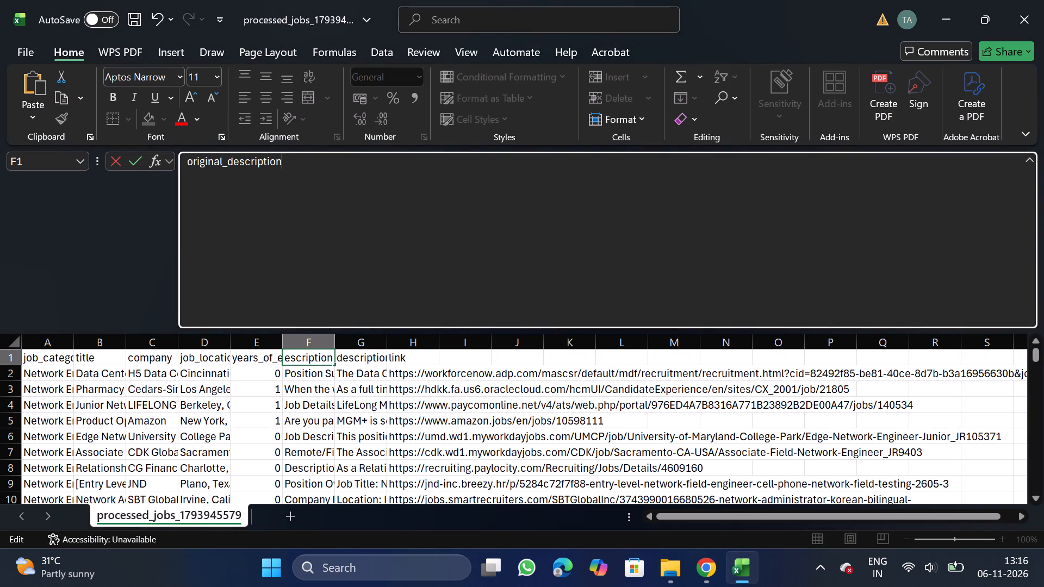
Replace all United States entries in the job_location column with Remote, matching entire cell contents.
{"action": "left_click", "coordinate": [201, 336]}
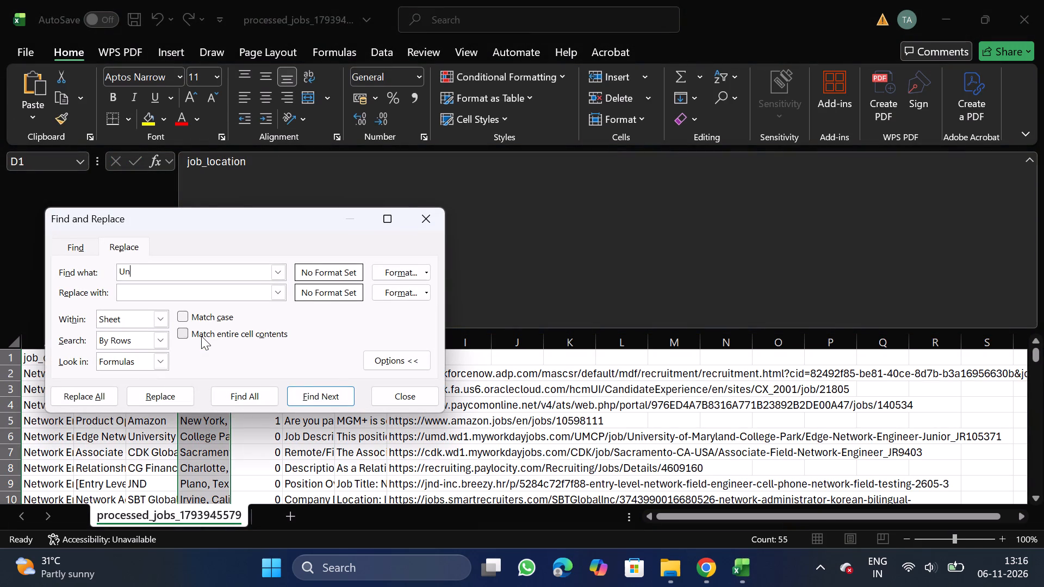
{"action": "type", "text": "tates"}
{"action": "type", "text": "emote"}
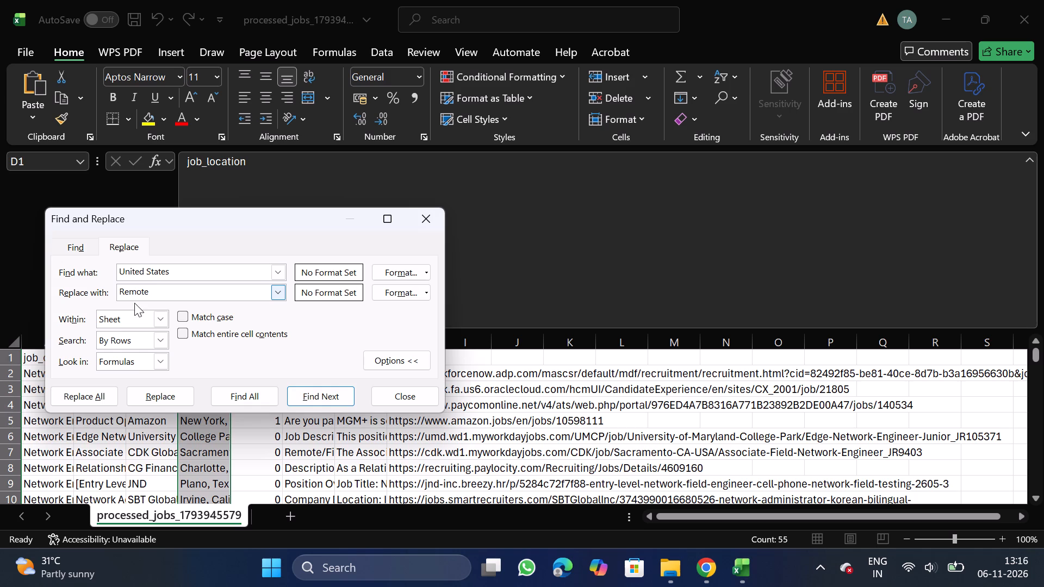
{"action": "left_click", "coordinate": [178, 334]}
{"action": "left_click", "coordinate": [86, 398]}
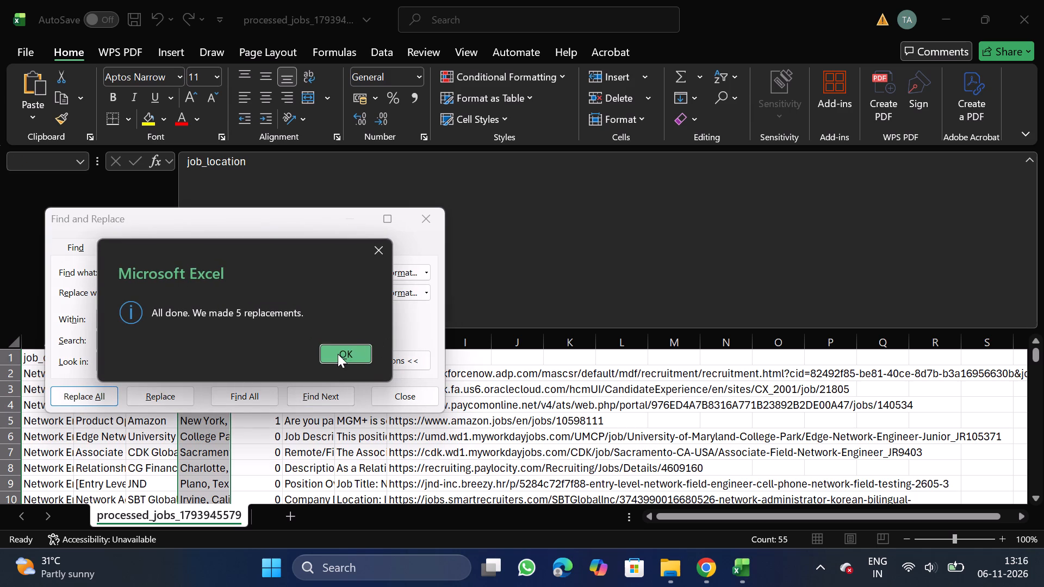
{"action": "left_click", "coordinate": [338, 354]}
{"action": "left_click", "coordinate": [422, 210]}
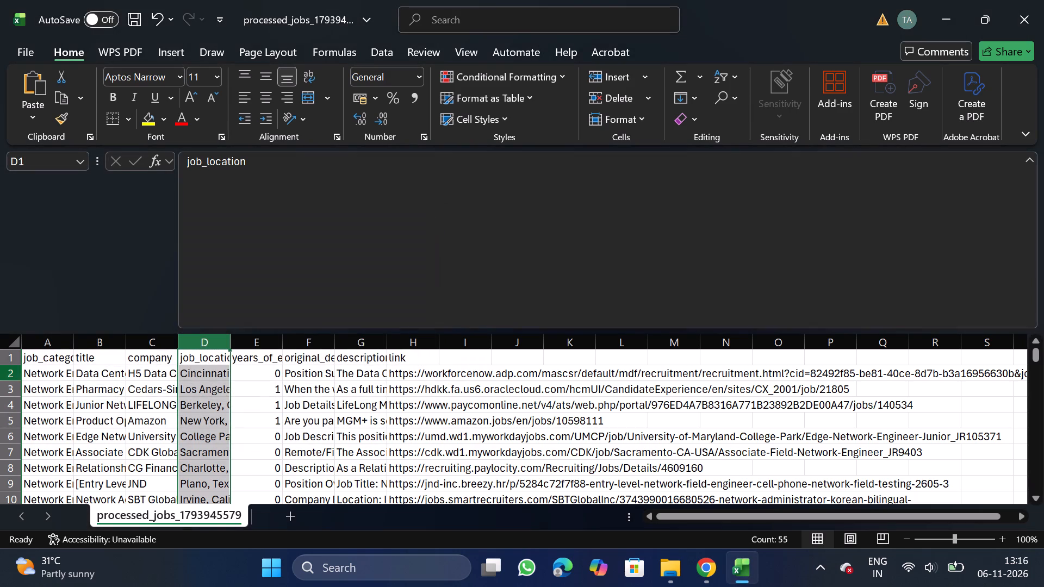
Add a filter to the title column, enlarge its value list and deselect all titles.
{"action": "left_click", "coordinate": [95, 337]}
{"action": "left_click", "coordinate": [380, 58]}
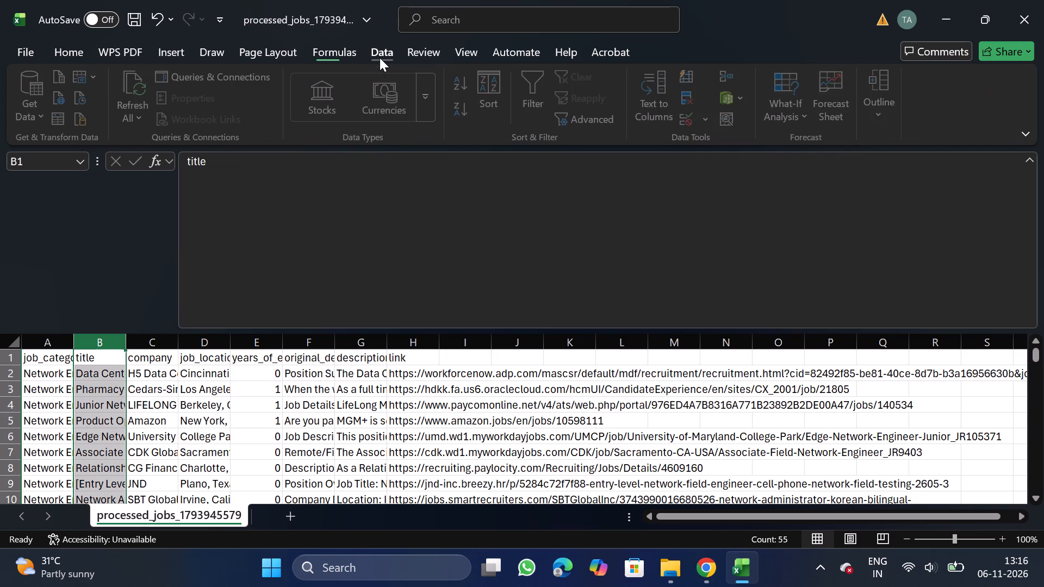
{"action": "left_click", "coordinate": [533, 109]}
{"action": "left_click", "coordinate": [120, 361]}
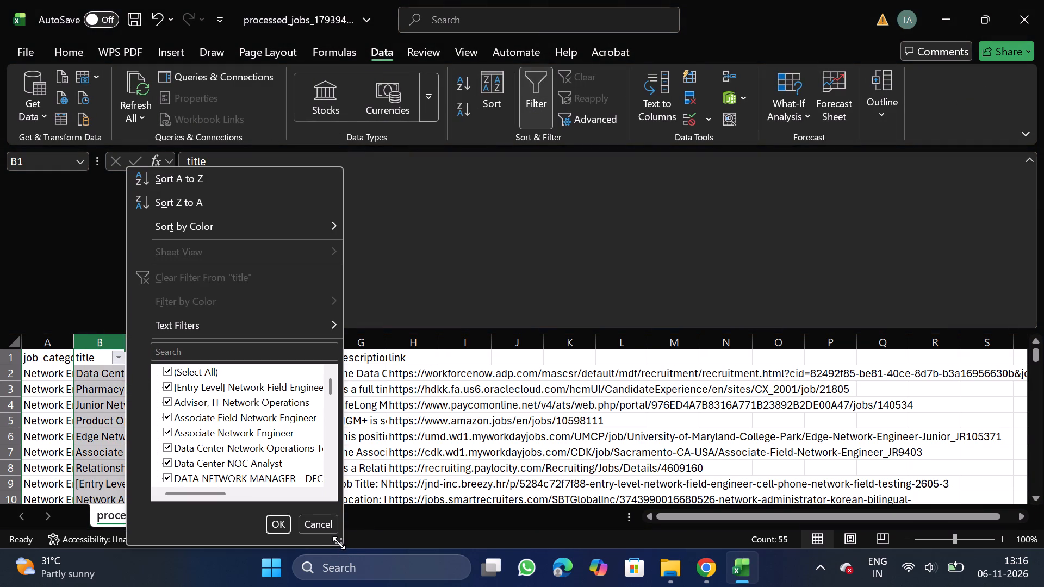
{"action": "triple_click", "coordinate": [339, 543]}
{"action": "left_click_drag", "start_coordinate": [339, 543], "coordinate": [961, 585]}
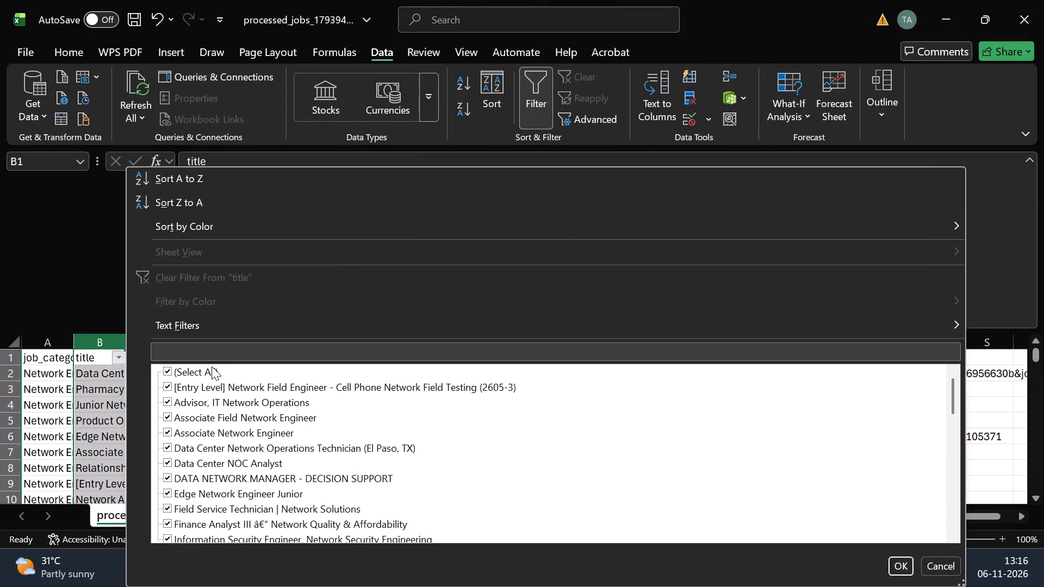
{"action": "left_click", "coordinate": [204, 366]}
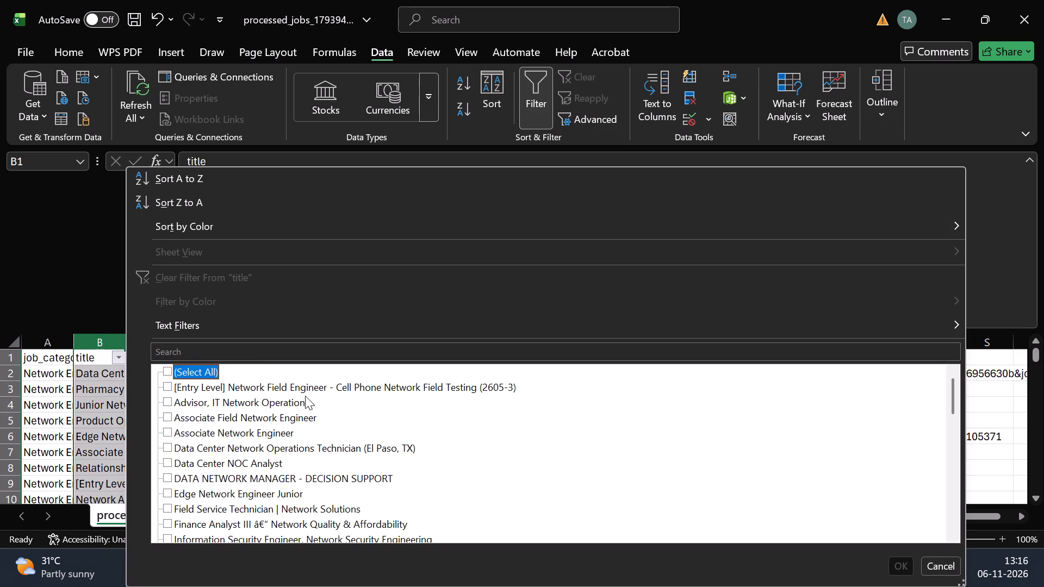
Include both Data Center titles, DATA NETWORK MANAGER - DECISION SUPPORT and Network Administrator (Korean Bilingual) in the title filter.
{"action": "left_click", "coordinate": [286, 443]}
{"action": "left_click", "coordinate": [275, 461]}
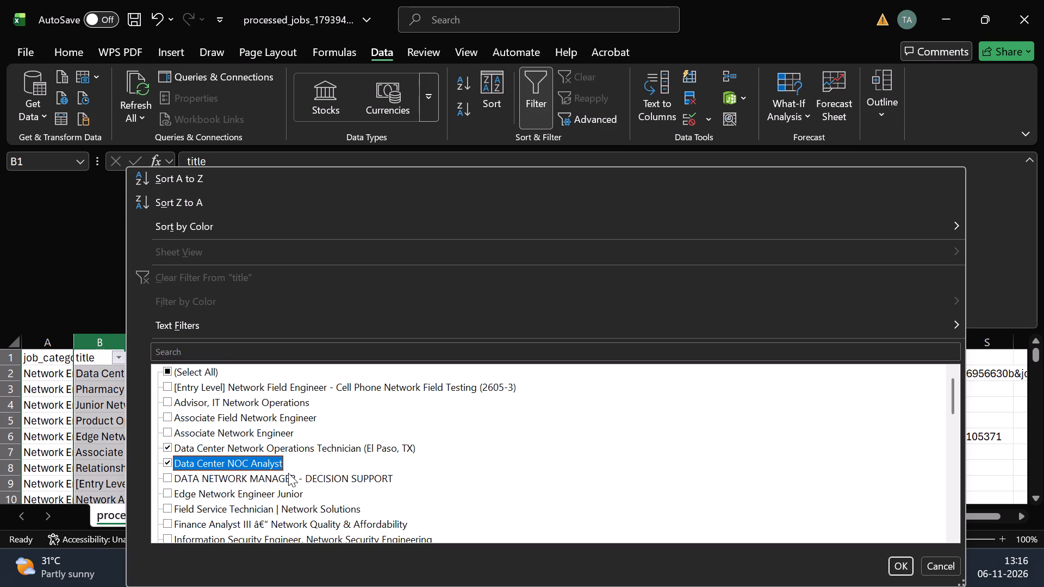
{"action": "left_click", "coordinate": [298, 480]}
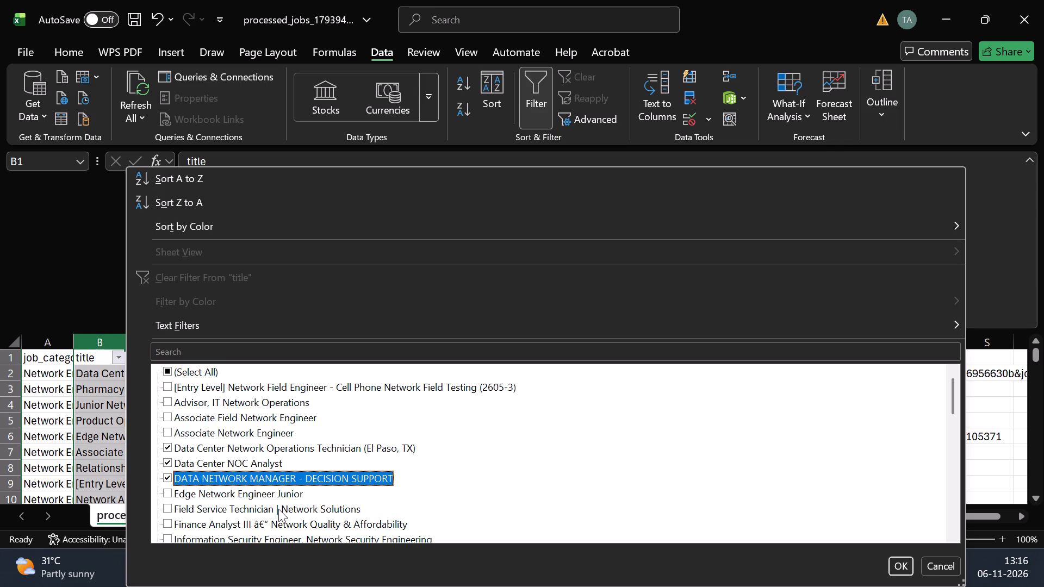
{"action": "scroll", "coordinate": [276, 523], "scroll_direction": "down", "scroll_amount": 1}
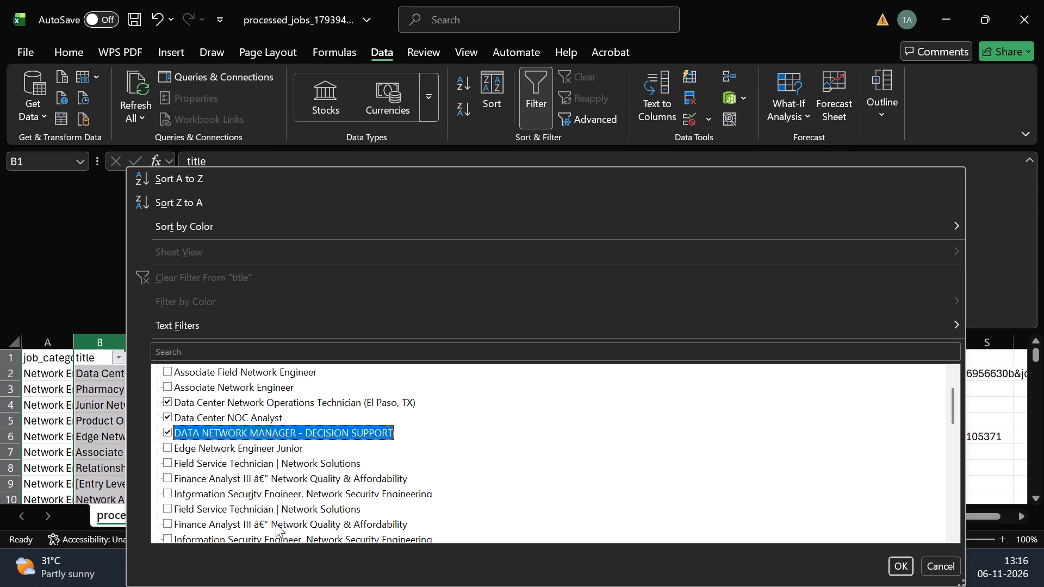
{"action": "scroll", "coordinate": [245, 526], "scroll_direction": "down", "scroll_amount": 2}
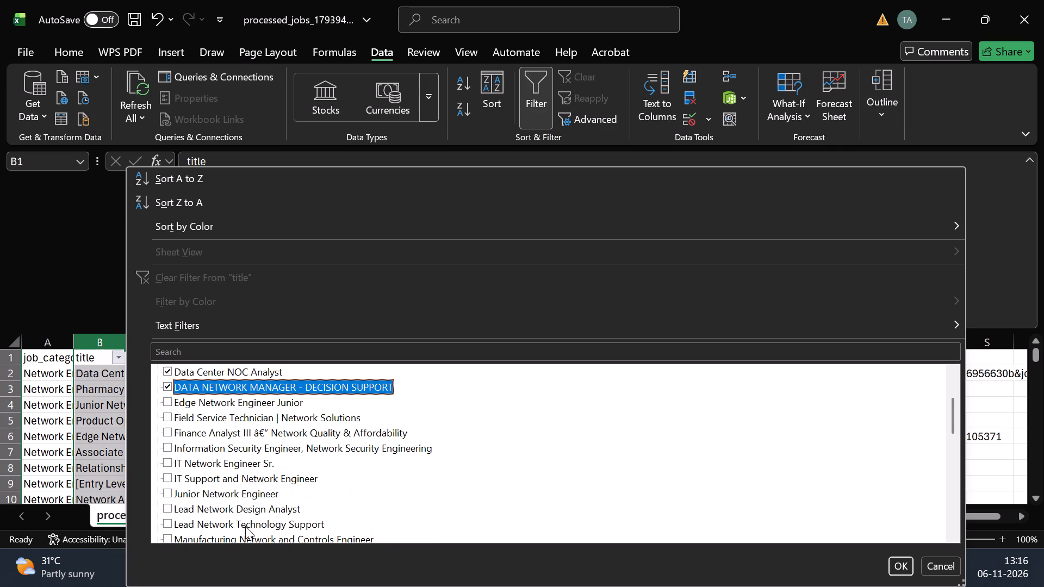
{"action": "scroll", "coordinate": [245, 526], "scroll_direction": "down", "scroll_amount": 2}
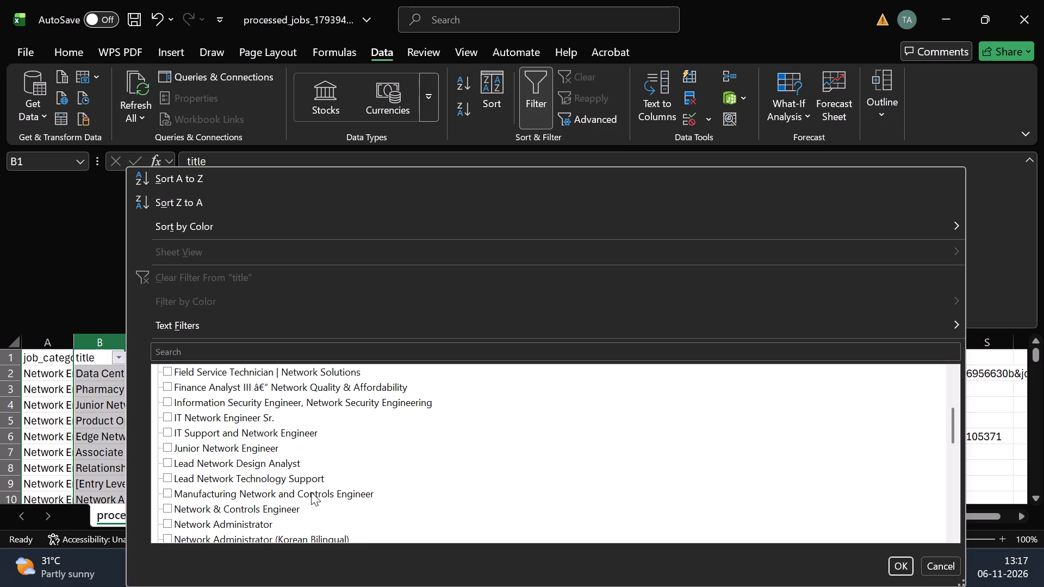
{"action": "left_click", "coordinate": [258, 537]}
Add Network Management & Contract Analyst, NOC Tier I Surveillance Technician and Pharmacy Technician - Refill Center - Hybrid - Medical Network to the title filter.
{"action": "scroll", "coordinate": [258, 537], "scroll_direction": "down", "scroll_amount": 1}
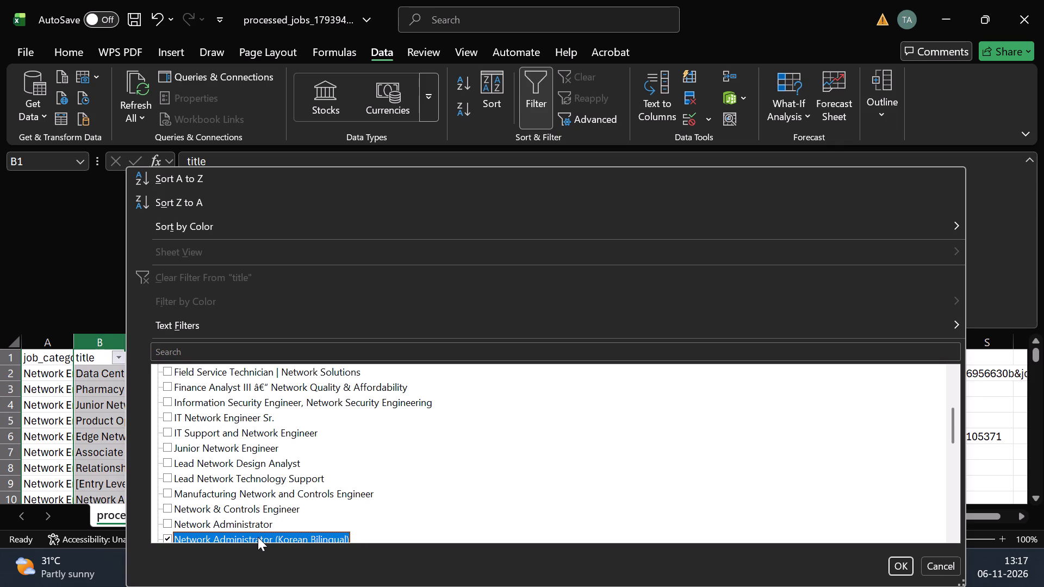
{"action": "scroll", "coordinate": [258, 537], "scroll_direction": "down", "scroll_amount": 2}
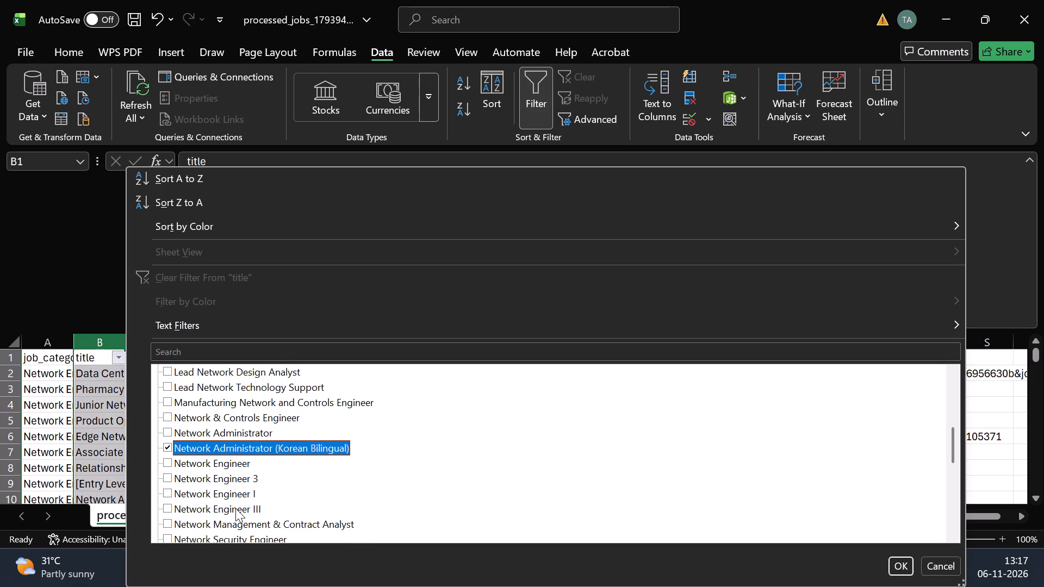
{"action": "scroll", "coordinate": [235, 508], "scroll_direction": "down", "scroll_amount": 1}
{"action": "left_click", "coordinate": [270, 475]}
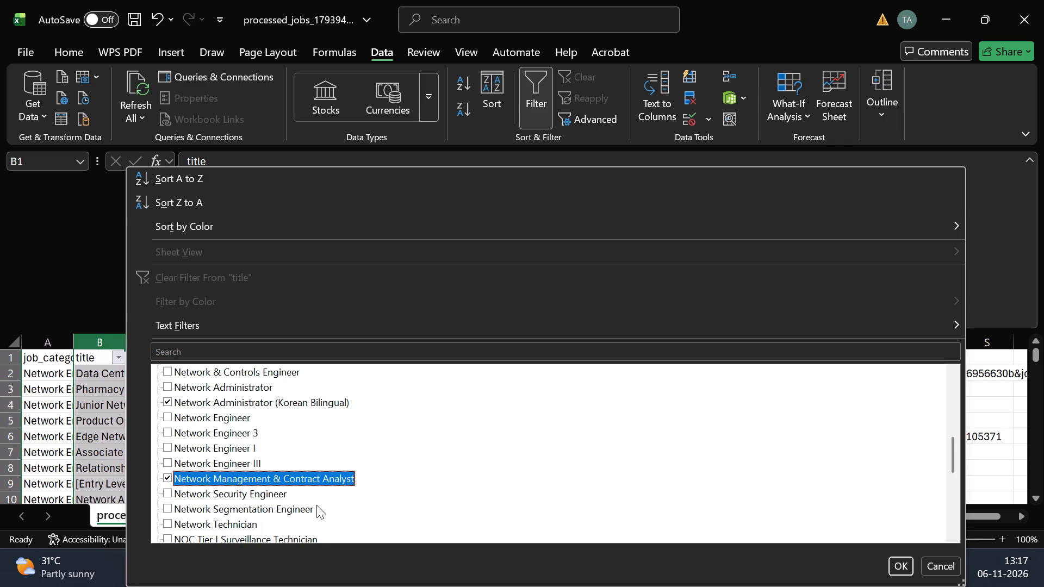
{"action": "scroll", "coordinate": [316, 505], "scroll_direction": "down", "scroll_amount": 1}
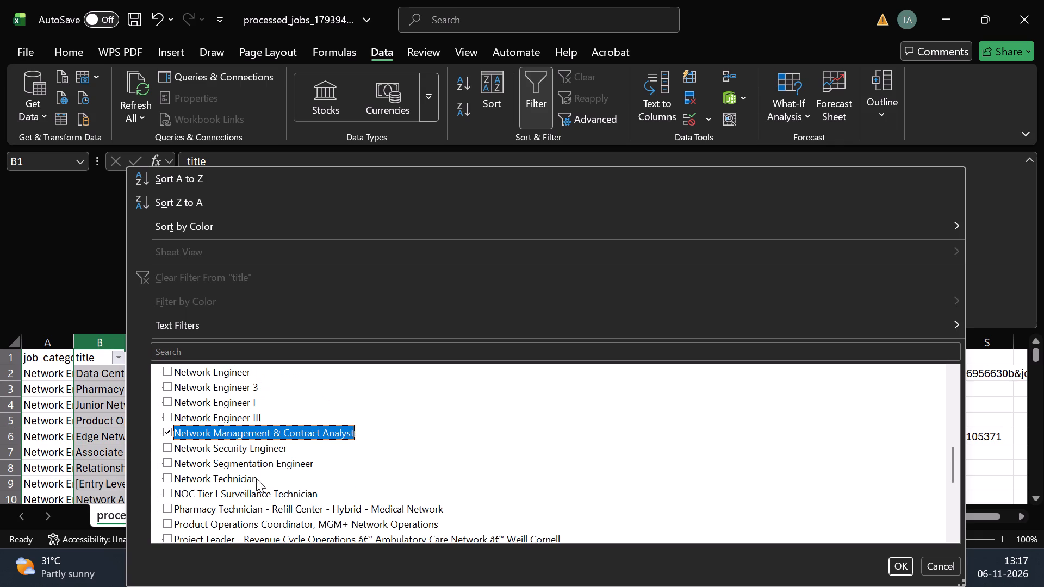
{"action": "left_click", "coordinate": [278, 496]}
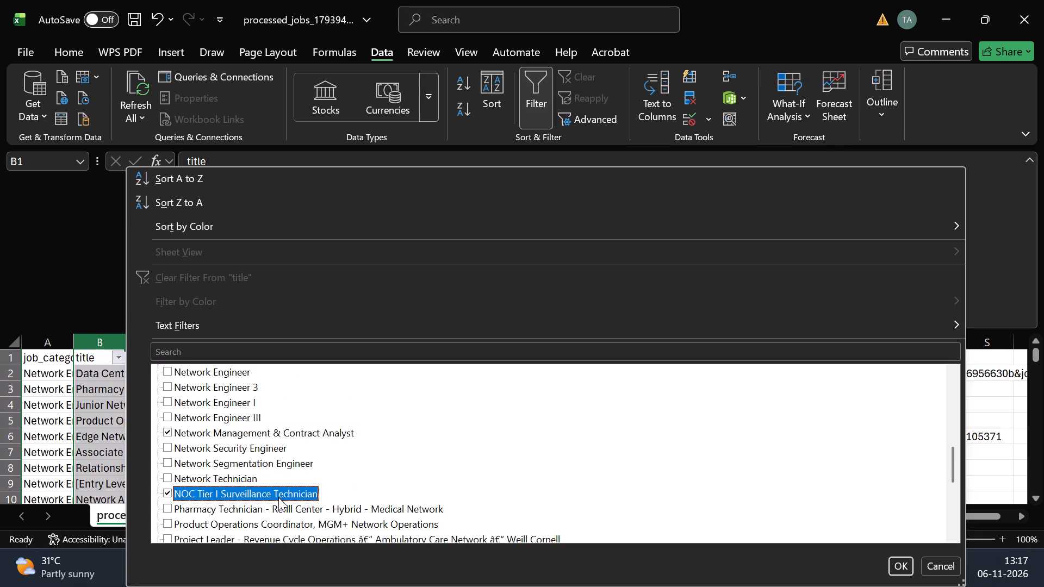
{"action": "left_click", "coordinate": [274, 510]}
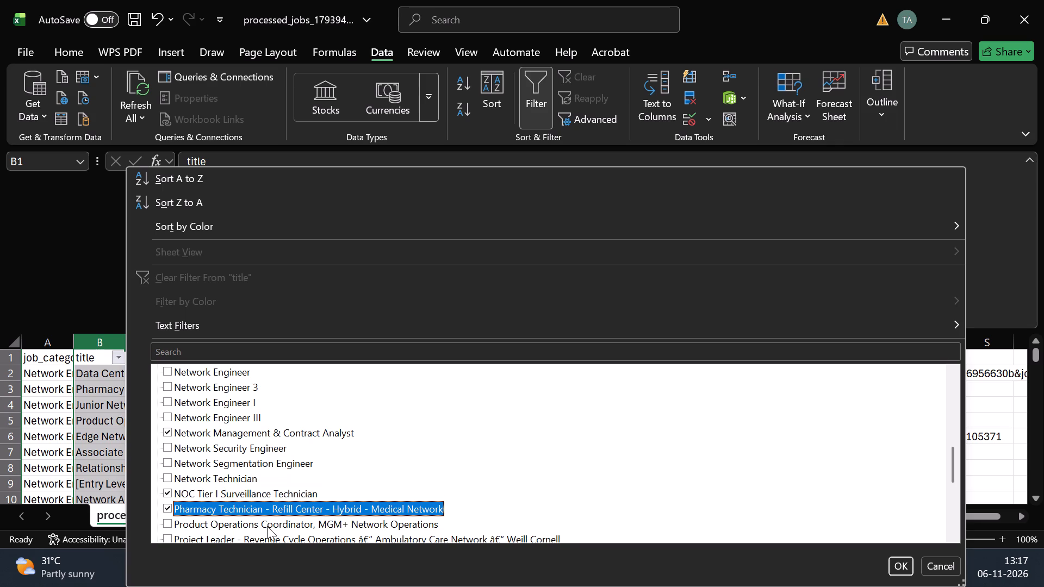
Add the Project Leader - Revenue Cycle Operations title, the Relationship Support Associate title and (Blanks) to the title filter and apply it.
{"action": "scroll", "coordinate": [267, 526], "scroll_direction": "down", "scroll_amount": 1}
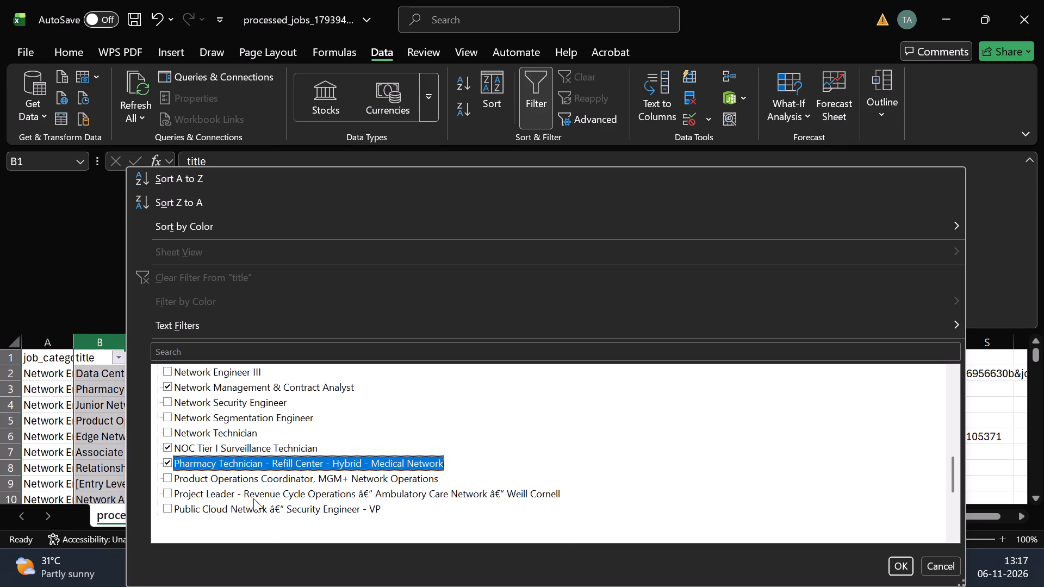
{"action": "left_click", "coordinate": [254, 498]}
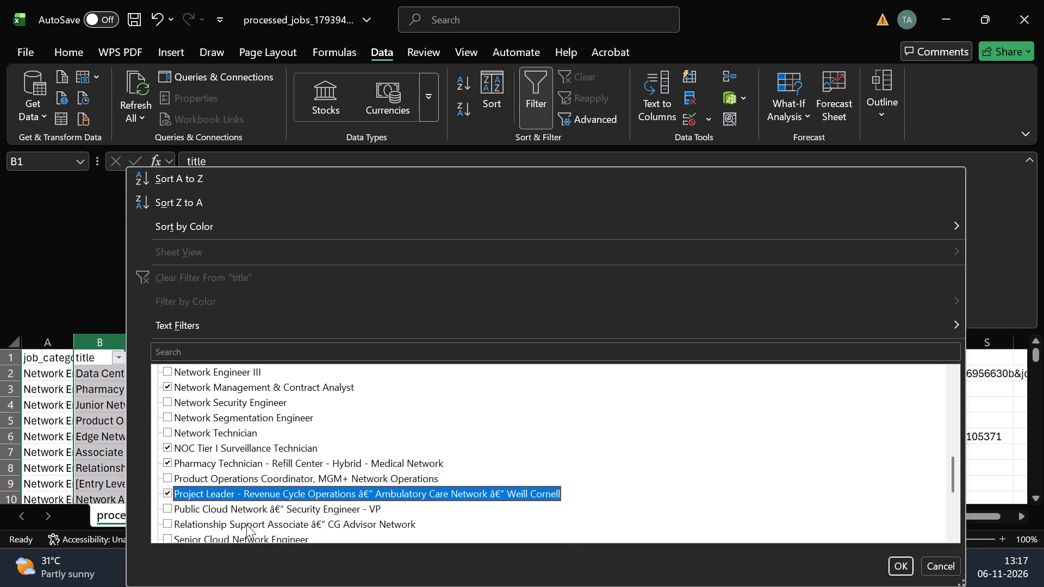
{"action": "left_click", "coordinate": [246, 524]}
{"action": "scroll", "coordinate": [246, 524], "scroll_direction": "down", "scroll_amount": 1}
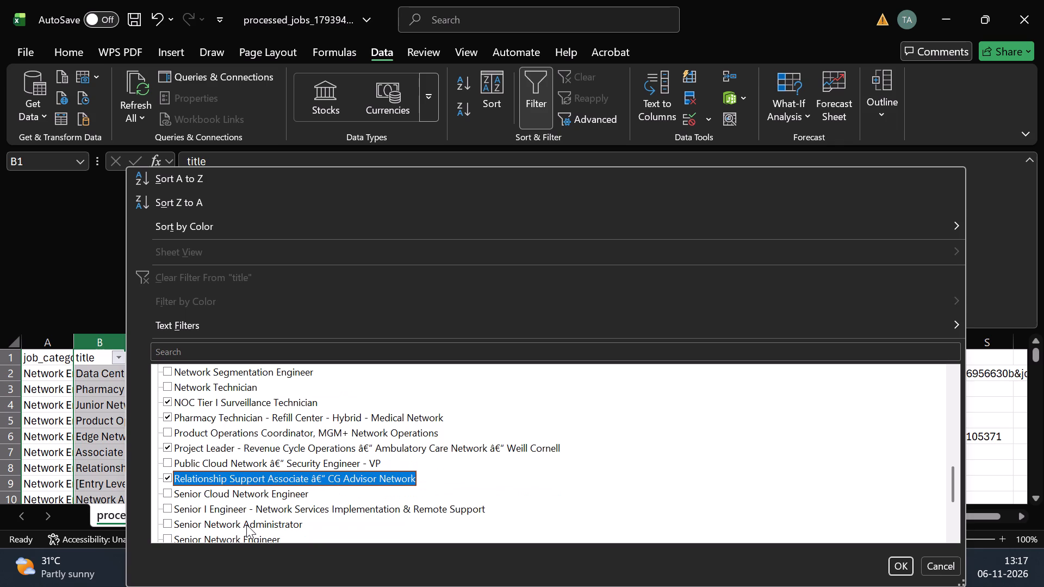
{"action": "scroll", "coordinate": [265, 517], "scroll_direction": "down", "scroll_amount": 1}
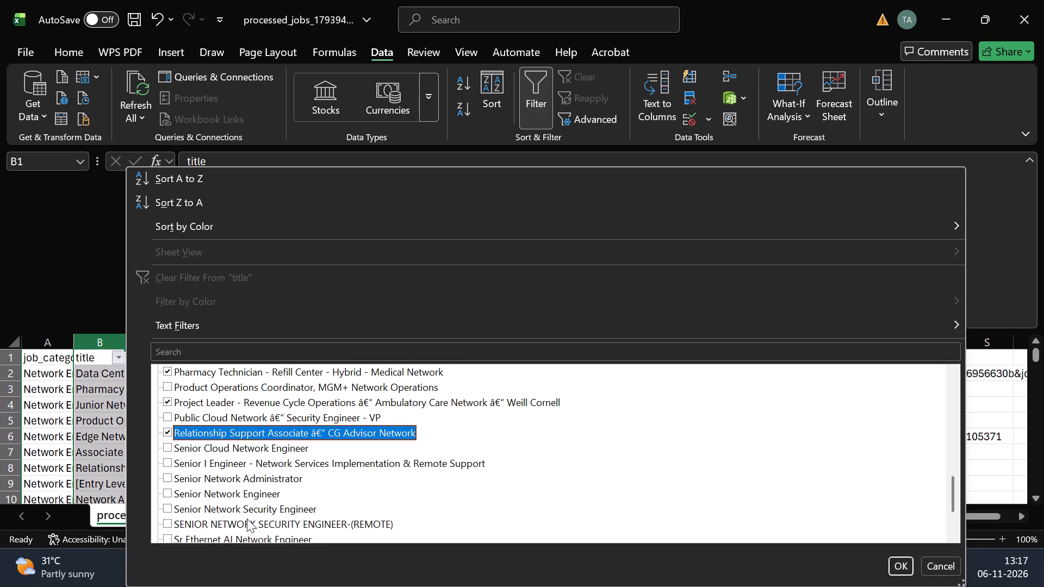
{"action": "scroll", "coordinate": [242, 527], "scroll_direction": "down", "scroll_amount": 1}
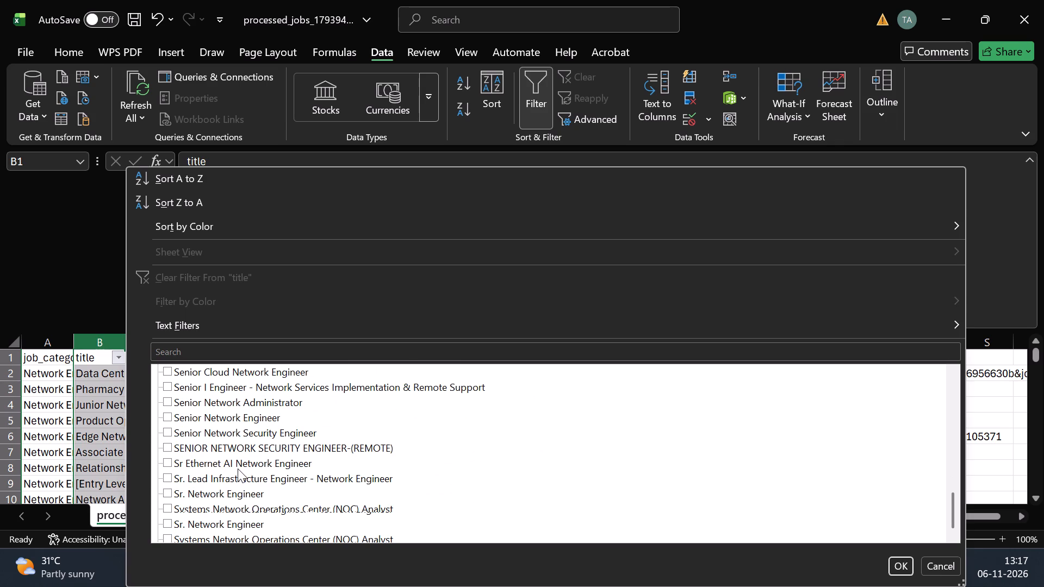
{"action": "left_click", "coordinate": [193, 524]}
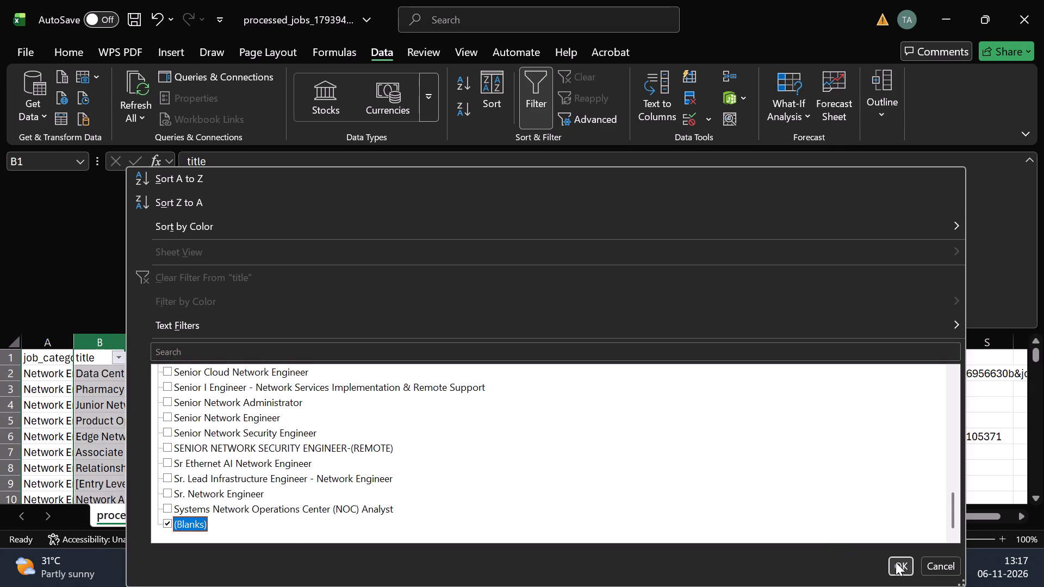
{"action": "left_click", "coordinate": [896, 562]}
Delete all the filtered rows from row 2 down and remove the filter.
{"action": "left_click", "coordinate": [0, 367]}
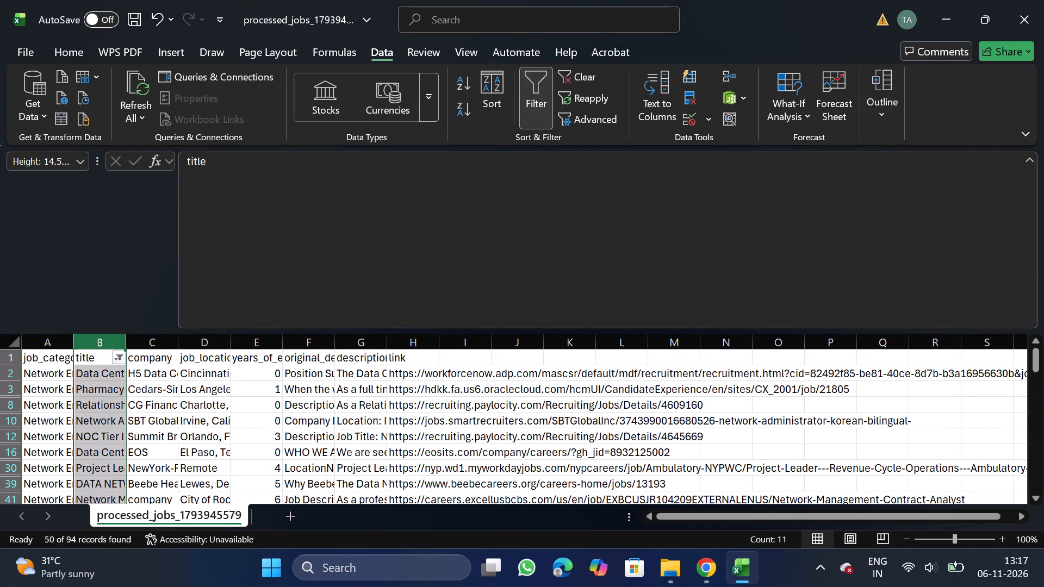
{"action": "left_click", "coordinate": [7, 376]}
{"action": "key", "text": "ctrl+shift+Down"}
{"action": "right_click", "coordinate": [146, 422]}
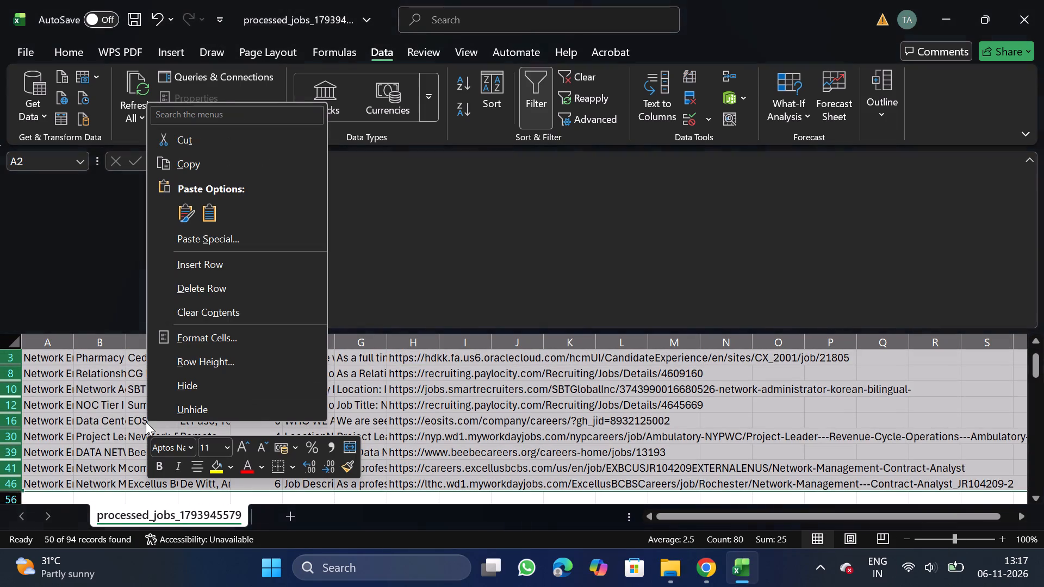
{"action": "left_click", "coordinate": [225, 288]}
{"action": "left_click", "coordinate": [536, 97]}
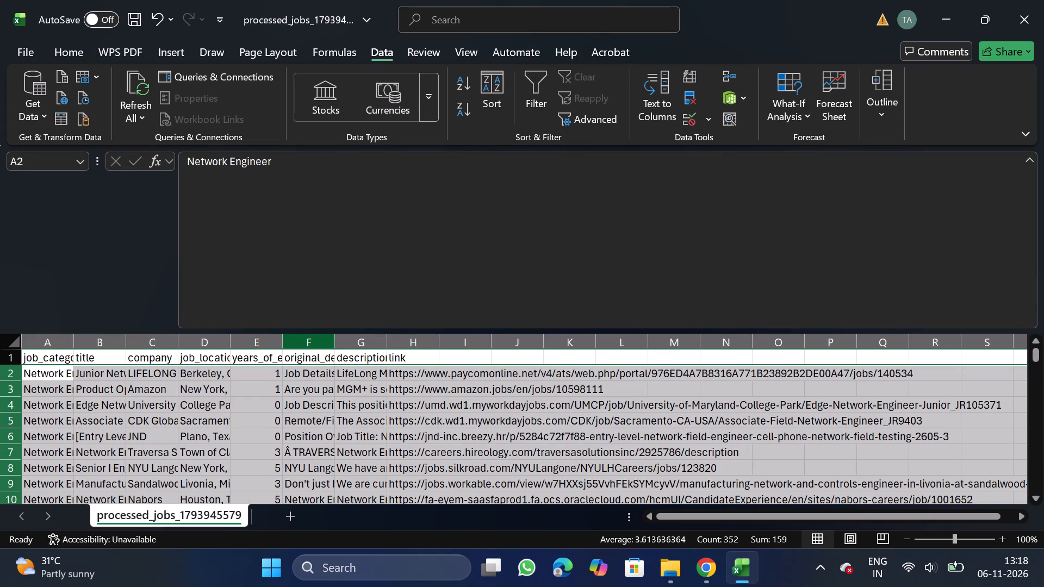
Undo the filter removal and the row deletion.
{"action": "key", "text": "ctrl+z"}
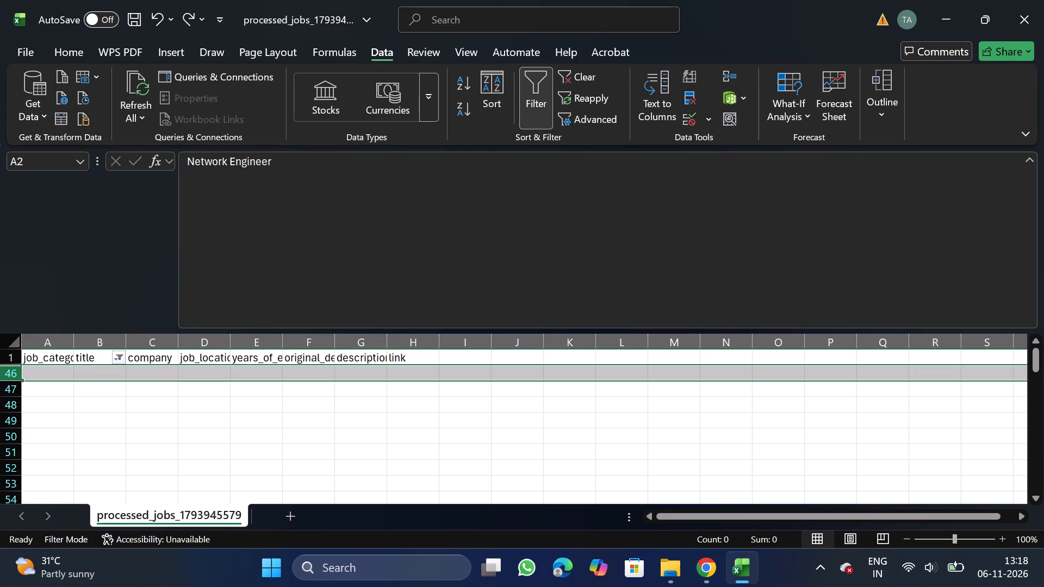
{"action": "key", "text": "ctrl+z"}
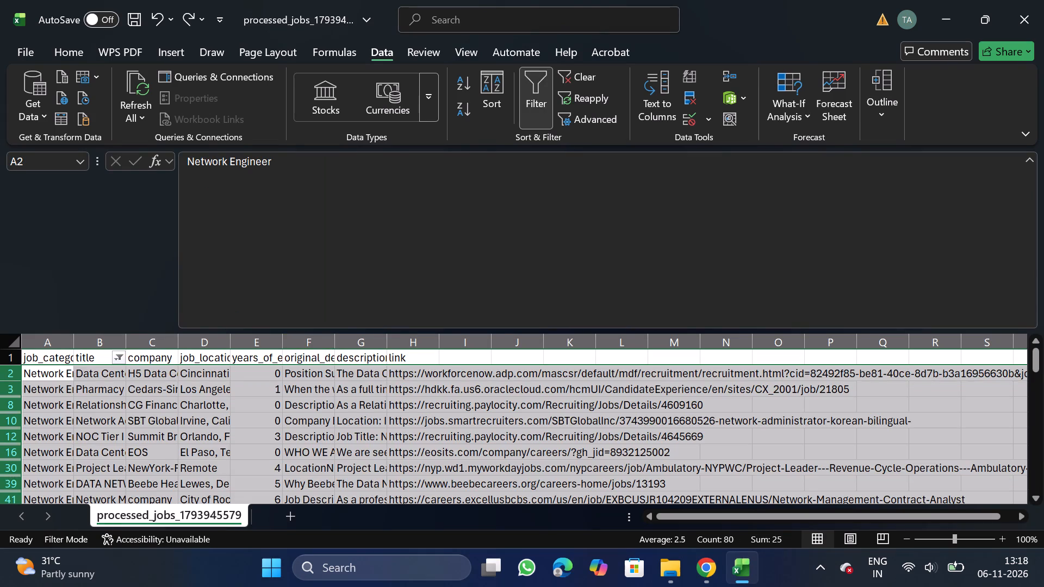
Widen the title column so the full job titles of the filtered rows can be read.
{"action": "scroll", "coordinate": [113, 404], "scroll_direction": "down", "scroll_amount": 1}
{"action": "scroll", "coordinate": [113, 404], "scroll_direction": "up", "scroll_amount": 2}
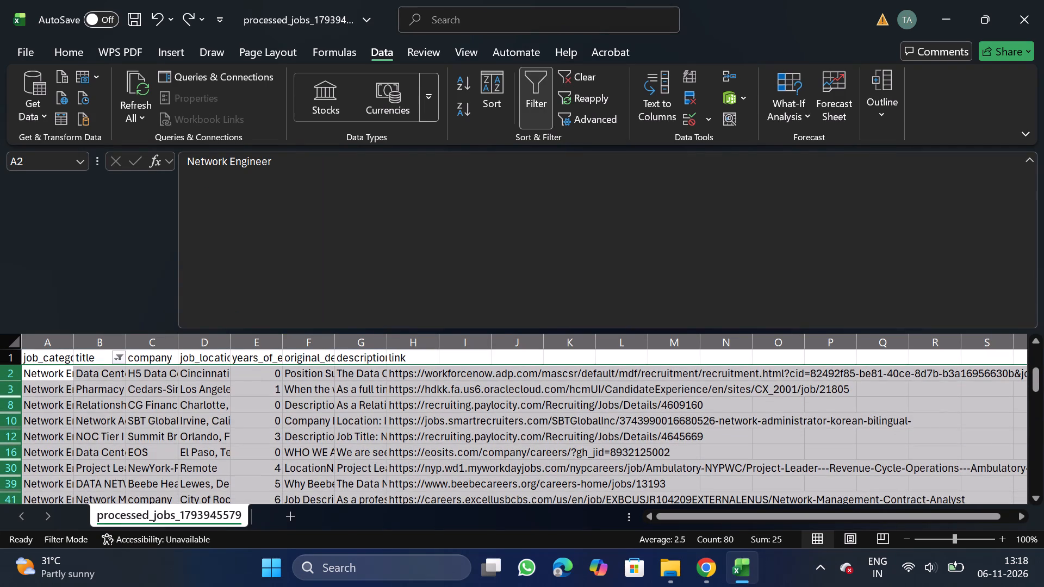
{"action": "left_click_drag", "start_coordinate": [128, 341], "coordinate": [519, 383]}
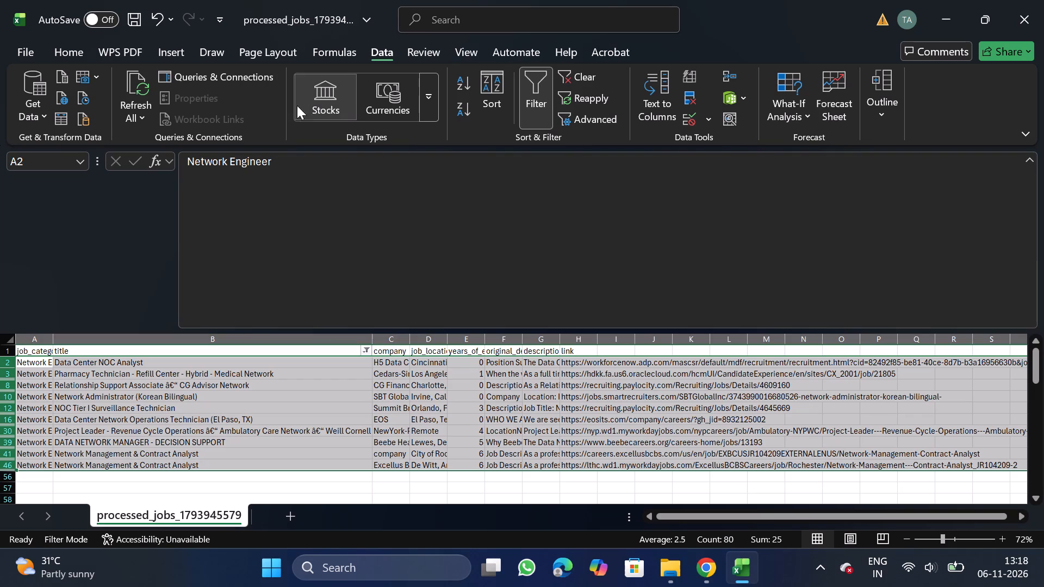
{"action": "scroll", "coordinate": [296, 88], "scroll_direction": "right", "scroll_amount": 1}
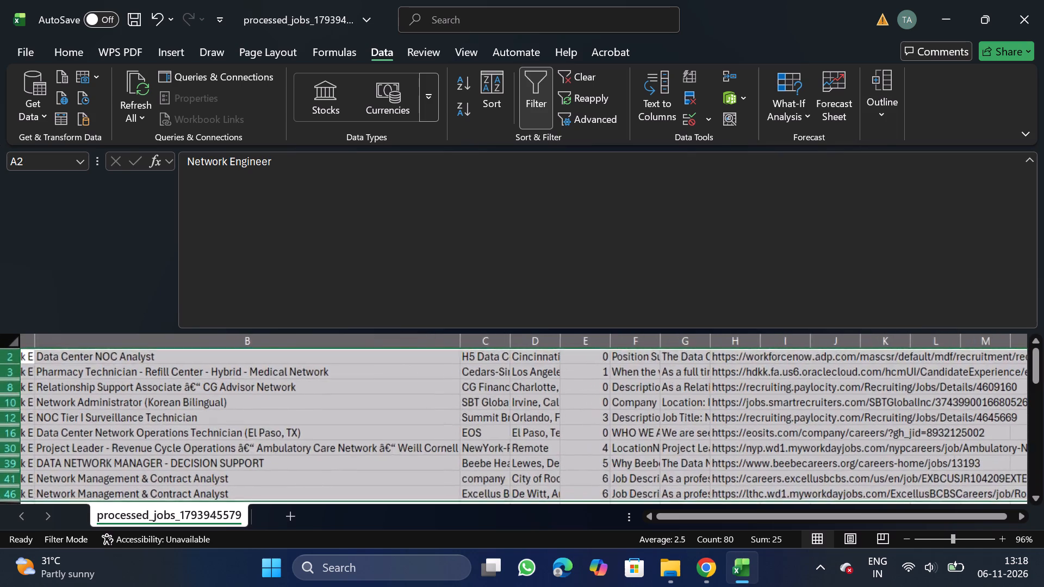
Delete the selected filtered rows and remove the filter.
{"action": "right_click", "coordinate": [142, 405]}
{"action": "left_click", "coordinate": [218, 278]}
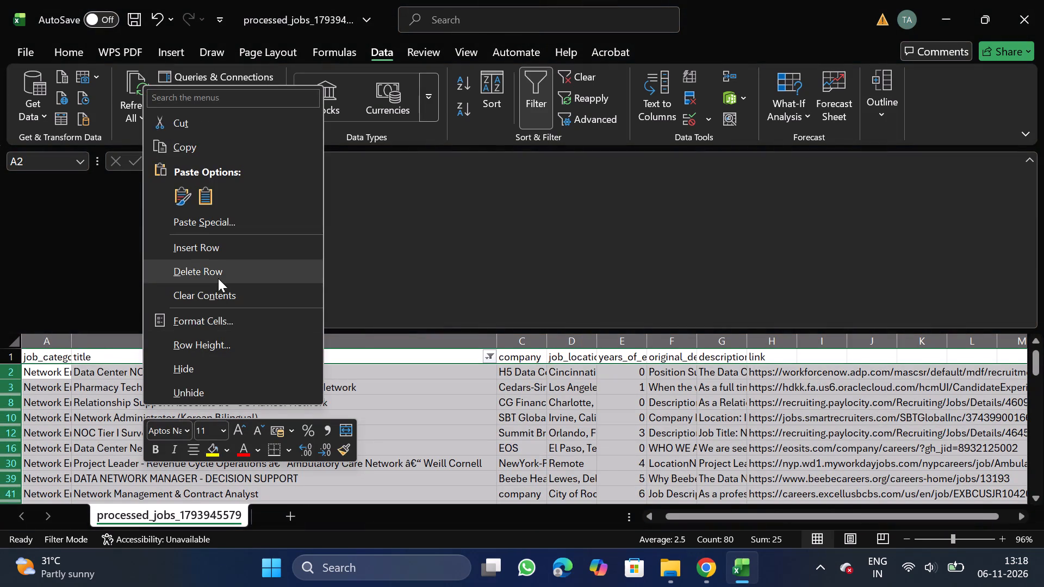
{"action": "left_click", "coordinate": [531, 97]}
{"action": "scroll", "coordinate": [226, 365], "scroll_direction": "up", "scroll_amount": 1}
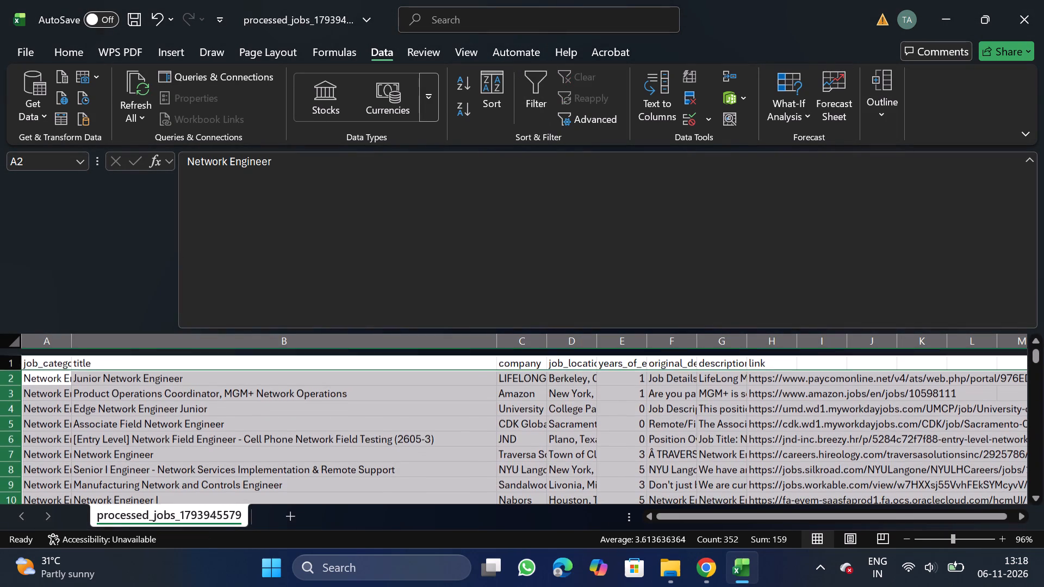
Add filters to the header row and filter the title column to titles matching "lea".
{"action": "left_click", "coordinate": [409, 358]}
{"action": "left_click", "coordinate": [533, 89]}
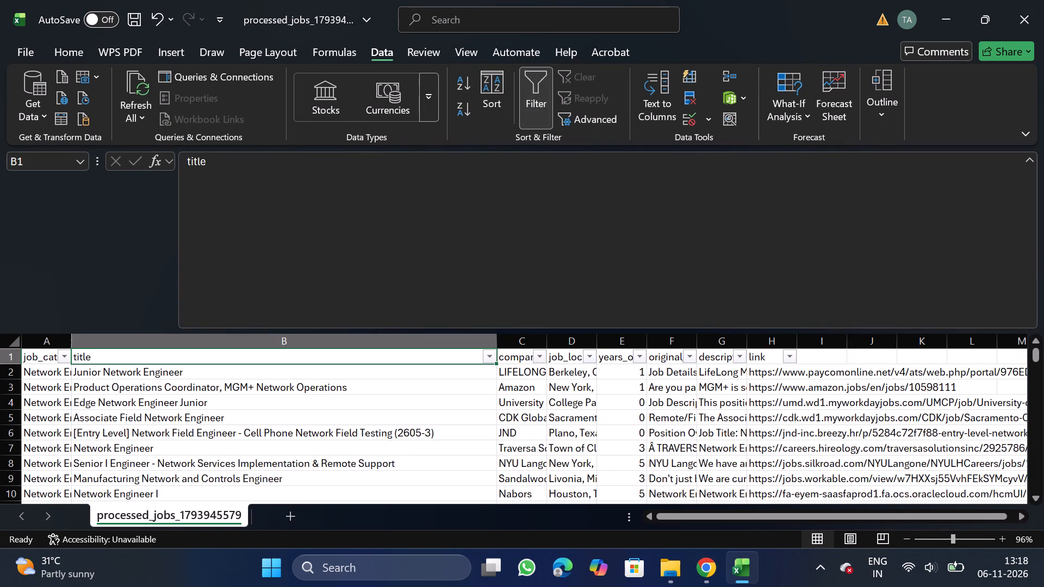
{"action": "left_click", "coordinate": [492, 354]}
{"action": "left_click", "coordinate": [451, 355]}
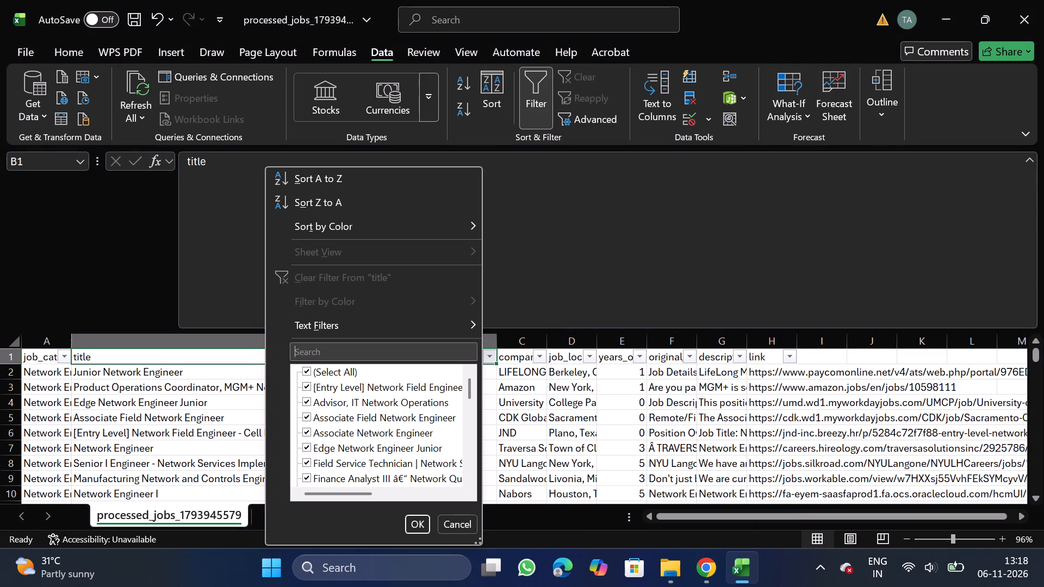
{"action": "type", "text": "lead"}
{"action": "key", "text": "BackSpace"}
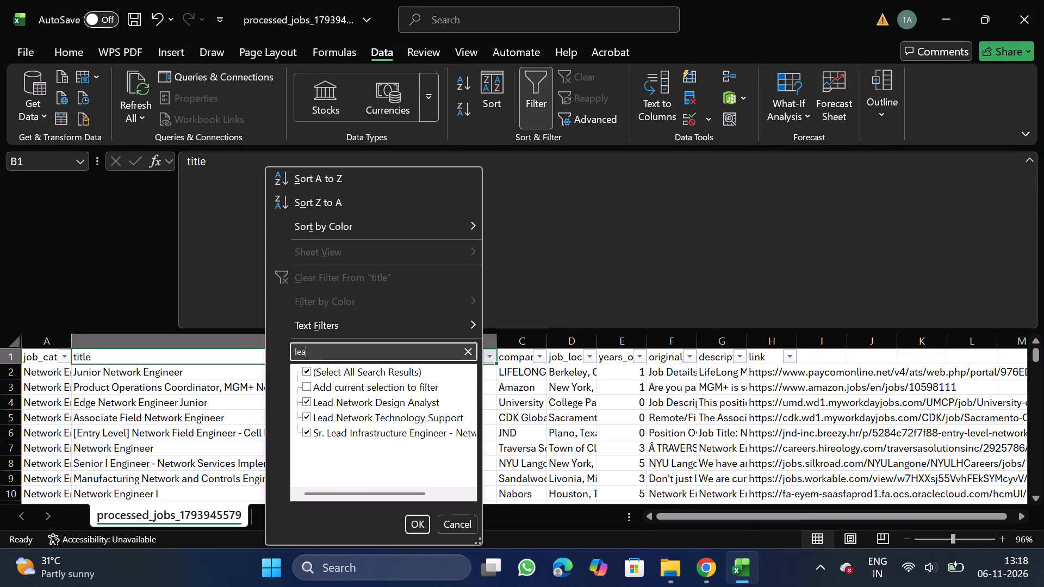
{"action": "left_click", "coordinate": [417, 526]}
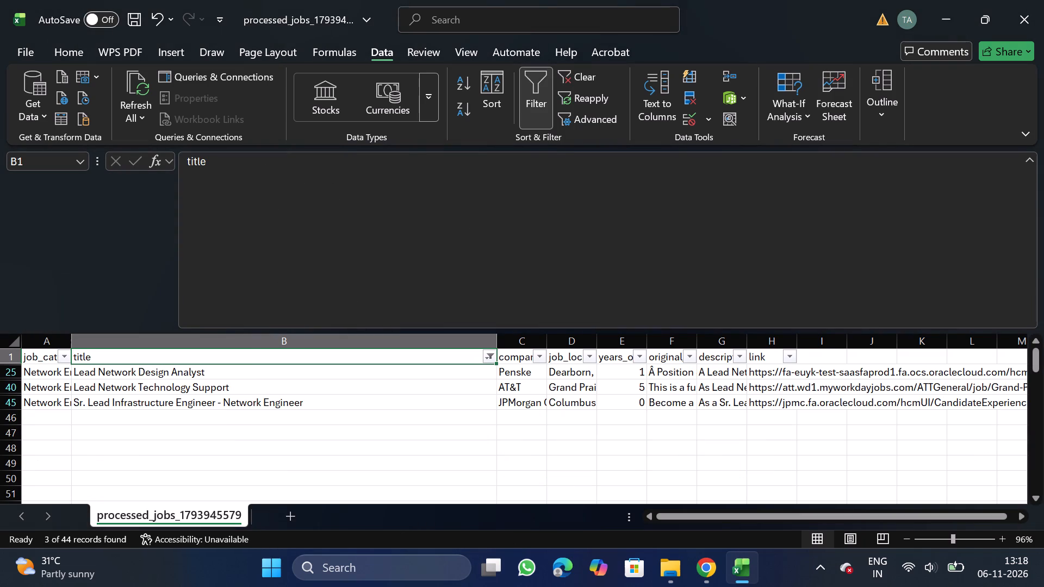
Delete the Lead Network Design Analyst and Sr. Lead Infrastructure Engineer - Network Engineer rows, keeping Lead Network Technology Support, and remove the filter.
{"action": "left_click", "coordinate": [5, 376]}
{"action": "left_click_drag", "start_coordinate": [5, 370], "coordinate": [33, 371]}
{"action": "right_click", "coordinate": [33, 371]}
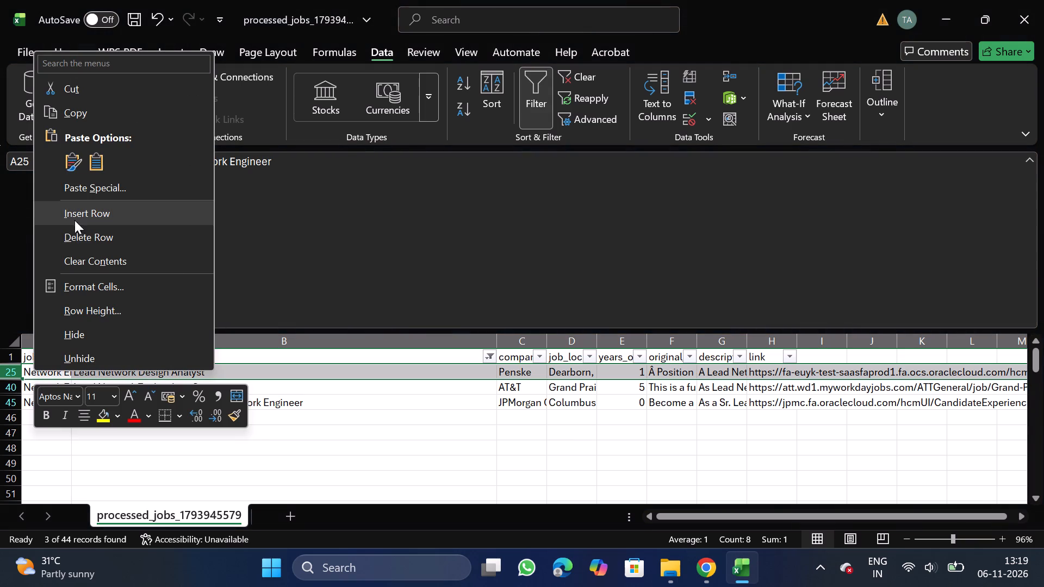
{"action": "left_click", "coordinate": [109, 242]}
{"action": "left_click", "coordinate": [7, 391]}
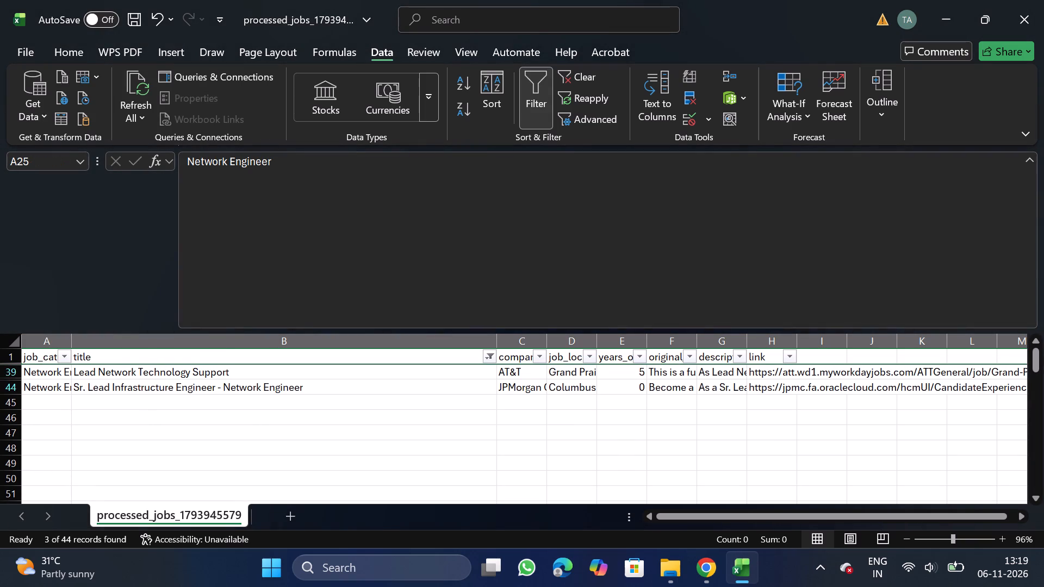
{"action": "left_click_drag", "start_coordinate": [6, 388], "coordinate": [33, 388]}
{"action": "right_click", "coordinate": [33, 388]}
{"action": "left_click", "coordinate": [104, 256]}
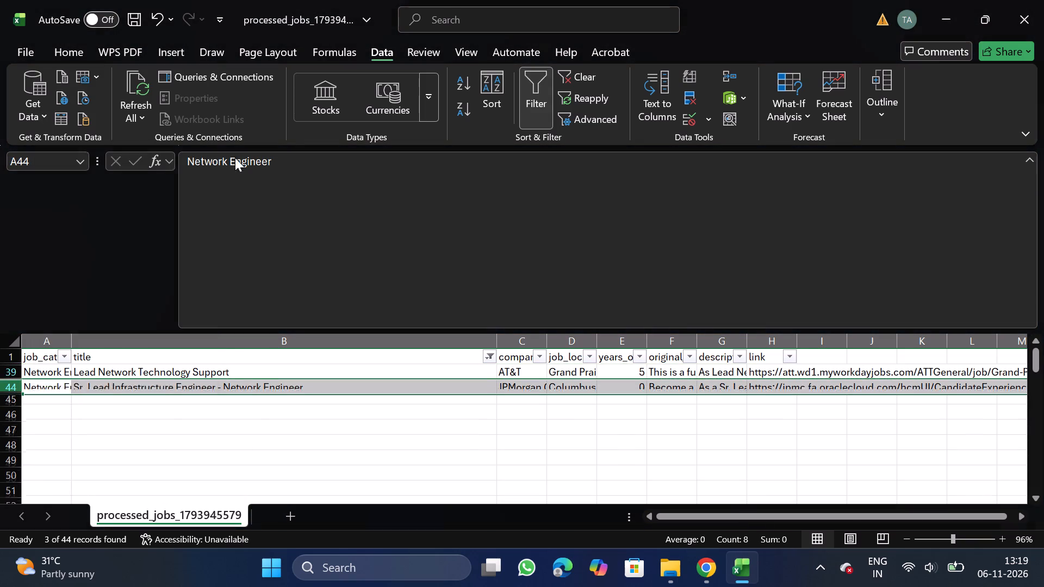
{"action": "left_click", "coordinate": [531, 104]}
Turn filtering back on and search the title column's filter values for "staff" and "principal", clearing each search.
{"action": "left_click", "coordinate": [275, 358]}
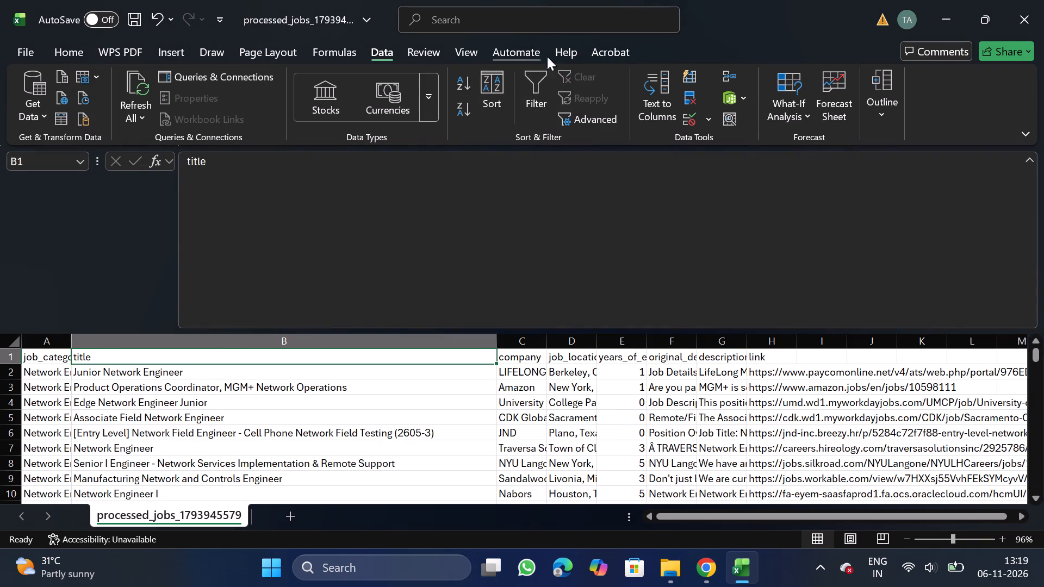
{"action": "left_click", "coordinate": [543, 90]}
{"action": "left_click", "coordinate": [484, 359]}
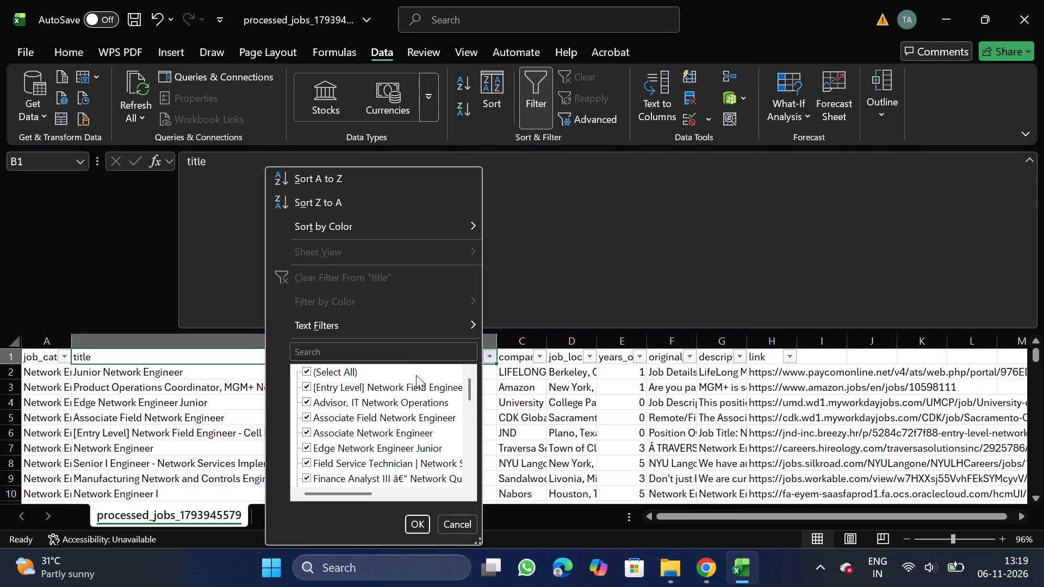
{"action": "left_click", "coordinate": [407, 358]}
{"action": "left_click", "coordinate": [399, 355]}
{"action": "type", "text": "staff"}
{"action": "key", "text": "BackSpace"}
{"action": "key", "text": "BackSpace"}
{"action": "key", "text": "BackSpace"}
{"action": "key", "text": "BackSpace"}
{"action": "key", "text": "BackSpace"}
{"action": "key", "text": "BackSpace"}
{"action": "key", "text": "BackSpace"}
{"action": "key", "text": "BackSpace"}
{"action": "key", "text": "BackSpace"}
{"action": "key", "text": "BackSpace"}
{"action": "key", "text": "BackSpace"}
{"action": "key", "text": "BackSpace"}
{"action": "key", "text": "BackSpace"}
{"action": "key", "text": "BackSpace"}
{"action": "key", "text": "BackSpace"}
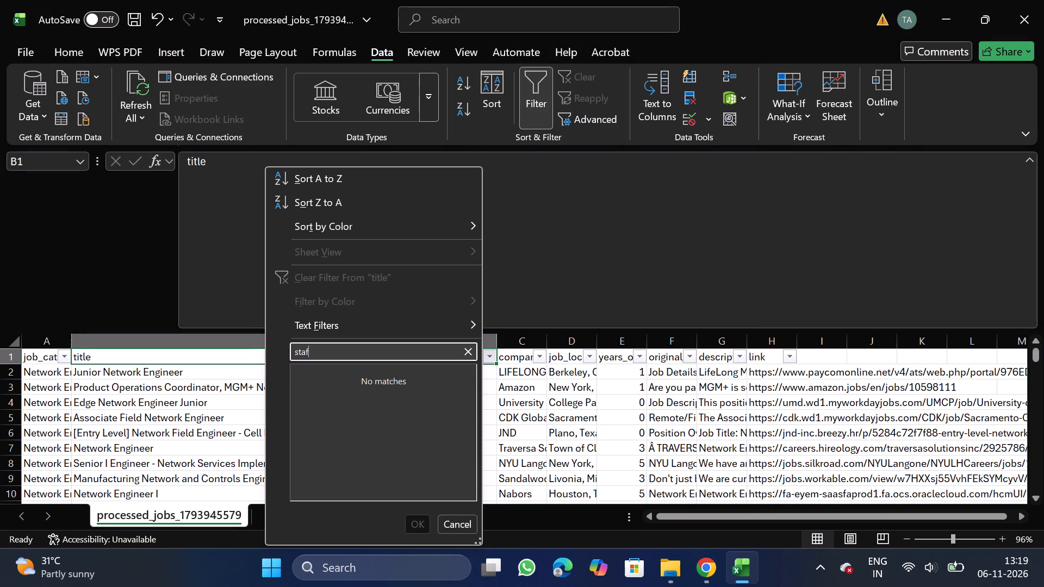
{"action": "key", "text": "p"}
{"action": "type", "text": "rincipal"}
{"action": "key", "text": "BackSpace"}
{"action": "key", "text": "BackSpace"}
{"action": "key", "text": "BackSpace"}
{"action": "key", "text": "BackSpace"}
{"action": "key", "text": "BackSpace"}
{"action": "key", "text": "BackSpace"}
{"action": "key", "text": "BackSpace"}
{"action": "key", "text": "BackSpace"}
{"action": "key", "text": "BackSpace"}
{"action": "key", "text": "BackSpace"}
{"action": "key", "text": "BackSpace"}
{"action": "key", "text": "BackSpace"}
{"action": "key", "text": "BackSpace"}
{"action": "key", "text": "BackSpace"}
{"action": "key", "text": "BackSpace"}
{"action": "key", "text": "BackSpace"}
{"action": "key", "text": "BackSpace"}
Search the title filter values for "architect" and "enterprise", clearing each search.
{"action": "type", "text": "architect"}
{"action": "key", "text": "BackSpace"}
{"action": "key", "text": "BackSpace"}
{"action": "key", "text": "BackSpace"}
{"action": "key", "text": "BackSpace"}
{"action": "key", "text": "BackSpace"}
{"action": "key", "text": "BackSpace"}
{"action": "key", "text": "BackSpace"}
{"action": "key", "text": "BackSpace"}
{"action": "key", "text": "BackSpace"}
{"action": "key", "text": "BackSpace"}
{"action": "key", "text": "BackSpace"}
{"action": "key", "text": "BackSpace"}
{"action": "key", "text": "BackSpace"}
{"action": "key", "text": "BackSpace"}
{"action": "key", "text": "BackSpace"}
{"action": "key", "text": "BackSpace"}
{"action": "key", "text": "BackSpace"}
{"action": "key", "text": "BackSpace"}
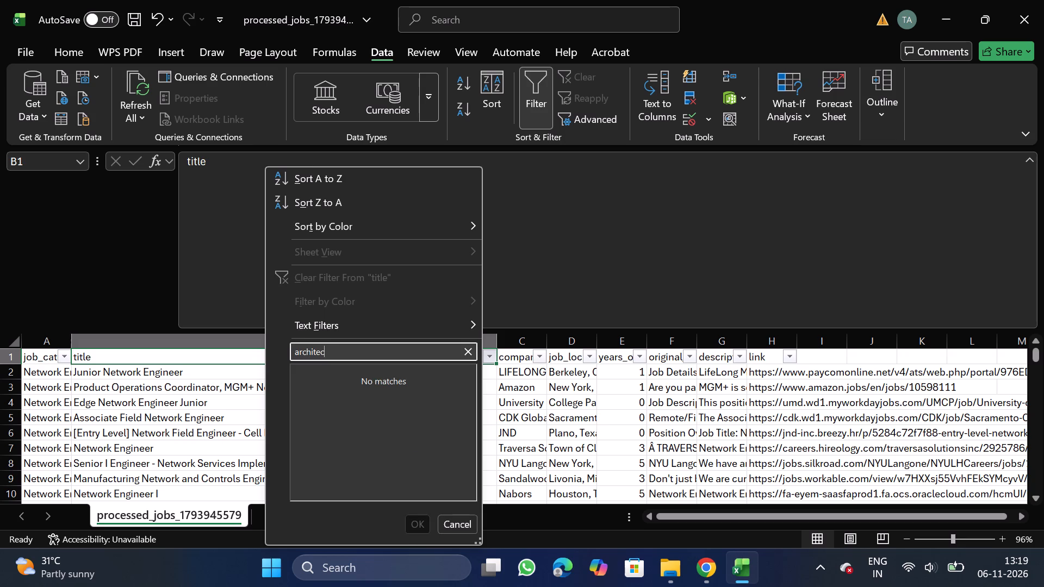
{"action": "type", "text": "enterprise"}
{"action": "key", "text": "BackSpace"}
{"action": "key", "text": "BackSpace"}
{"action": "key", "text": "BackSpace"}
{"action": "key", "text": "BackSpace"}
{"action": "key", "text": "BackSpace"}
{"action": "key", "text": "BackSpace"}
{"action": "key", "text": "BackSpace"}
{"action": "key", "text": "BackSpace"}
{"action": "key", "text": "BackSpace"}
{"action": "key", "text": "BackSpace"}
{"action": "key", "text": "BackSpace"}
{"action": "key", "text": "BackSpace"}
{"action": "key", "text": "BackSpace"}
{"action": "key", "text": "BackSpace"}
{"action": "key", "text": "BackSpace"}
{"action": "key", "text": "BackSpace"}
{"action": "key", "text": "BackSpace"}
{"action": "key", "text": "BackSpace"}
{"action": "key", "text": "BackSpace"}
Search the title filter values for "consultant" and "embedded", cancel the title filter and remove filtering from the sheet.
{"action": "type", "text": "consultant"}
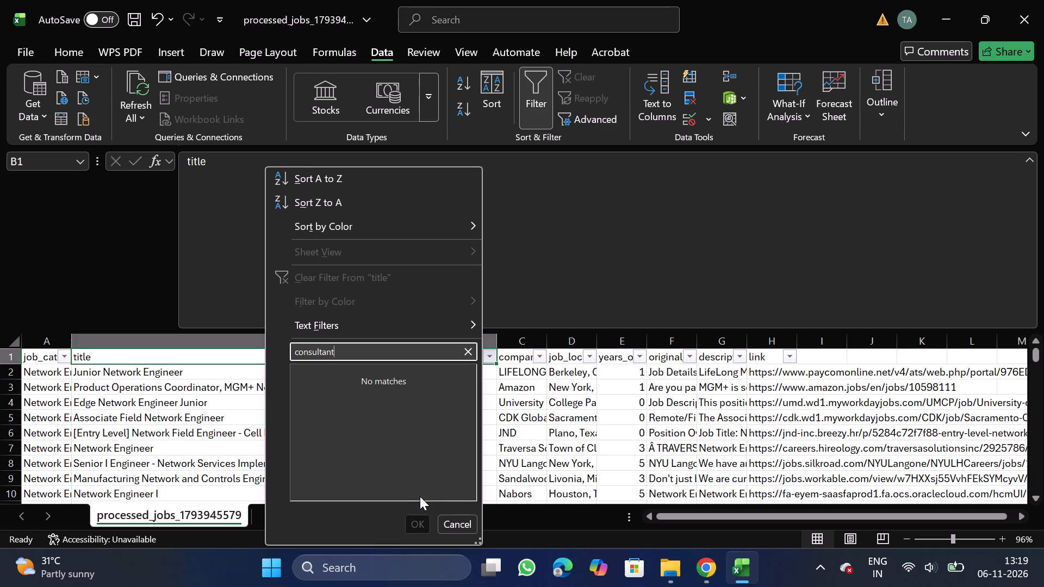
{"action": "key", "text": "equal"}
{"action": "key", "text": "BackSpace"}
{"action": "key", "text": "BackSpace"}
{"action": "key", "text": "BackSpace"}
{"action": "key", "text": "BackSpace"}
{"action": "key", "text": "BackSpace"}
{"action": "key", "text": "BackSpace"}
{"action": "key", "text": "BackSpace"}
{"action": "key", "text": "BackSpace"}
{"action": "key", "text": "BackSpace"}
{"action": "key", "text": "BackSpace"}
{"action": "key", "text": "BackSpace"}
{"action": "key", "text": "BackSpace"}
{"action": "key", "text": "BackSpace"}
{"action": "key", "text": "BackSpace"}
{"action": "key", "text": "BackSpace"}
{"action": "key", "text": "BackSpace"}
{"action": "key", "text": "BackSpace"}
{"action": "key", "text": "BackSpace"}
{"action": "key", "text": "BackSpace"}
{"action": "key", "text": "BackSpace"}
{"action": "type", "text": "embedded"}
{"action": "left_click", "coordinate": [452, 520]}
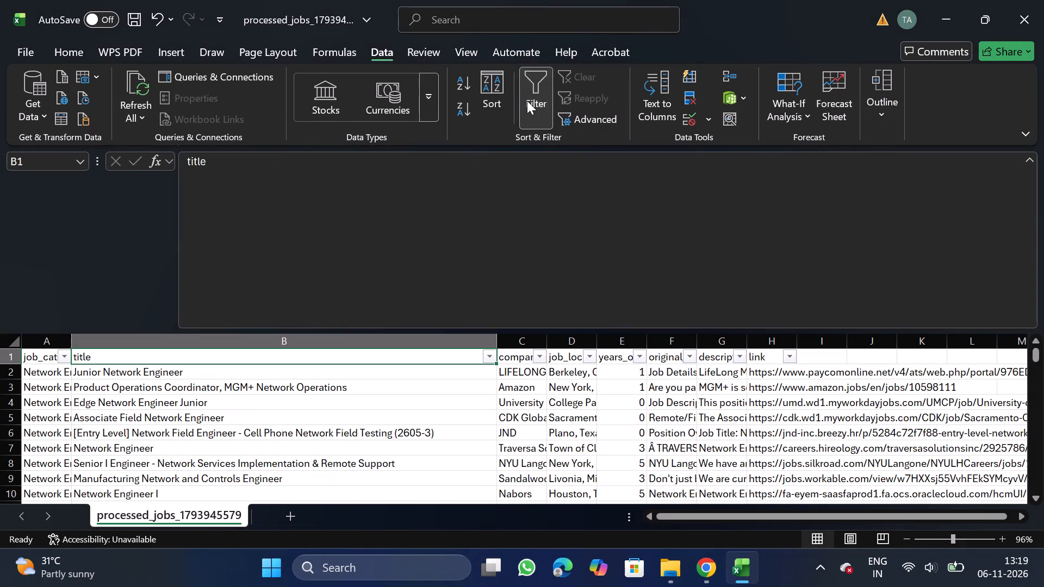
{"action": "left_click", "coordinate": [529, 101]}
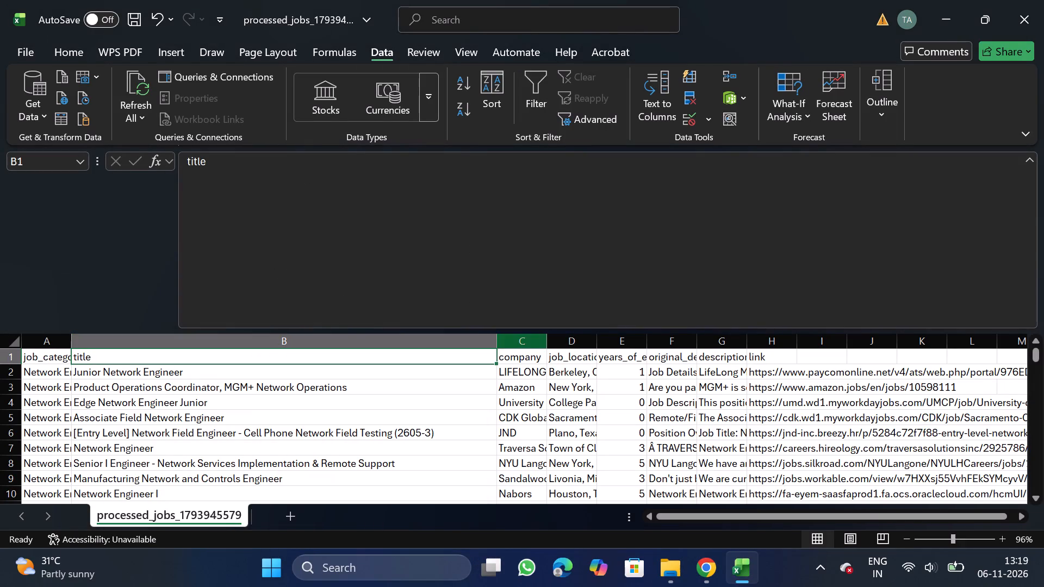
Turn filtering back on from the company header and search the company filter values for "walmart" and "dried", clearing each search.
{"action": "left_click", "coordinate": [516, 352]}
{"action": "left_click", "coordinate": [527, 104]}
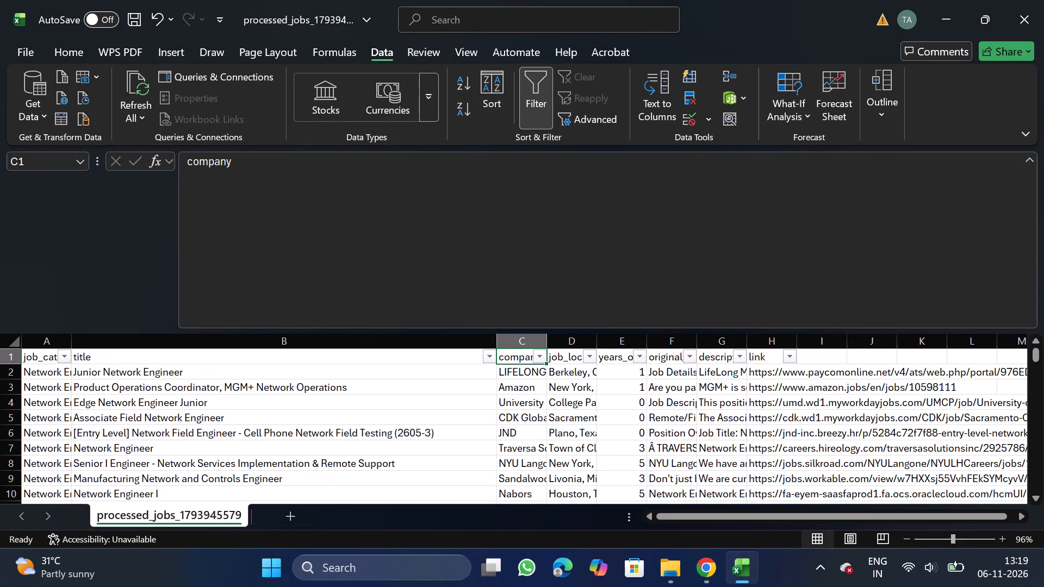
{"action": "left_click", "coordinate": [543, 353]}
{"action": "left_click", "coordinate": [466, 351]}
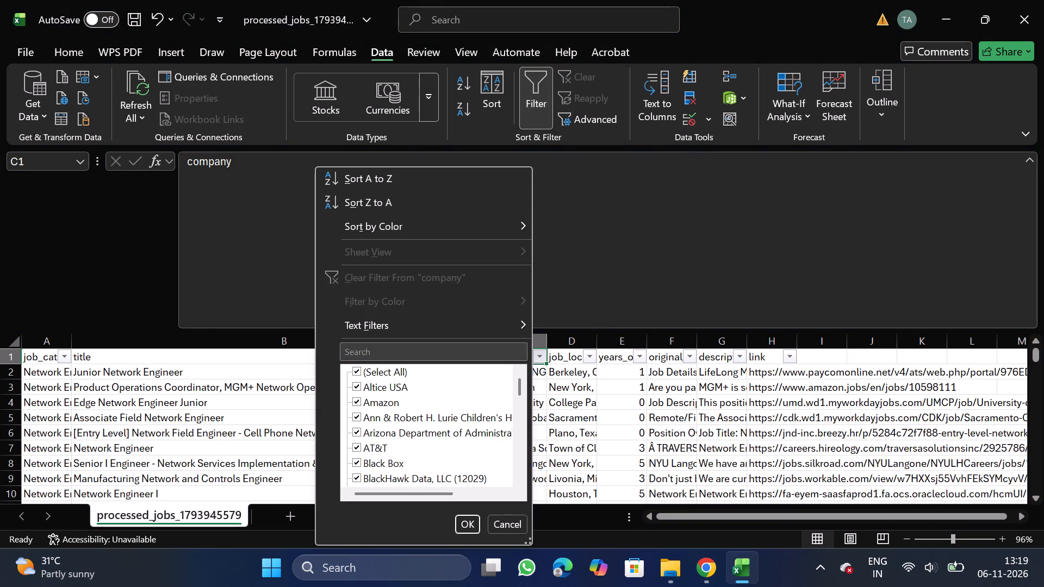
{"action": "type", "text": "walmart"}
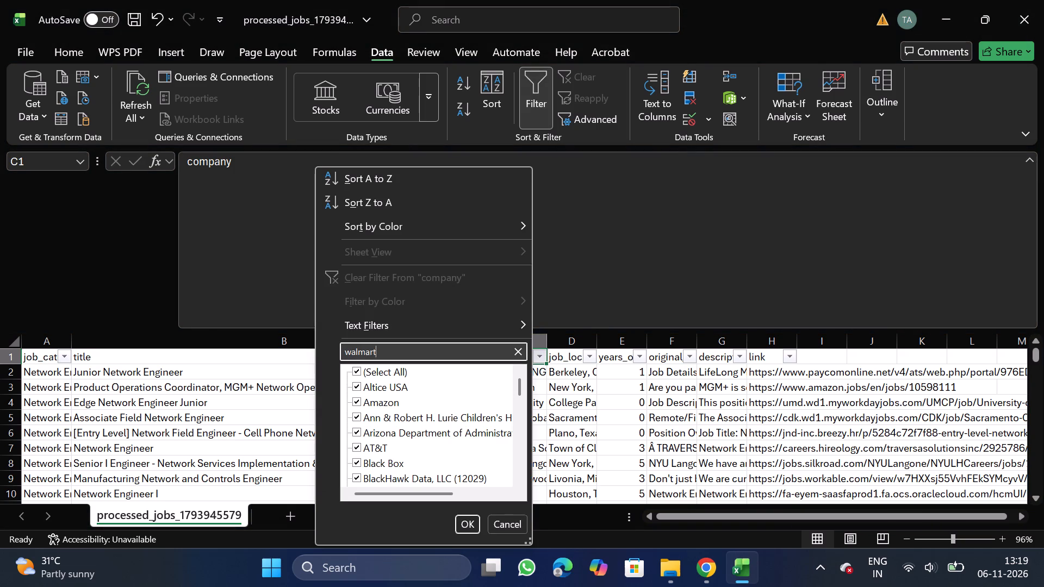
{"action": "key", "text": "BackSpace"}
{"action": "key", "text": "BackSpace"}
{"action": "key", "text": "BackSpace"}
{"action": "key", "text": "BackSpace"}
{"action": "key", "text": "BackSpace"}
{"action": "key", "text": "BackSpace"}
{"action": "key", "text": "BackSpace"}
{"action": "key", "text": "BackSpace"}
{"action": "key", "text": "BackSpace"}
{"action": "key", "text": "BackSpace"}
{"action": "key", "text": "BackSpace"}
{"action": "key", "text": "BackSpace"}
{"action": "key", "text": "BackSpace"}
{"action": "key", "text": "BackSpace"}
{"action": "key", "text": "BackSpace"}
{"action": "key", "text": "BackSpace"}
{"action": "key", "text": "BackSpace"}
{"action": "key", "text": "BackSpace"}
{"action": "type", "text": "dried"}
{"action": "key", "text": "BackSpace"}
{"action": "key", "text": "BackSpace"}
{"action": "key", "text": "BackSpace"}
{"action": "key", "text": "BackSpace"}
{"action": "key", "text": "BackSpace"}
{"action": "key", "text": "BackSpace"}
{"action": "key", "text": "BackSpace"}
{"action": "key", "text": "BackSpace"}
{"action": "key", "text": "BackSpace"}
{"action": "key", "text": "BackSpace"}
{"action": "key", "text": "BackSpace"}
{"action": "key", "text": "BackSpace"}
Search the company filter values for "capital" and "under", clearing each search.
{"action": "type", "text": "capital"}
{"action": "key", "text": "BackSpace"}
{"action": "key", "text": "BackSpace"}
{"action": "key", "text": "BackSpace"}
{"action": "key", "text": "BackSpace"}
{"action": "key", "text": "BackSpace"}
{"action": "key", "text": "BackSpace"}
{"action": "key", "text": "BackSpace"}
{"action": "key", "text": "BackSpace"}
{"action": "key", "text": "BackSpace"}
{"action": "key", "text": "BackSpace"}
{"action": "key", "text": "BackSpace"}
{"action": "key", "text": "BackSpace"}
{"action": "key", "text": "BackSpace"}
{"action": "key", "text": "BackSpace"}
{"action": "key", "text": "BackSpace"}
{"action": "type", "text": "under"}
{"action": "key", "text": "BackSpace"}
{"action": "key", "text": "BackSpace"}
{"action": "key", "text": "BackSpace"}
{"action": "key", "text": "BackSpace"}
{"action": "key", "text": "BackSpace"}
{"action": "key", "text": "BackSpace"}
{"action": "key", "text": "BackSpace"}
{"action": "key", "text": "BackSpace"}
{"action": "key", "text": "BackSpace"}
{"action": "key", "text": "BackSpace"}
{"action": "key", "text": "BackSpace"}
{"action": "key", "text": "BackSpace"}
{"action": "key", "text": "BackSpace"}
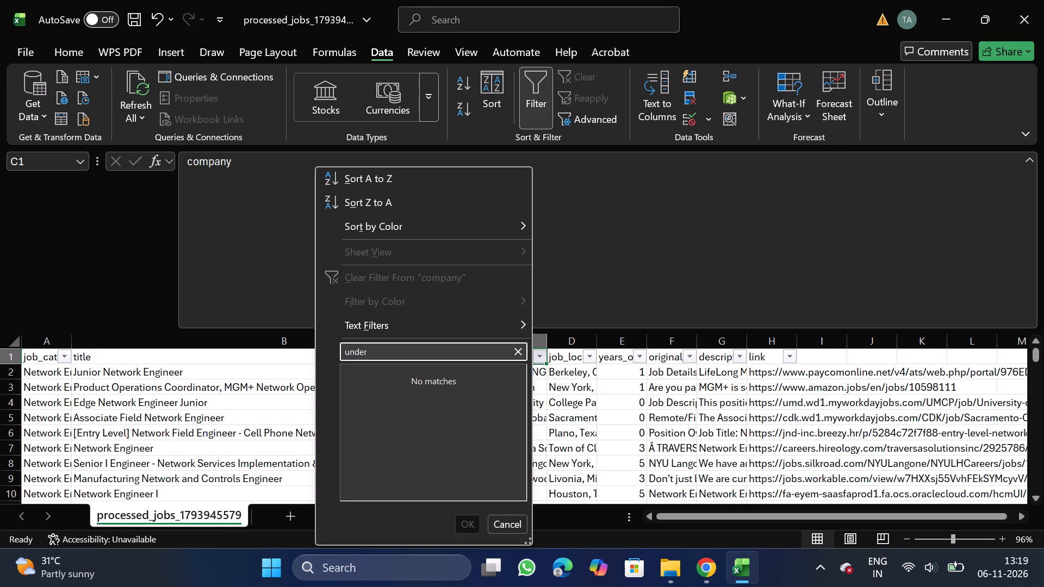
Search the company column's filter values for "hunt" and clear the search.
{"action": "type", "text": "hunt"}
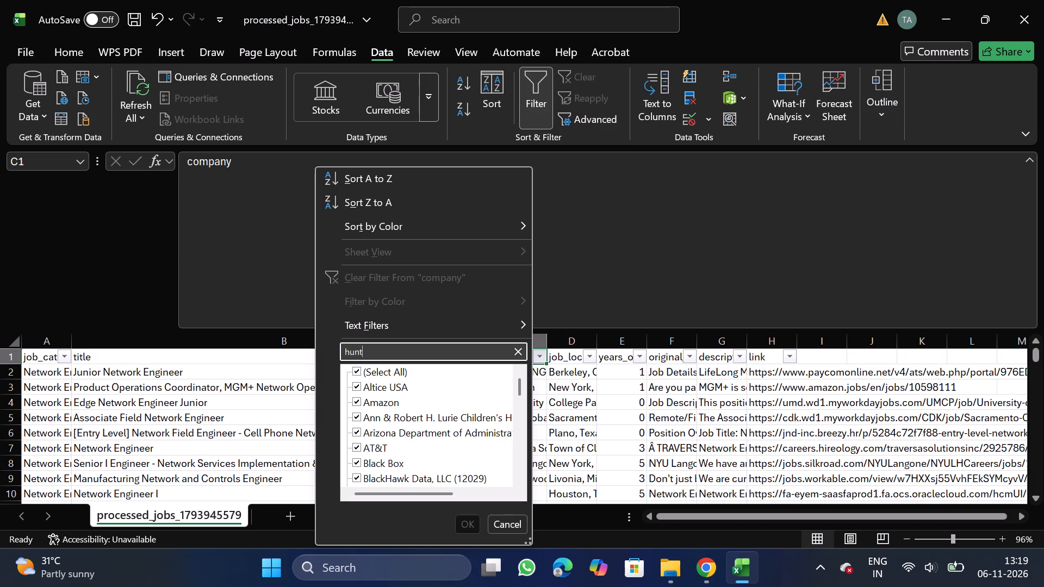
{"action": "key", "text": "BackSpace"}
{"action": "key", "text": "BackSpace"}
{"action": "key", "text": "BackSpace"}
{"action": "key", "text": "BackSpace"}
{"action": "key", "text": "BackSpace"}
{"action": "key", "text": "BackSpace"}
{"action": "key", "text": "BackSpace"}
{"action": "key", "text": "BackSpace"}
{"action": "key", "text": "BackSpace"}
{"action": "key", "text": "BackSpace"}
{"action": "key", "text": "BackSpace"}
{"action": "key", "text": "BackSpace"}
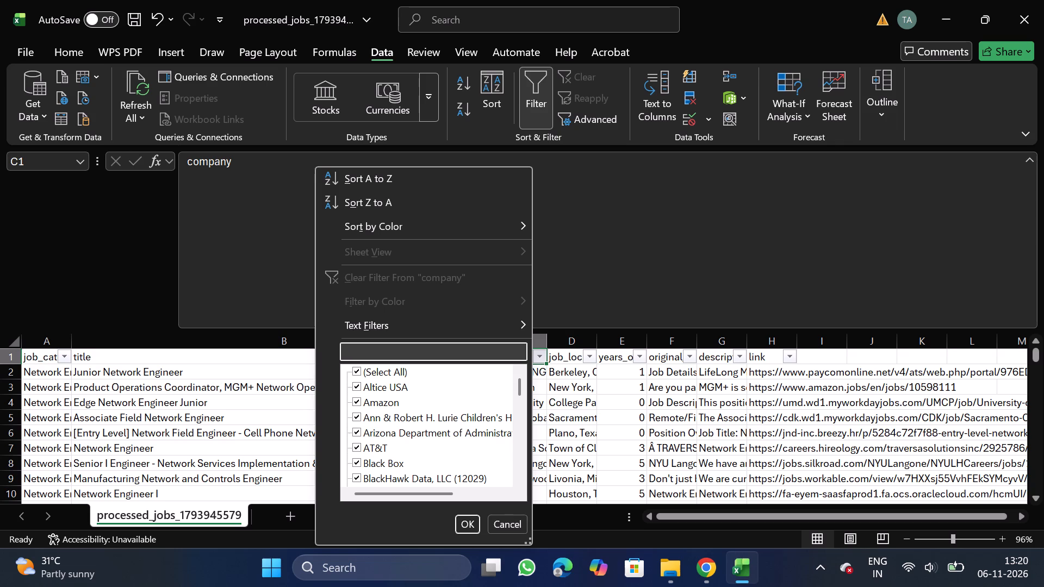
Repeat the company filter value searches for "walmart" and "dried", clearing each search.
{"action": "left_click_drag", "start_coordinate": [420, 343], "coordinate": [407, 352]}
{"action": "left_click", "coordinate": [407, 352]}
{"action": "left_click", "coordinate": [395, 352]}
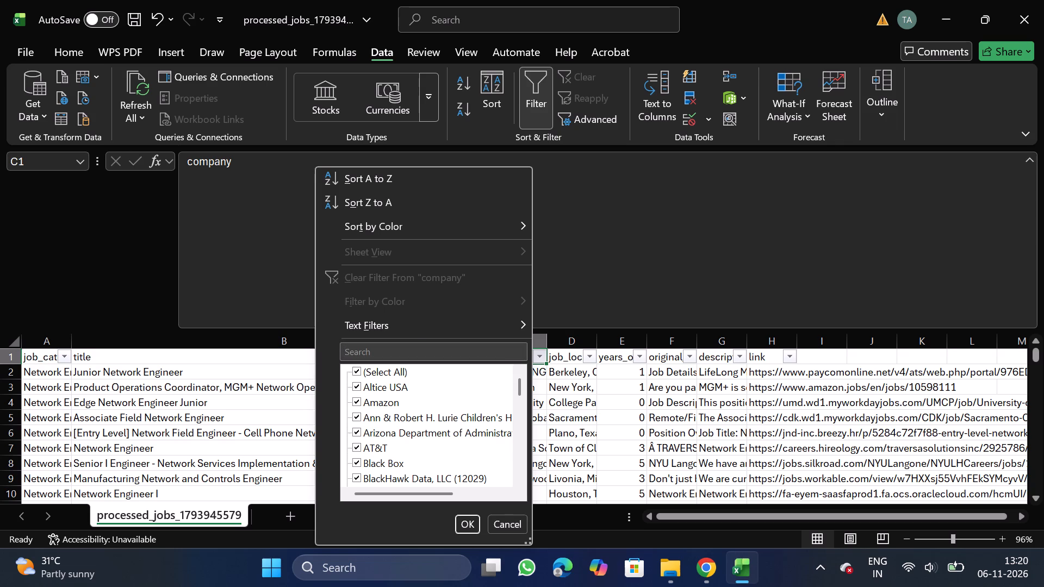
{"action": "left_click", "coordinate": [395, 352]}
{"action": "type", "text": "walmart"}
{"action": "key", "text": "BackSpace"}
{"action": "key", "text": "BackSpace"}
{"action": "key", "text": "BackSpace"}
{"action": "key", "text": "BackSpace"}
{"action": "key", "text": "BackSpace"}
{"action": "key", "text": "BackSpace"}
{"action": "key", "text": "BackSpace"}
{"action": "key", "text": "BackSpace"}
{"action": "key", "text": "BackSpace"}
{"action": "key", "text": "BackSpace"}
{"action": "key", "text": "BackSpace"}
{"action": "key", "text": "BackSpace"}
{"action": "key", "text": "BackSpace"}
{"action": "key", "text": "BackSpace"}
{"action": "key", "text": "BackSpace"}
{"action": "key", "text": "BackSpace"}
{"action": "key", "text": "BackSpace"}
{"action": "key", "text": "BackSpace"}
{"action": "type", "text": "dried"}
{"action": "key", "text": "BackSpace"}
{"action": "key", "text": "BackSpace"}
{"action": "key", "text": "BackSpace"}
{"action": "key", "text": "BackSpace"}
{"action": "key", "text": "BackSpace"}
{"action": "key", "text": "BackSpace"}
{"action": "key", "text": "BackSpace"}
{"action": "key", "text": "BackSpace"}
{"action": "key", "text": "BackSpace"}
{"action": "key", "text": "BackSpace"}
{"action": "key", "text": "BackSpace"}
{"action": "key", "text": "BackSpace"}
Repeat the company filter value searches for "capital" and "under", clearing each search.
{"action": "type", "text": "capital"}
{"action": "key", "text": "BackSpace"}
{"action": "key", "text": "BackSpace"}
{"action": "key", "text": "BackSpace"}
{"action": "key", "text": "BackSpace"}
{"action": "key", "text": "BackSpace"}
{"action": "key", "text": "BackSpace"}
{"action": "key", "text": "BackSpace"}
{"action": "key", "text": "BackSpace"}
{"action": "key", "text": "BackSpace"}
{"action": "key", "text": "BackSpace"}
{"action": "key", "text": "BackSpace"}
{"action": "key", "text": "BackSpace"}
{"action": "key", "text": "BackSpace"}
{"action": "key", "text": "BackSpace"}
{"action": "key", "text": "BackSpace"}
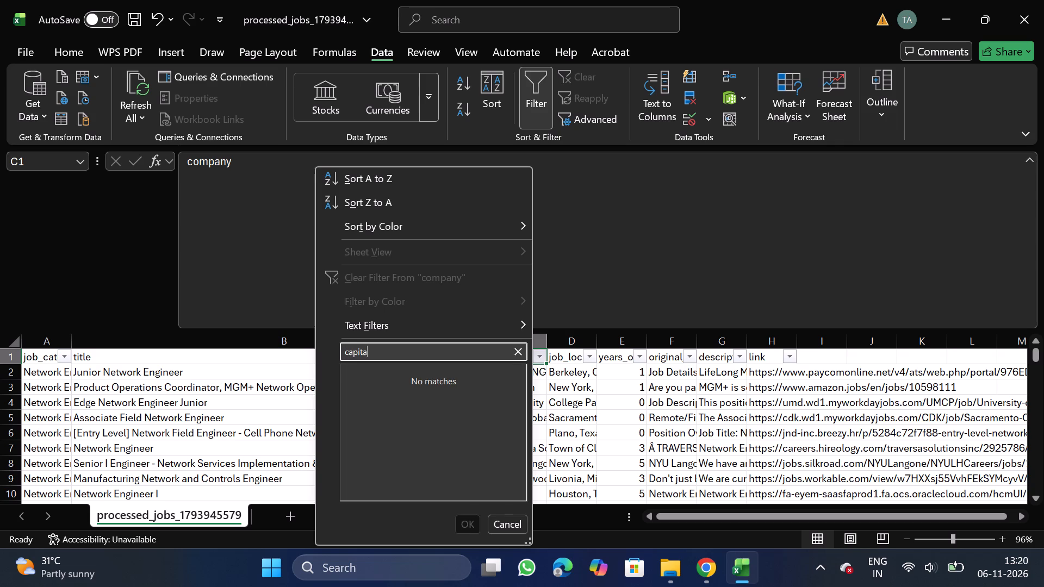
{"action": "type", "text": "under"}
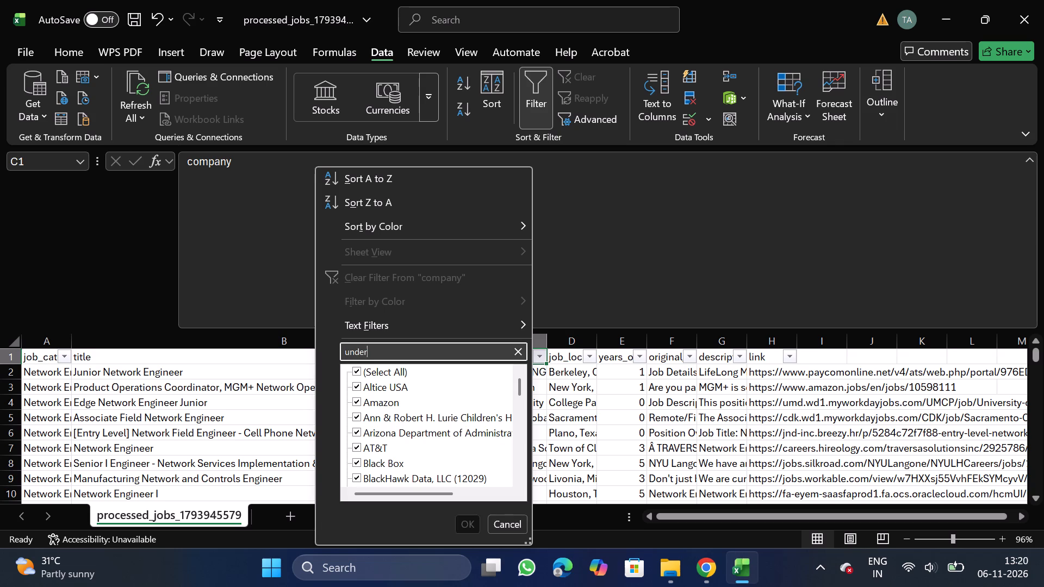
{"action": "key", "text": "BackSpace"}
{"action": "key", "text": "BackSpace"}
{"action": "key", "text": "BackSpace"}
{"action": "key", "text": "BackSpace"}
{"action": "key", "text": "BackSpace"}
{"action": "key", "text": "BackSpace"}
{"action": "key", "text": "BackSpace"}
{"action": "key", "text": "BackSpace"}
{"action": "key", "text": "BackSpace"}
{"action": "key", "text": "BackSpace"}
{"action": "key", "text": "BackSpace"}
{"action": "key", "text": "BackSpace"}
Search the company column's filter values for "hun" and clear the search.
{"action": "type", "text": "hun"}
{"action": "key", "text": "BackSpace"}
{"action": "key", "text": "BackSpace"}
{"action": "key", "text": "BackSpace"}
{"action": "key", "text": "BackSpace"}
{"action": "key", "text": "BackSpace"}
{"action": "key", "text": "BackSpace"}
{"action": "key", "text": "BackSpace"}
{"action": "key", "text": "BackSpace"}
{"action": "key", "text": "BackSpace"}
{"action": "key", "text": "BackSpace"}
{"action": "key", "text": "BackSpace"}
{"action": "key", "text": "BackSpace"}
{"action": "key", "text": "BackSpace"}
{"action": "key", "text": "BackSpace"}
{"action": "key", "text": "BackSpace"}
{"action": "key", "text": "BackSpace"}
{"action": "key", "text": "BackSpace"}
{"action": "key", "text": "BackSpace"}
{"action": "key", "text": "BackSpace"}
{"action": "key", "text": "BackSpace"}
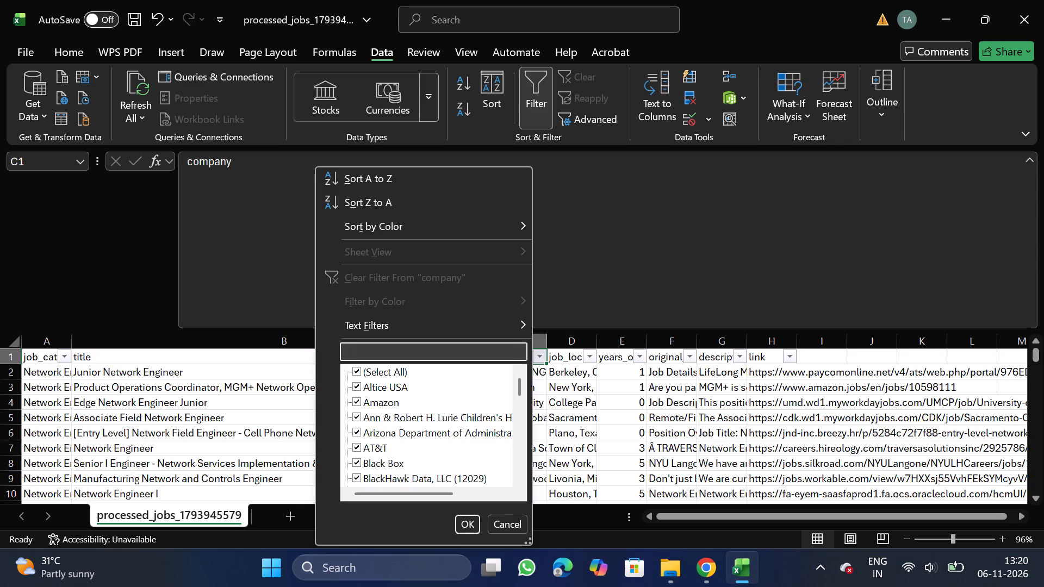
Search the company column's filter values for "skim" and clear the search.
{"action": "type", "text": "skim"}
{"action": "key", "text": "BackSpace"}
{"action": "key", "text": "BackSpace"}
{"action": "key", "text": "BackSpace"}
{"action": "key", "text": "BackSpace"}
{"action": "key", "text": "BackSpace"}
{"action": "key", "text": "BackSpace"}
{"action": "key", "text": "BackSpace"}
{"action": "key", "text": "BackSpace"}
{"action": "key", "text": "BackSpace"}
{"action": "key", "text": "BackSpace"}
{"action": "key", "text": "BackSpace"}
{"action": "key", "text": "BackSpace"}
{"action": "key", "text": "BackSpace"}
Search the company filter values for "ape" and "in landem", and close the filter without applying it.
{"action": "type", "text": "ape"}
{"action": "key", "text": "BackSpace"}
{"action": "key", "text": "BackSpace"}
{"action": "key", "text": "BackSpace"}
{"action": "key", "text": "BackSpace"}
{"action": "key", "text": "BackSpace"}
{"action": "key", "text": "BackSpace"}
{"action": "key", "text": "BackSpace"}
{"action": "key", "text": "BackSpace"}
{"action": "key", "text": "BackSpace"}
{"action": "key", "text": "BackSpace"}
{"action": "type", "text": "in landem"}
{"action": "scroll", "coordinate": [457, 425], "scroll_direction": "up", "scroll_amount": 1}
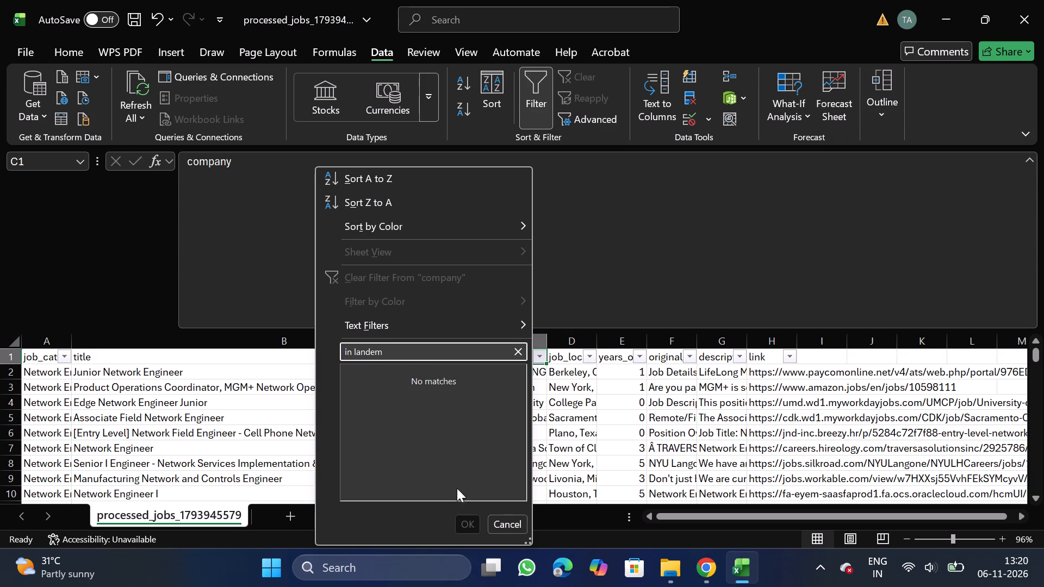
{"action": "scroll", "coordinate": [457, 488], "scroll_direction": "up", "scroll_amount": 1}
{"action": "left_click", "coordinate": [510, 534]}
{"action": "left_click", "coordinate": [515, 524]}
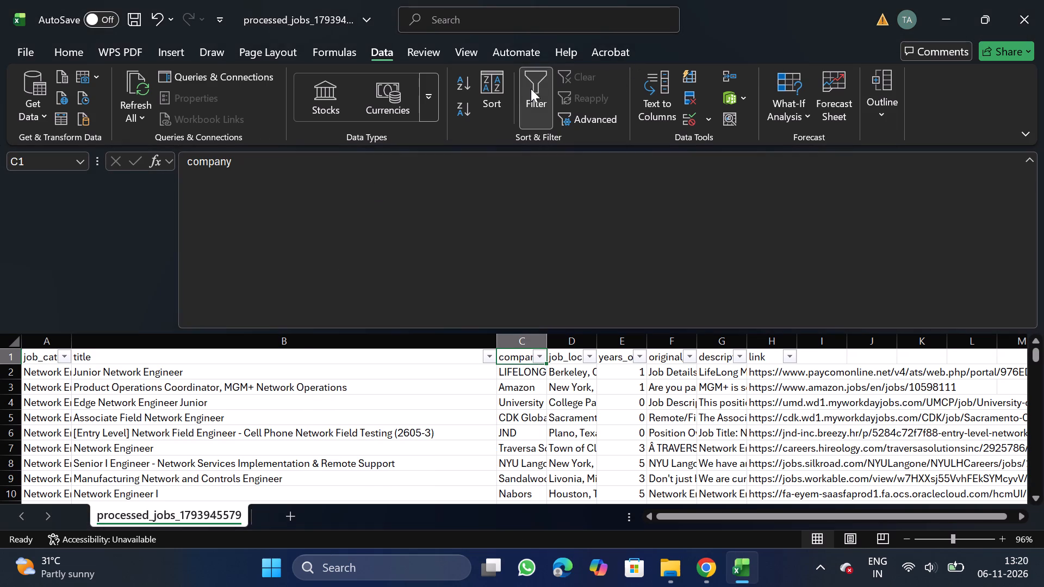
Turn off the filters on the header row.
{"action": "left_click", "coordinate": [531, 89]}
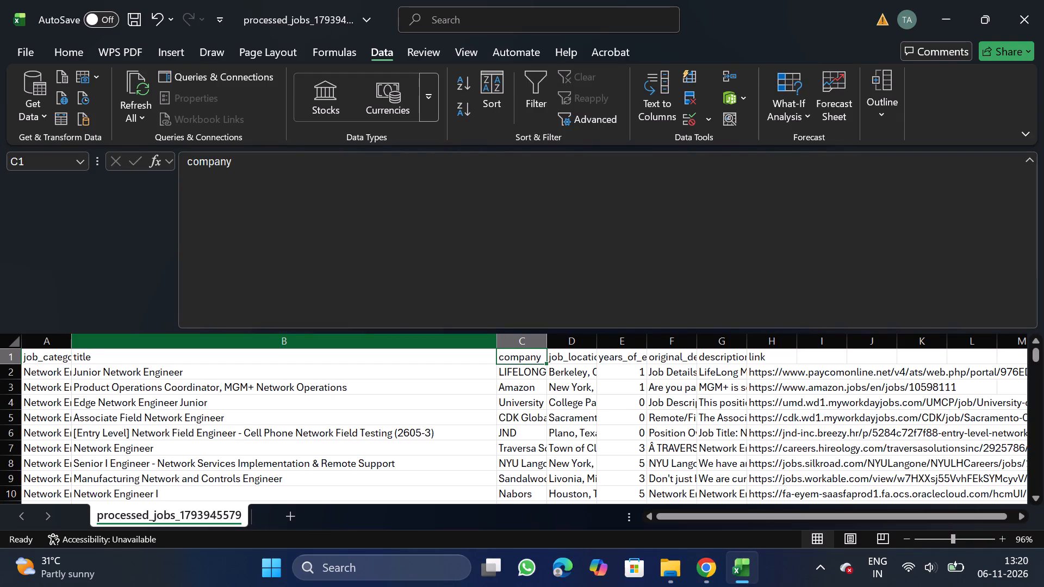
Save a copy of the cleaned file as NE_11_06 in CSV format in the Daily Scraping jobs folder under Documents.
{"action": "left_click", "coordinate": [32, 49]}
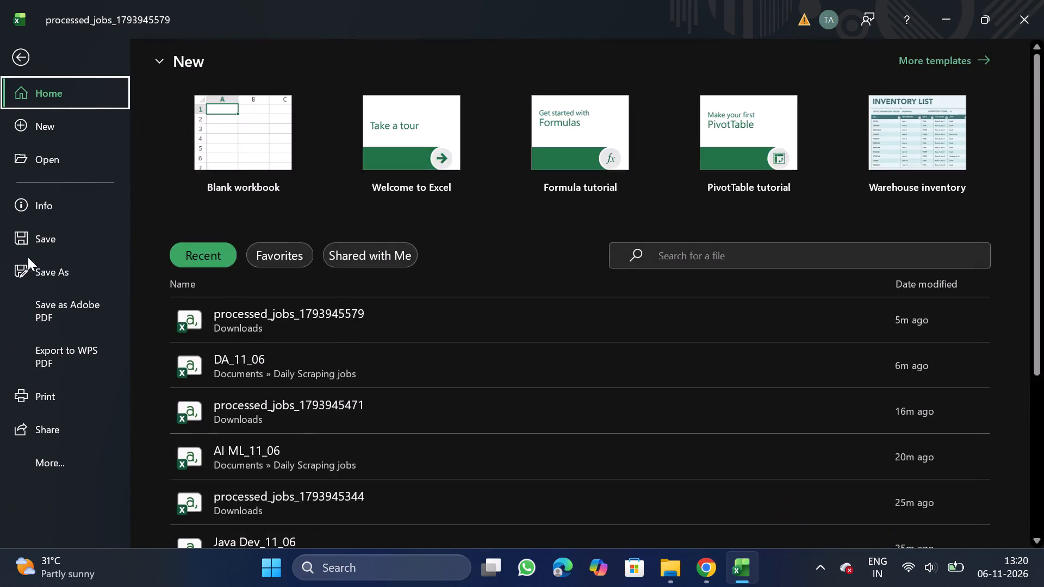
{"action": "double_click", "coordinate": [43, 260]}
{"action": "triple_click", "coordinate": [252, 464]}
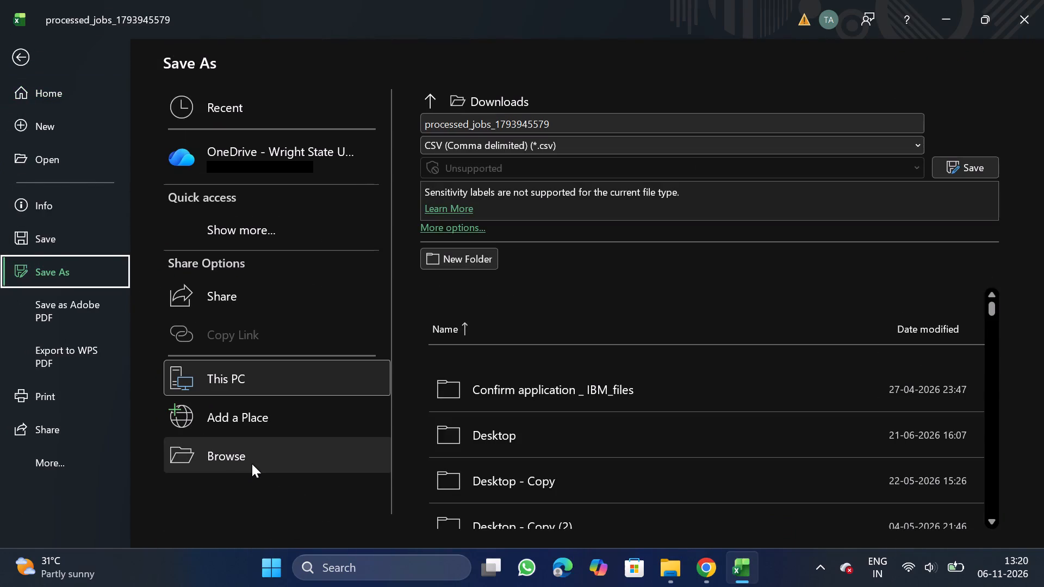
{"action": "left_click", "coordinate": [252, 464]}
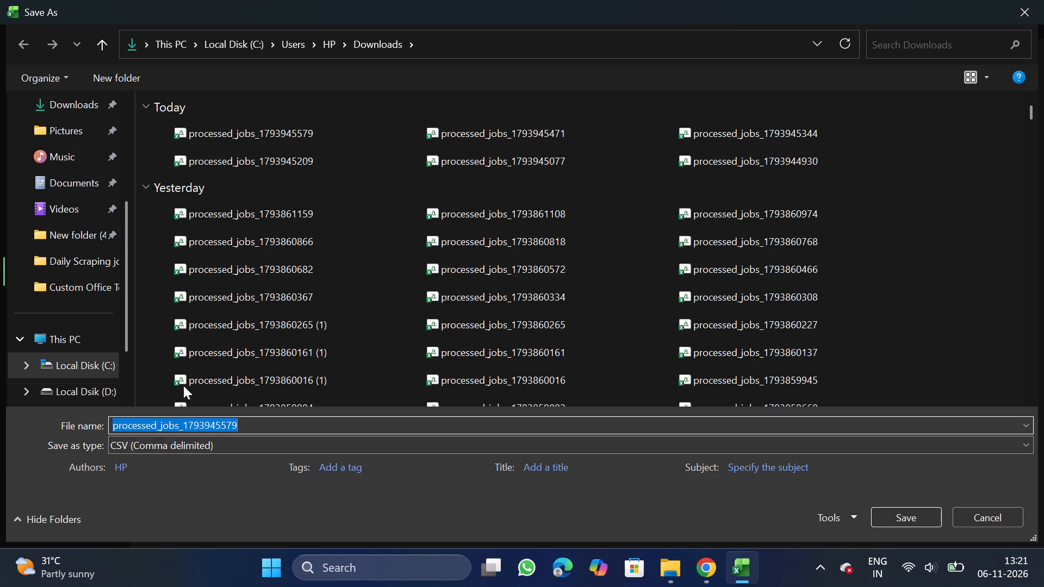
{"action": "scroll", "coordinate": [28, 174], "scroll_direction": "down", "scroll_amount": 1}
{"action": "double_click", "coordinate": [64, 186]}
{"action": "double_click", "coordinate": [244, 171]}
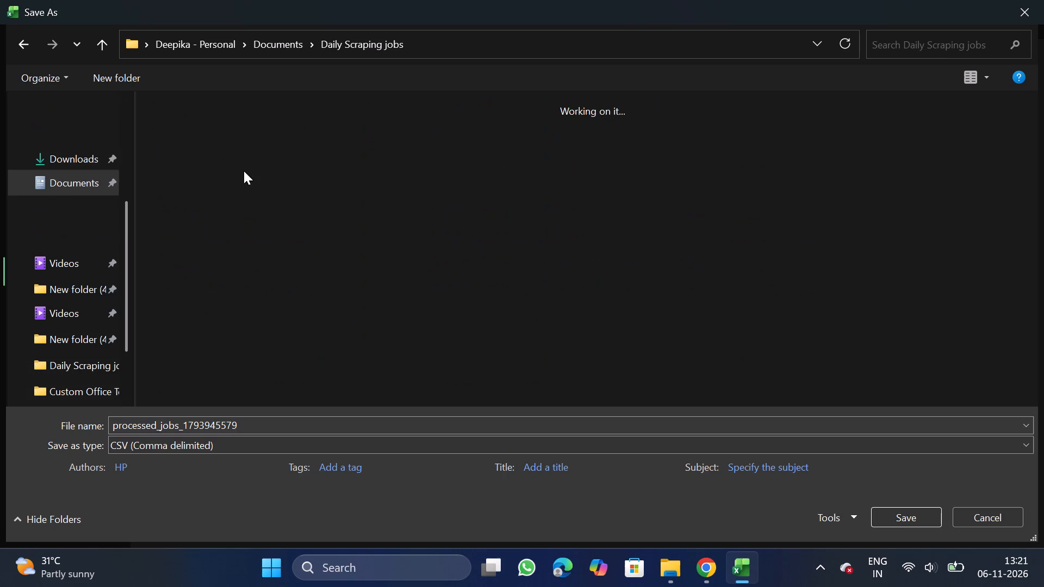
{"action": "left_click", "coordinate": [269, 415]}
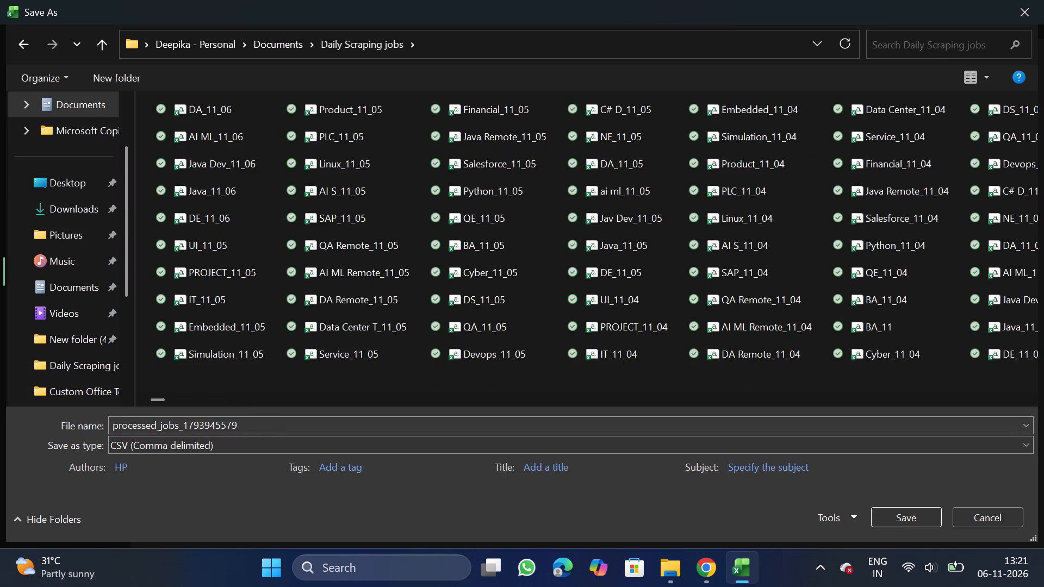
{"action": "left_click", "coordinate": [264, 420]}
{"action": "key", "text": "BackSpace"}
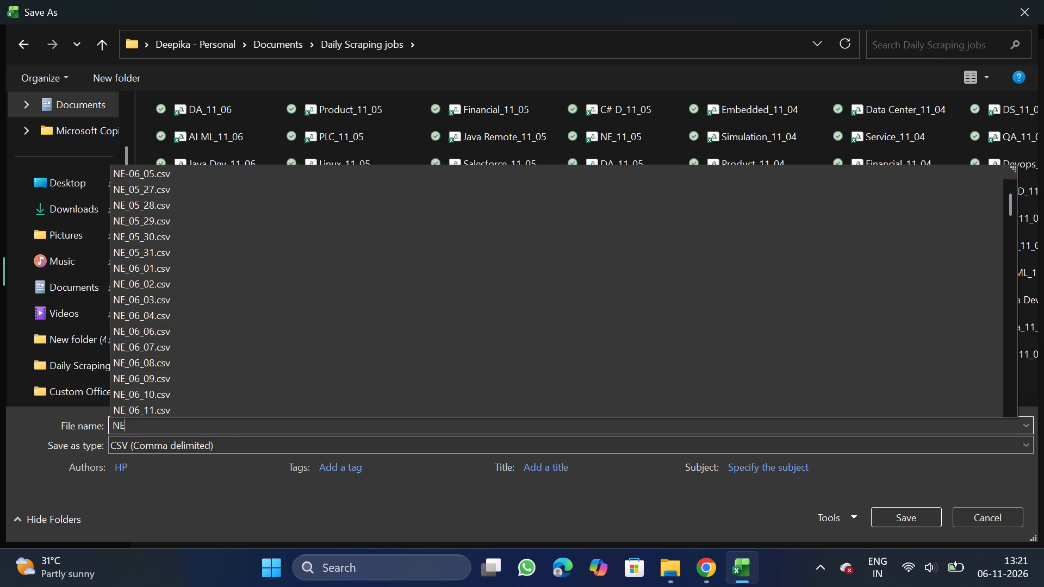
{"action": "type", "text": "_11"}
{"action": "key", "text": "shift+underscore"}
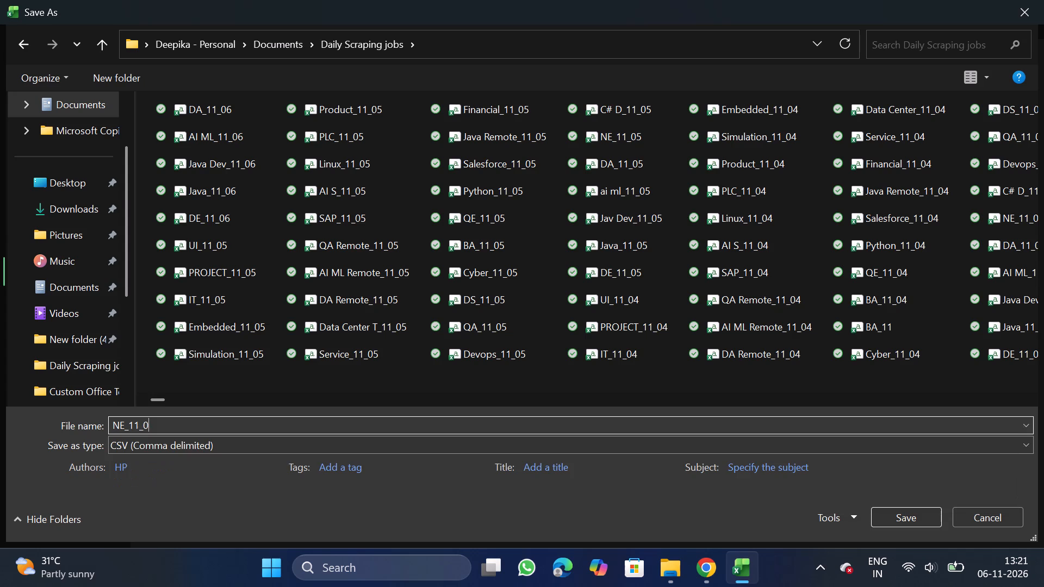
{"action": "left_click", "coordinate": [894, 519]}
Switch to NextGenApply in Chrome, choose NE_11_06.csv for bulk upload and review its data preview.
{"action": "left_click", "coordinate": [704, 566]}
{"action": "scroll", "coordinate": [487, 442], "scroll_direction": "down", "scroll_amount": 1}
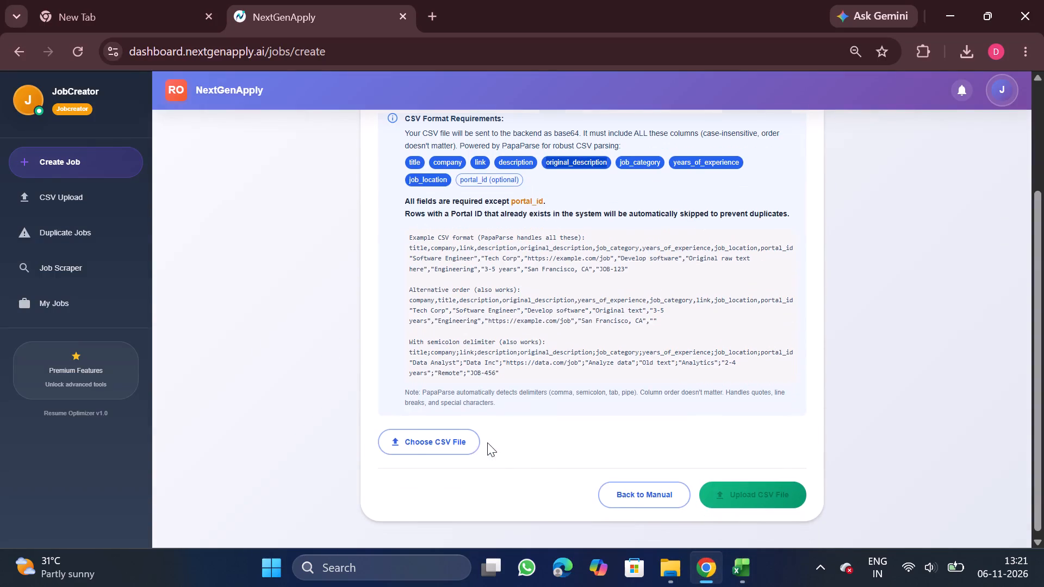
{"action": "left_click", "coordinate": [449, 438]}
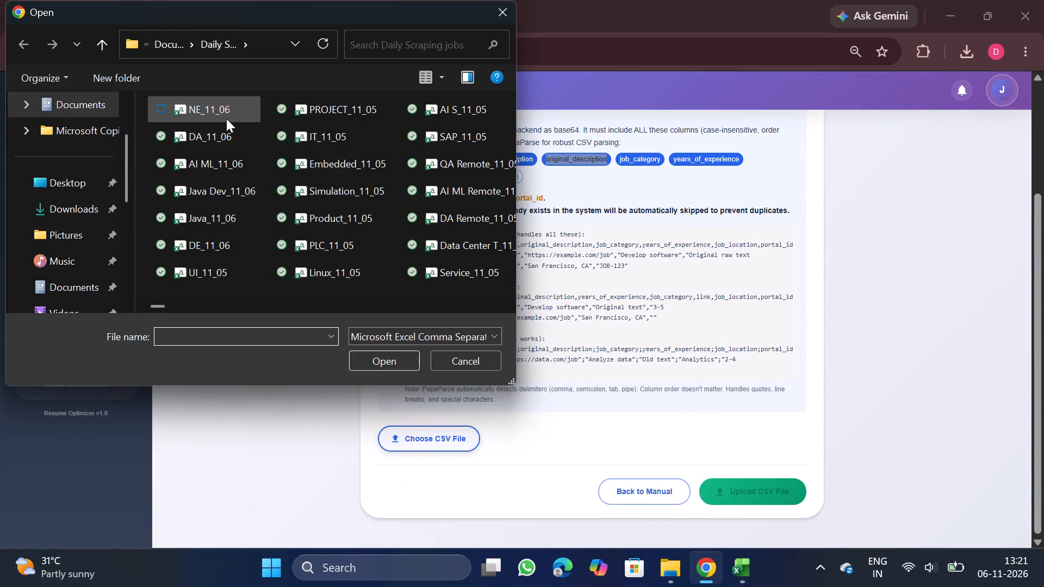
{"action": "double_click", "coordinate": [232, 118]}
{"action": "scroll", "coordinate": [465, 413], "scroll_direction": "down", "scroll_amount": 2}
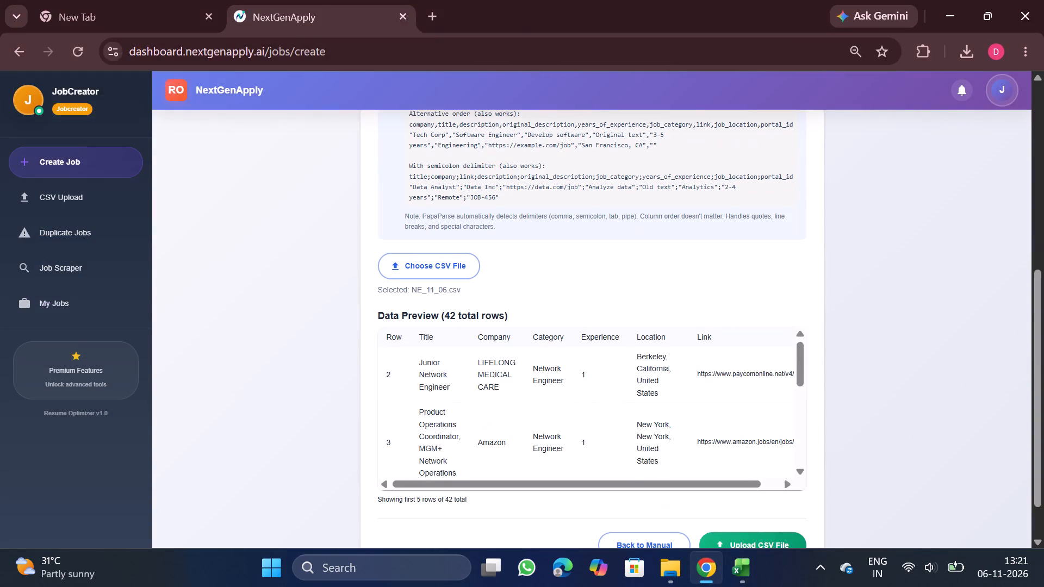
{"action": "scroll", "coordinate": [536, 426], "scroll_direction": "down", "scroll_amount": 1}
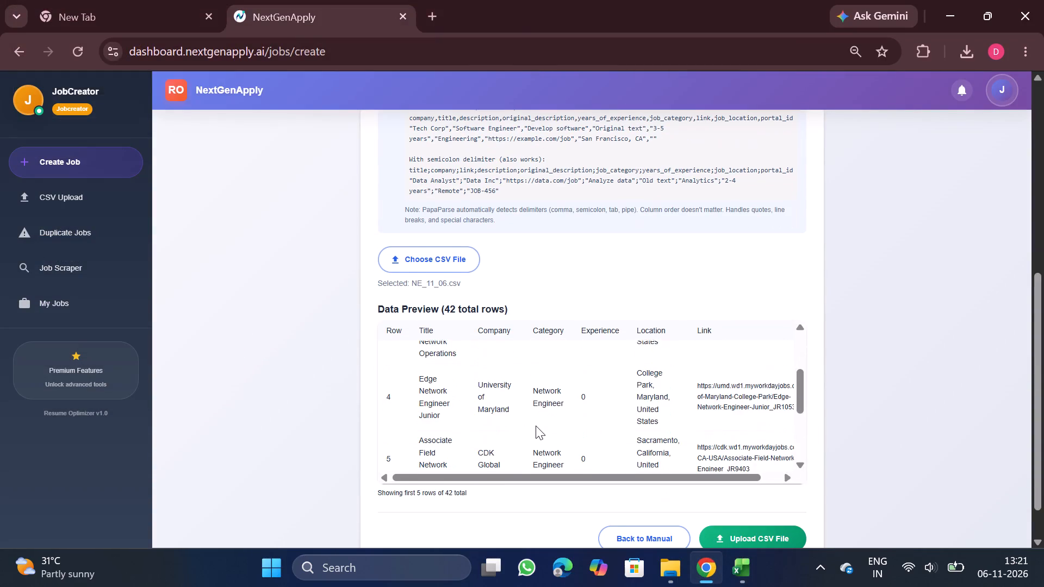
{"action": "scroll", "coordinate": [536, 426], "scroll_direction": "down", "scroll_amount": 2}
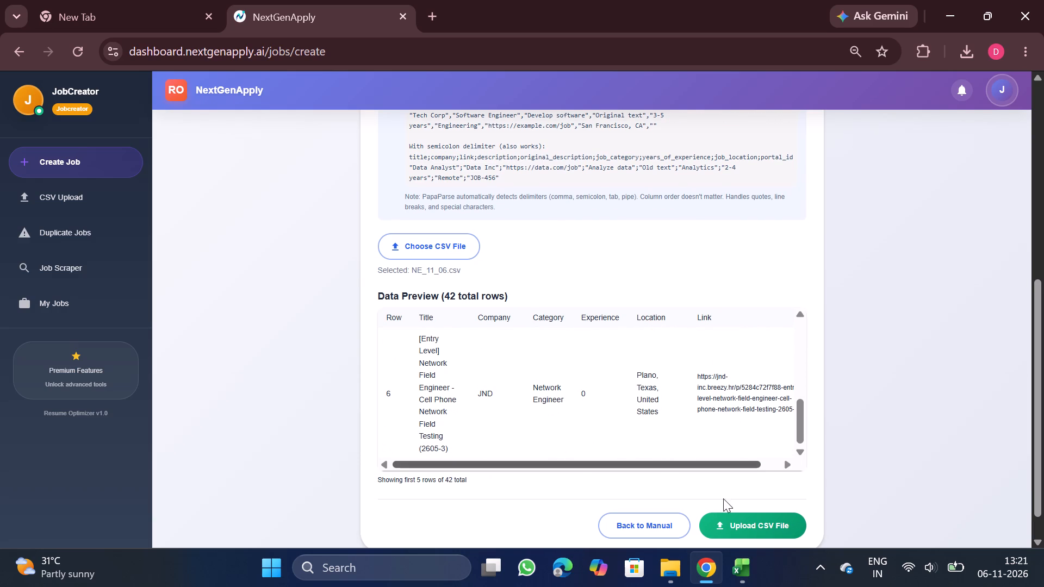
Switch to Excel, turn on header filters in NE_11_06, and check the title column's filter values without filtering.
{"action": "left_click", "coordinate": [744, 567]}
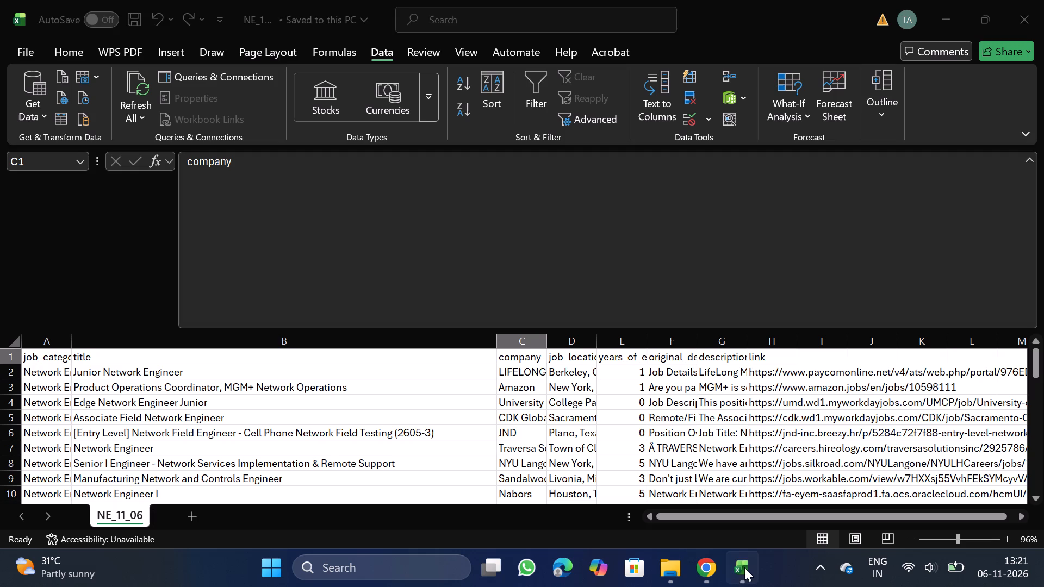
{"action": "left_click", "coordinate": [165, 358]}
{"action": "left_click", "coordinate": [537, 81]}
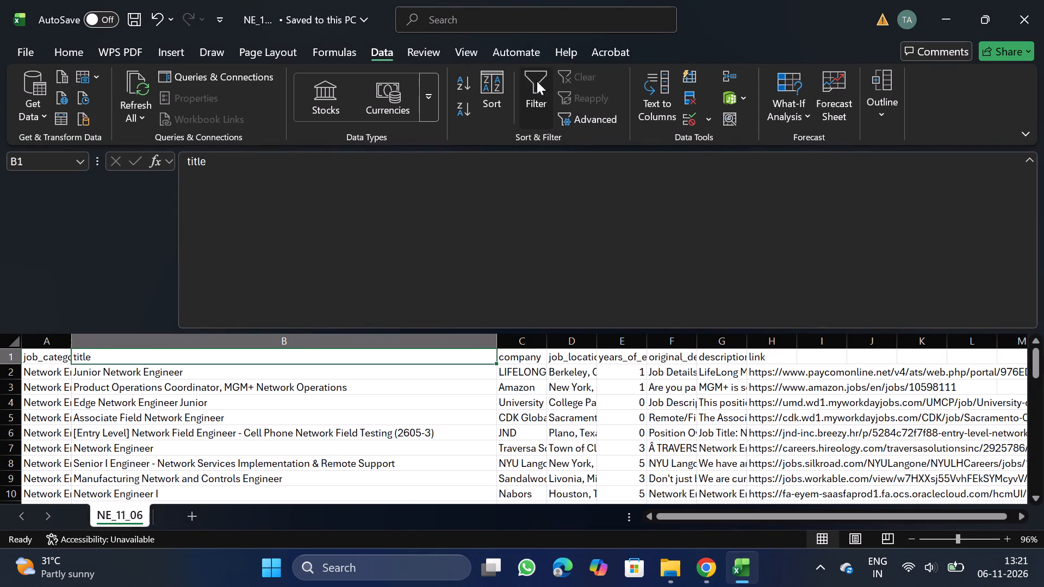
{"action": "left_click", "coordinate": [492, 360]}
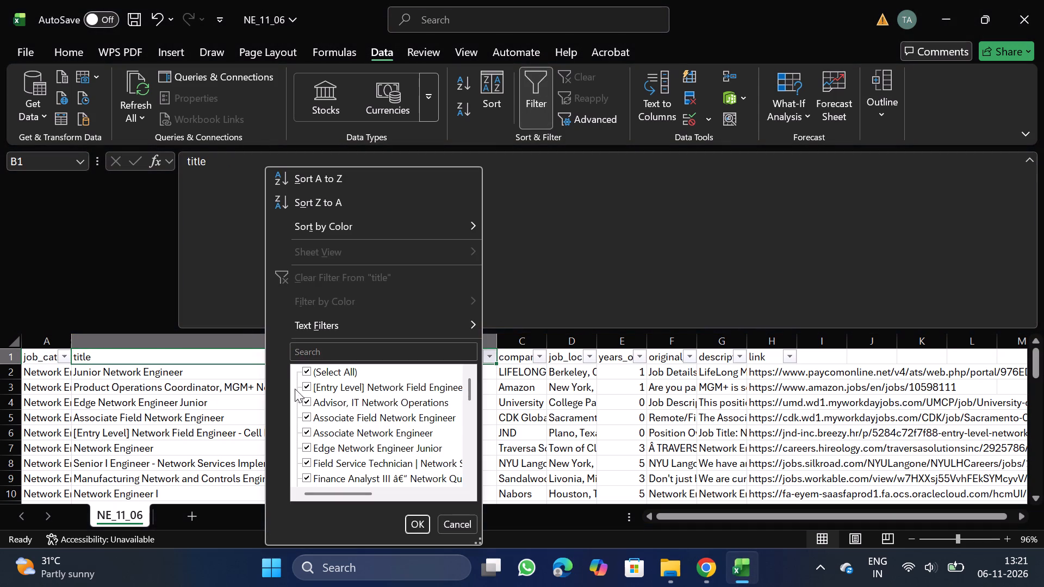
{"action": "left_click", "coordinate": [185, 419]}
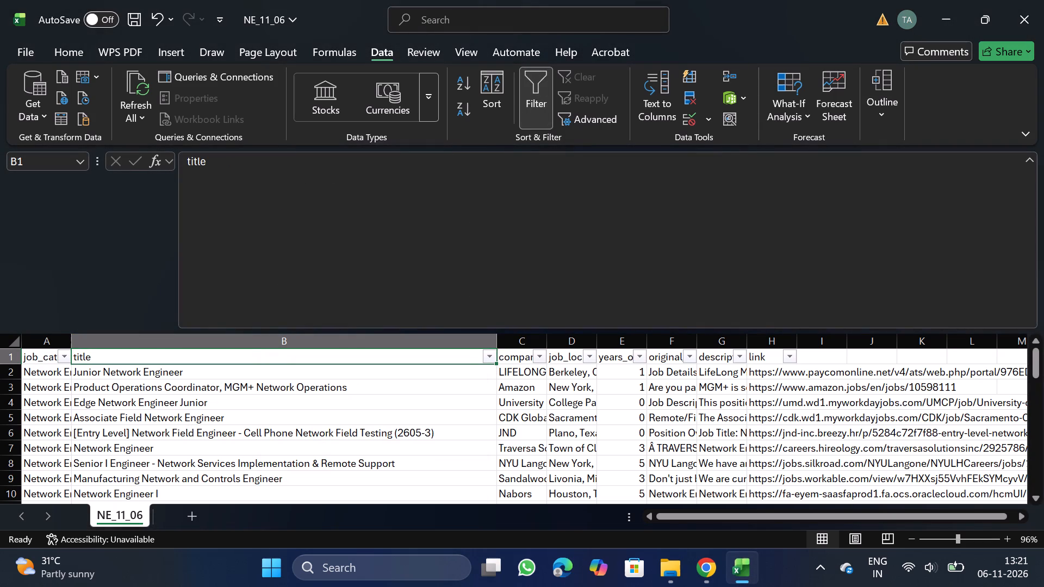
Delete the "[Entry Level] Network Field Engineer - Cell Phone Network Field Testing (2605-3)" row and save the file.
{"action": "left_click", "coordinate": [7, 433]}
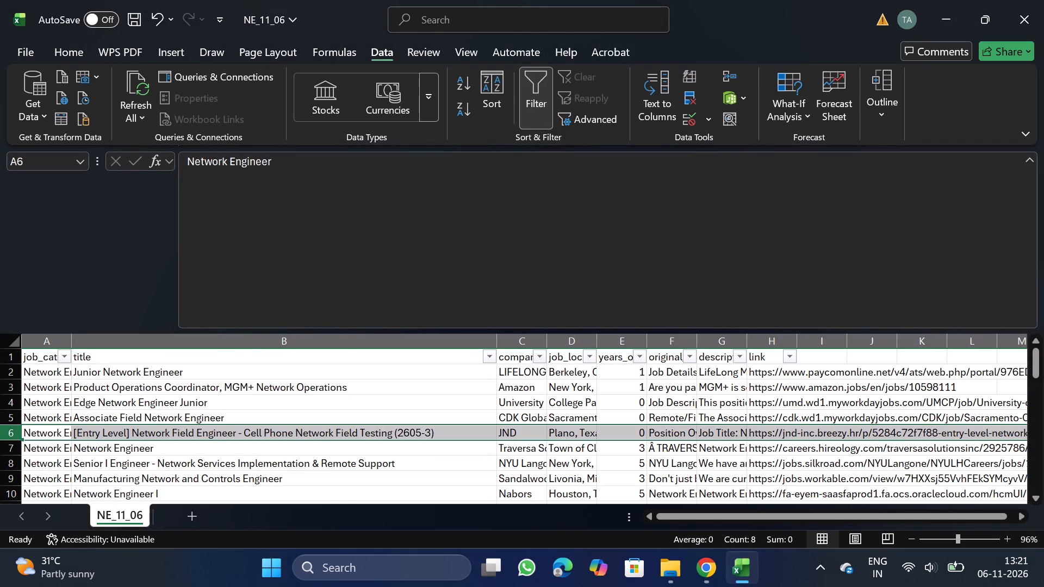
{"action": "right_click", "coordinate": [36, 435]}
{"action": "left_click", "coordinate": [107, 293]}
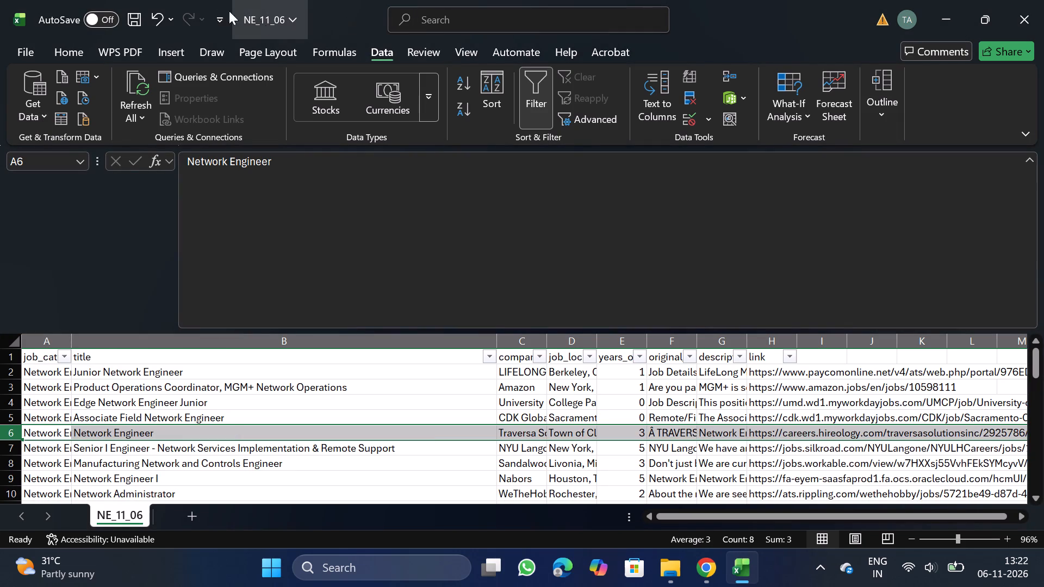
{"action": "left_click", "coordinate": [143, 18]}
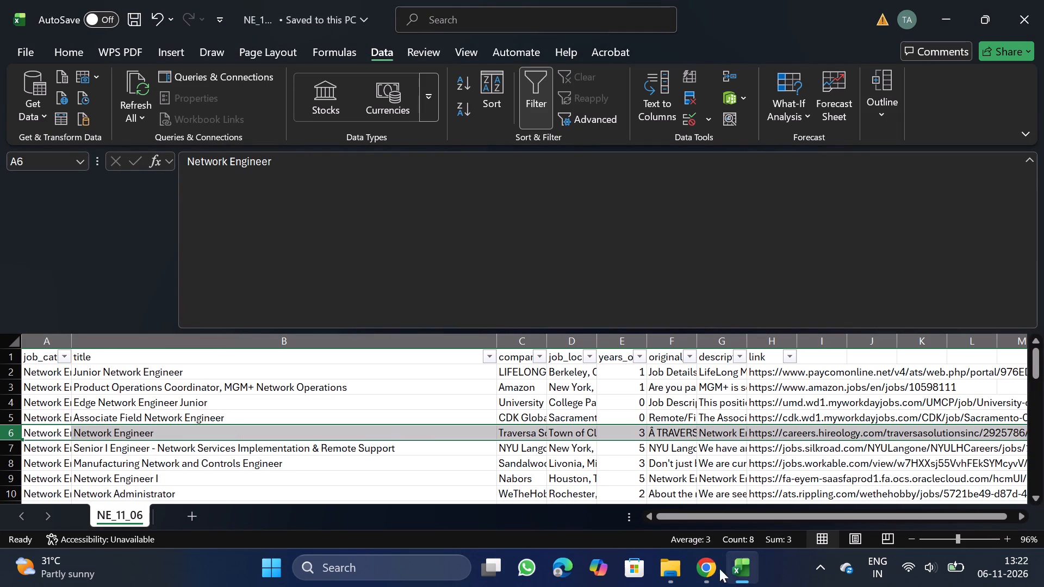
Switch to Chrome, reload the Create Job page, and bulk-upload the updated NE_11_06.csv.
{"action": "left_click", "coordinate": [714, 574]}
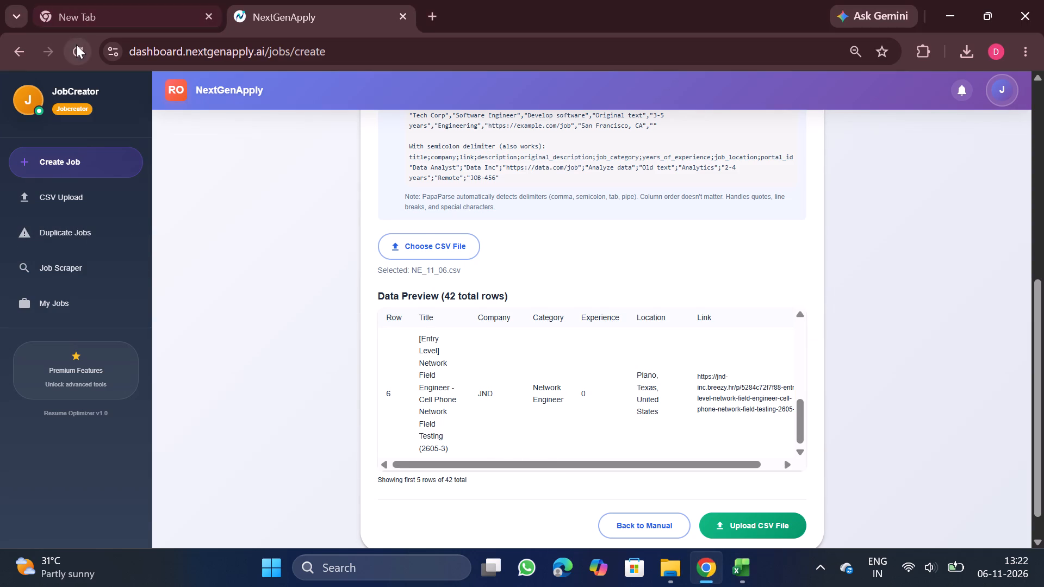
{"action": "left_click", "coordinate": [76, 45]}
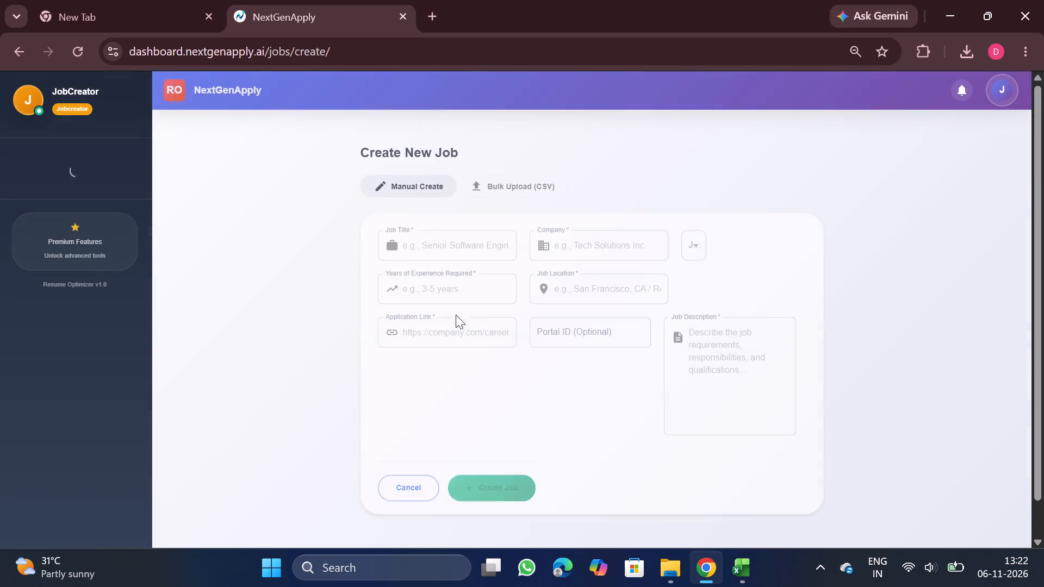
{"action": "left_click", "coordinate": [531, 184]}
{"action": "scroll", "coordinate": [511, 403], "scroll_direction": "down", "scroll_amount": 2}
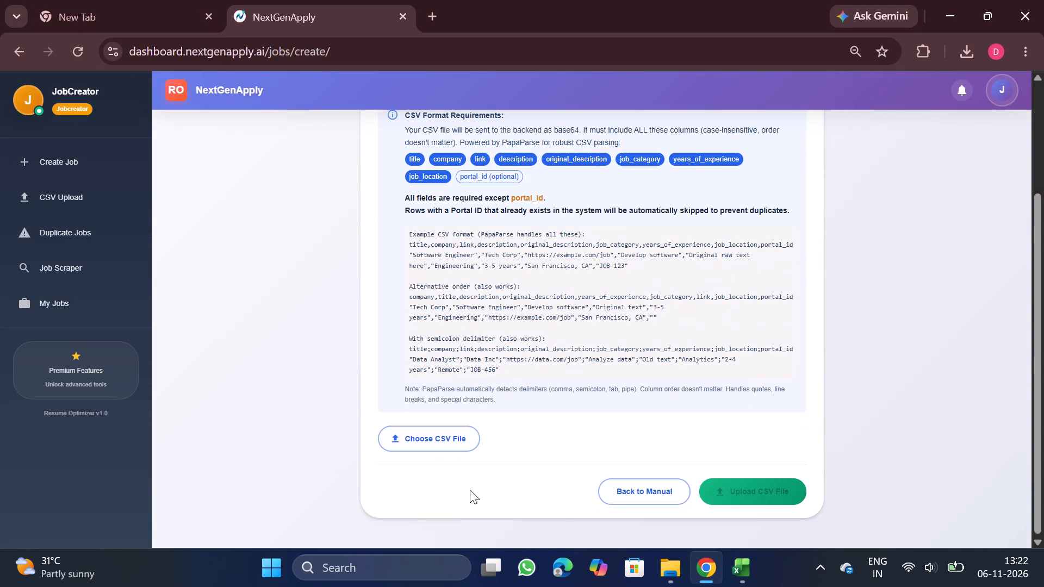
{"action": "left_click", "coordinate": [453, 442]}
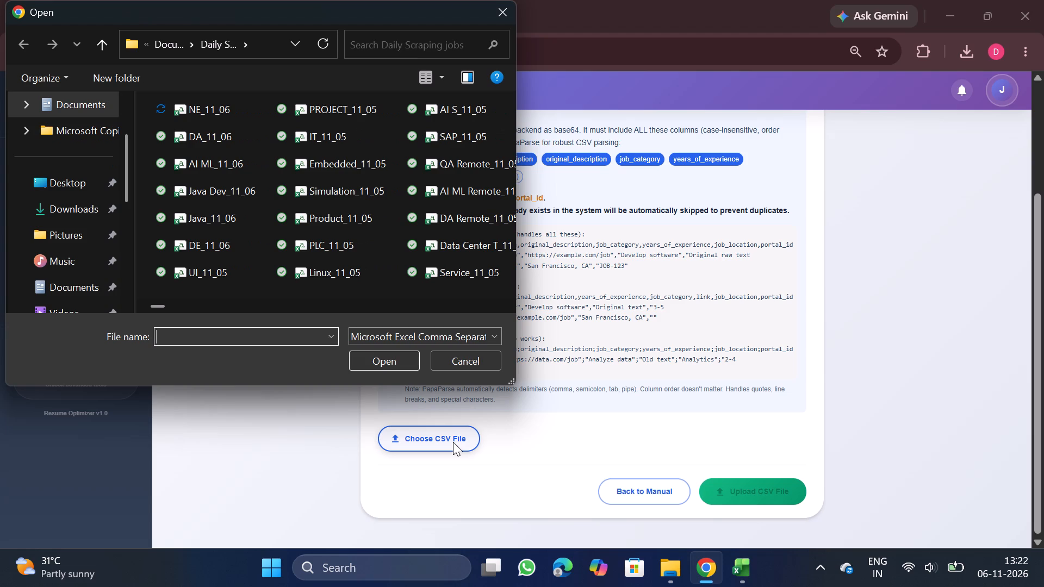
{"action": "double_click", "coordinate": [214, 96]}
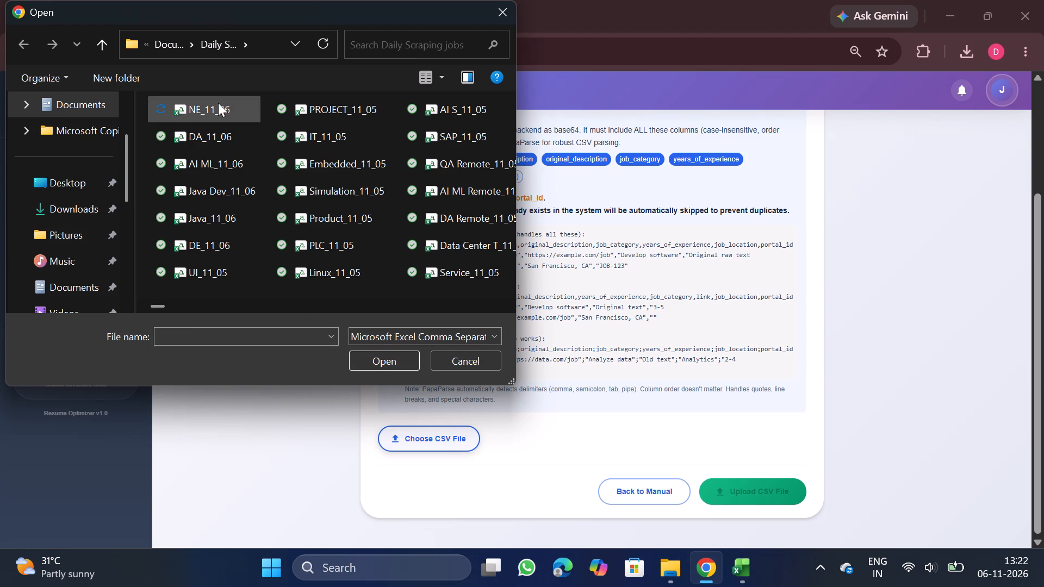
{"action": "double_click", "coordinate": [218, 103]}
{"action": "scroll", "coordinate": [633, 417], "scroll_direction": "down", "scroll_amount": 3}
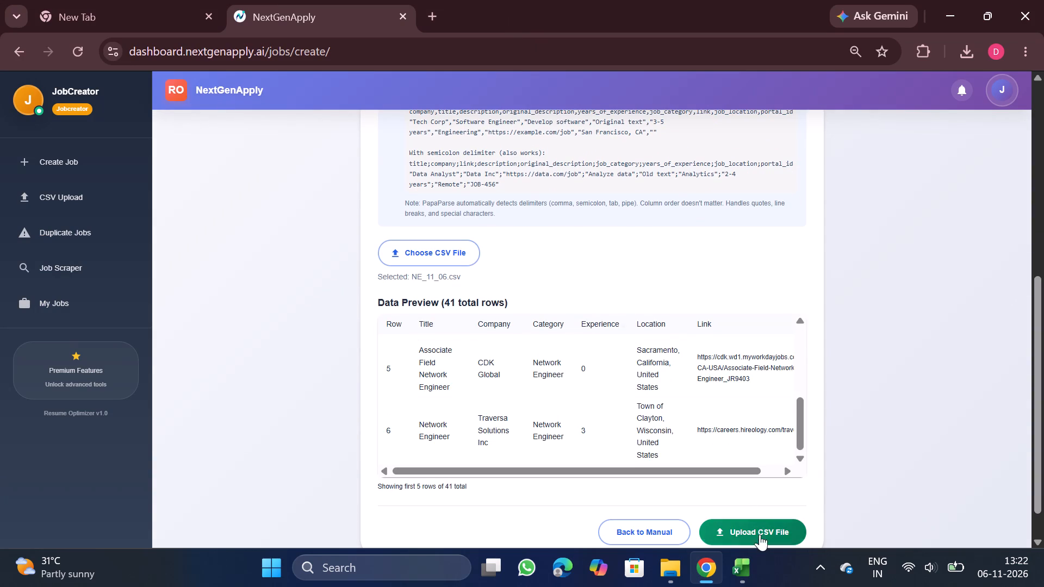
{"action": "left_click", "coordinate": [763, 541]}
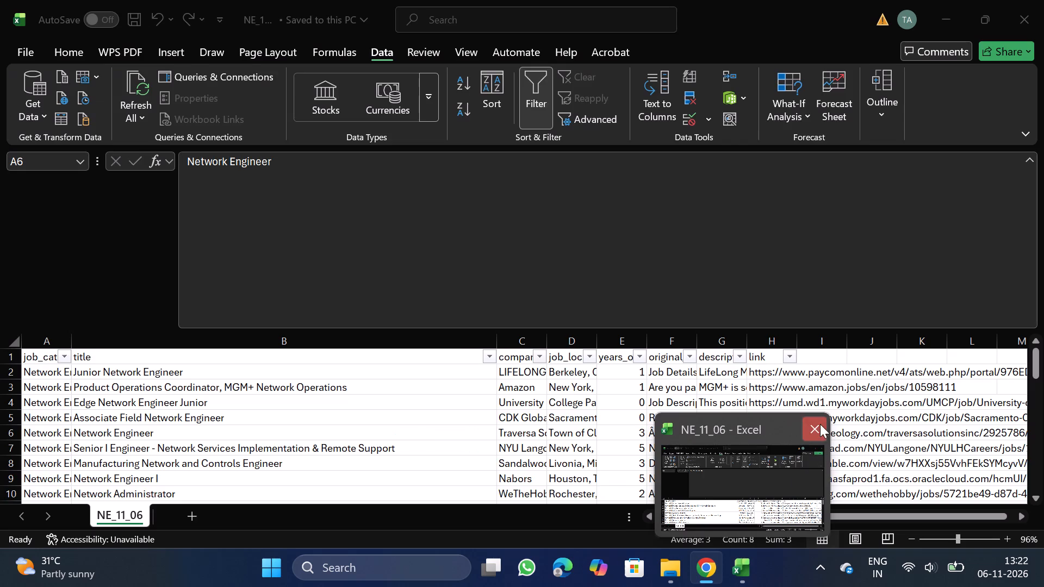
Close the NE_11_06 workbook in Excel.
{"action": "left_click", "coordinate": [820, 424]}
Download the C# Developer file, entry #4886, from NextGenApply's CSV upload history and open it in Excel.
{"action": "scroll", "coordinate": [69, 183], "scroll_direction": "left", "scroll_amount": 1}
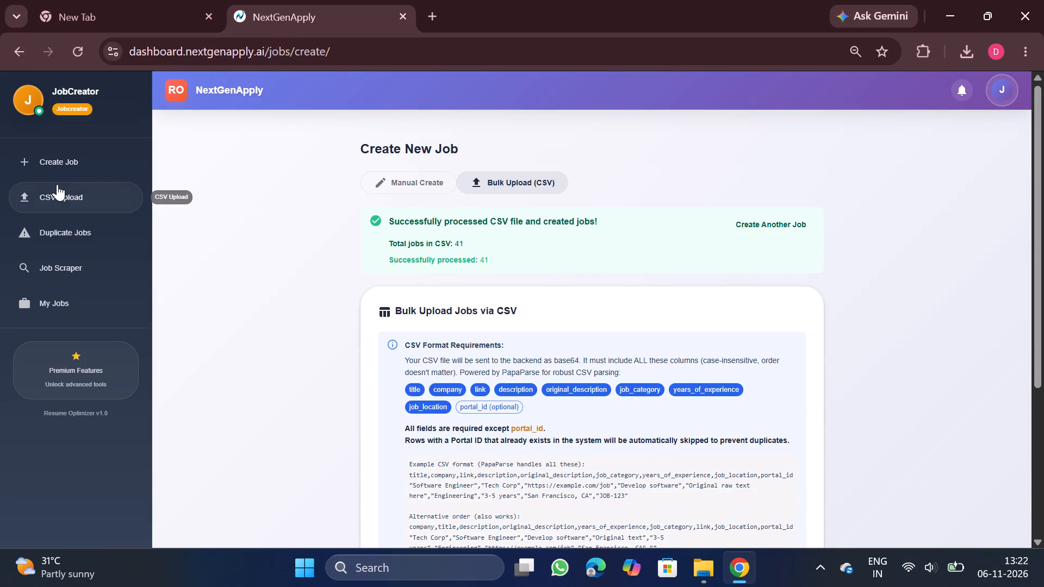
{"action": "scroll", "coordinate": [57, 184], "scroll_direction": "left", "scroll_amount": 1}
{"action": "left_click", "coordinate": [57, 184]}
{"action": "scroll", "coordinate": [58, 185], "scroll_direction": "right", "scroll_amount": 3}
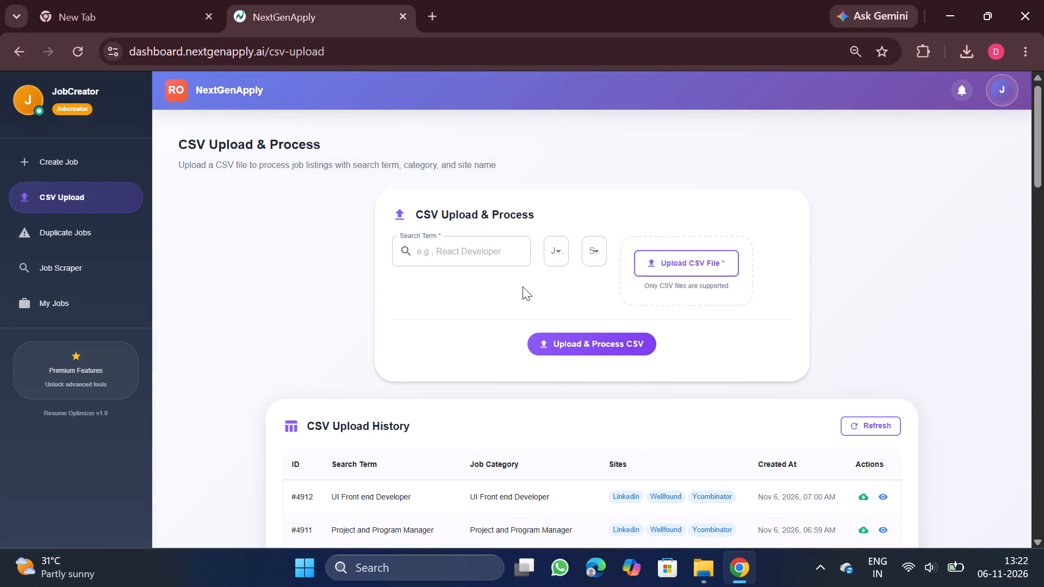
{"action": "scroll", "coordinate": [563, 527], "scroll_direction": "down", "scroll_amount": 2}
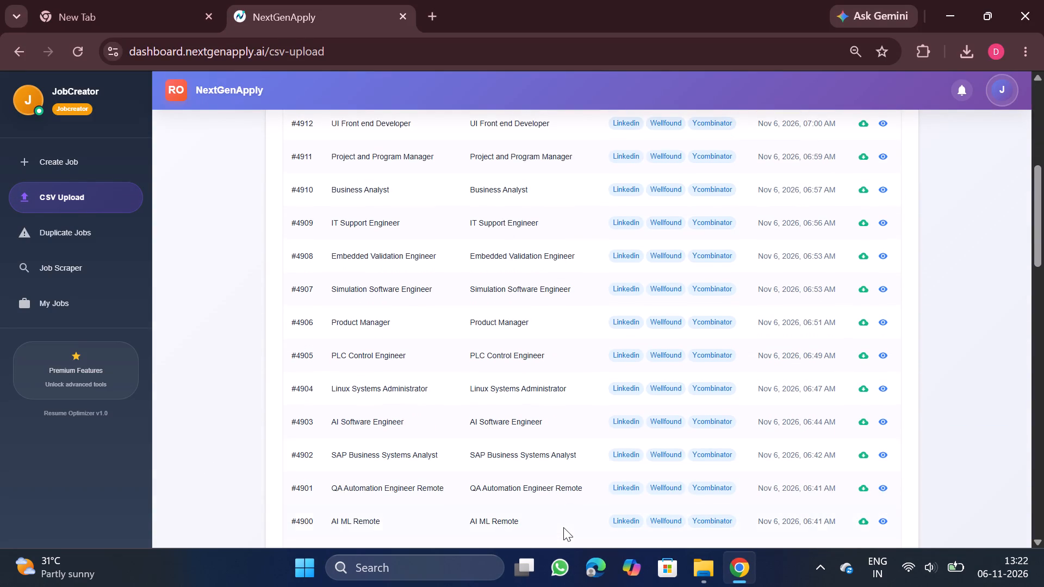
{"action": "scroll", "coordinate": [563, 527], "scroll_direction": "down", "scroll_amount": 3}
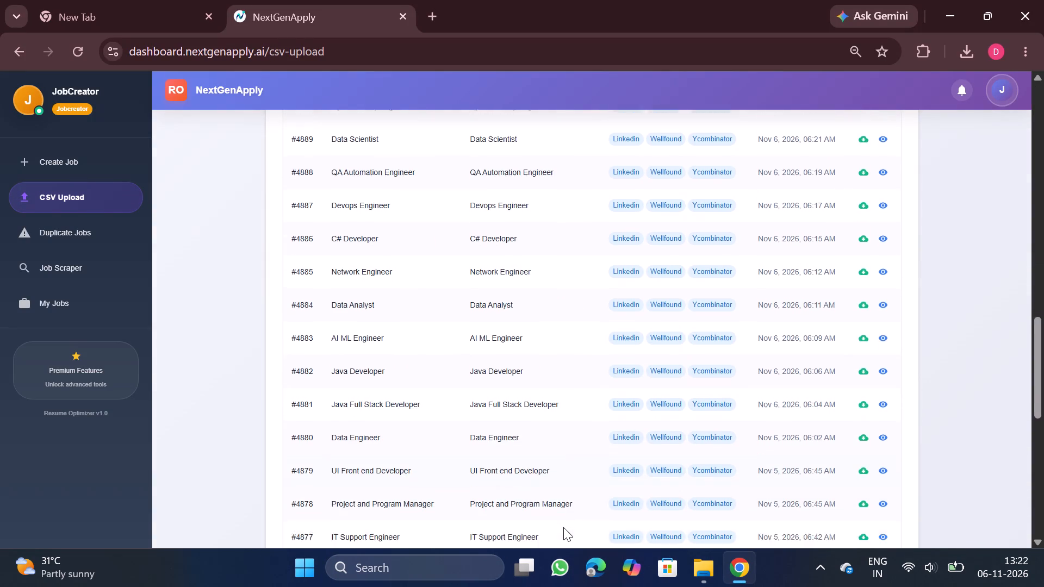
{"action": "scroll", "coordinate": [563, 527], "scroll_direction": "down", "scroll_amount": 2}
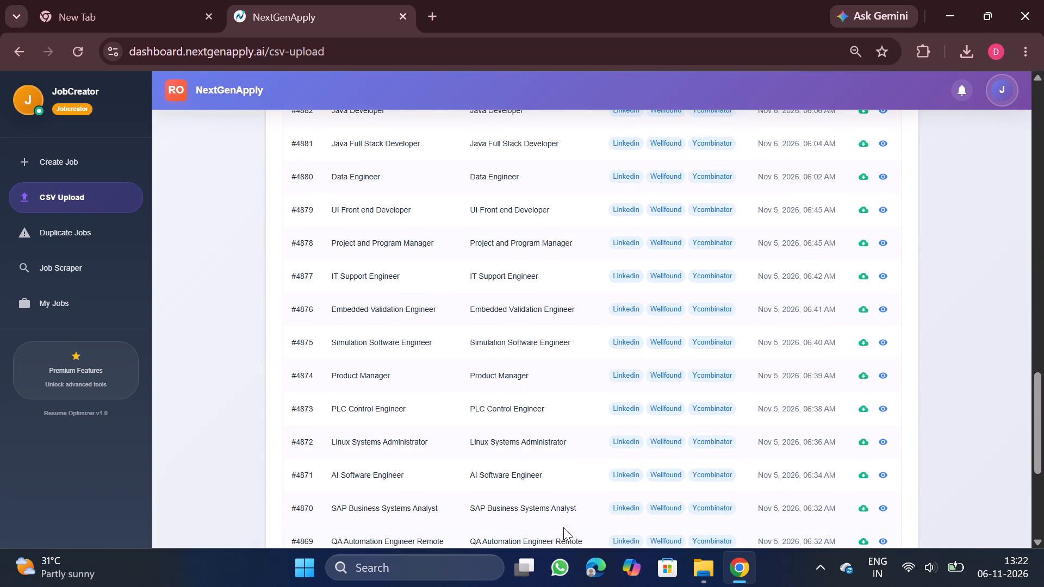
{"action": "scroll", "coordinate": [563, 527], "scroll_direction": "down", "scroll_amount": 2}
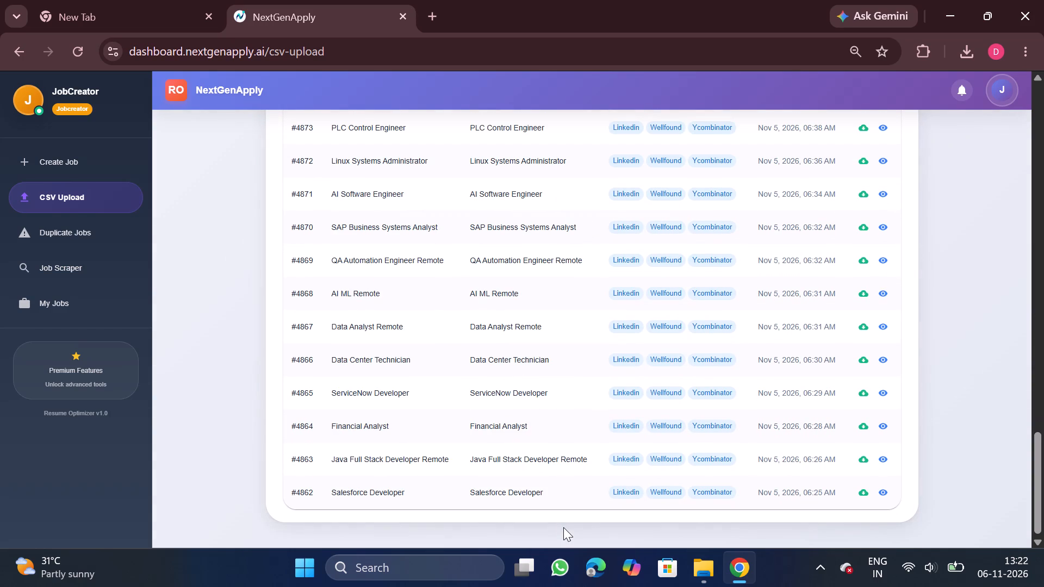
{"action": "scroll", "coordinate": [563, 527], "scroll_direction": "down", "scroll_amount": 1}
{"action": "scroll", "coordinate": [563, 527], "scroll_direction": "up", "scroll_amount": 8}
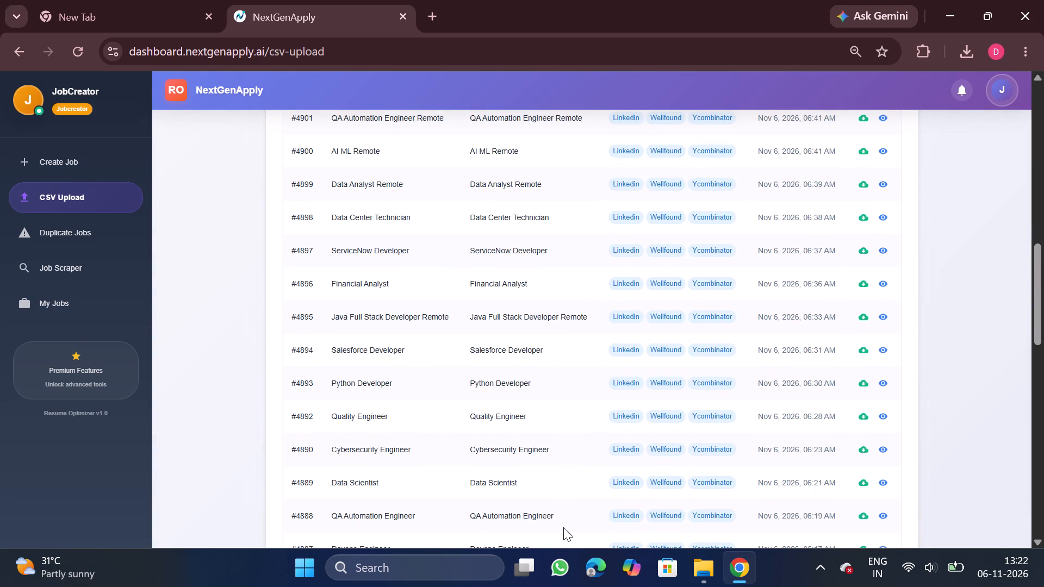
{"action": "scroll", "coordinate": [563, 527], "scroll_direction": "down", "scroll_amount": 1}
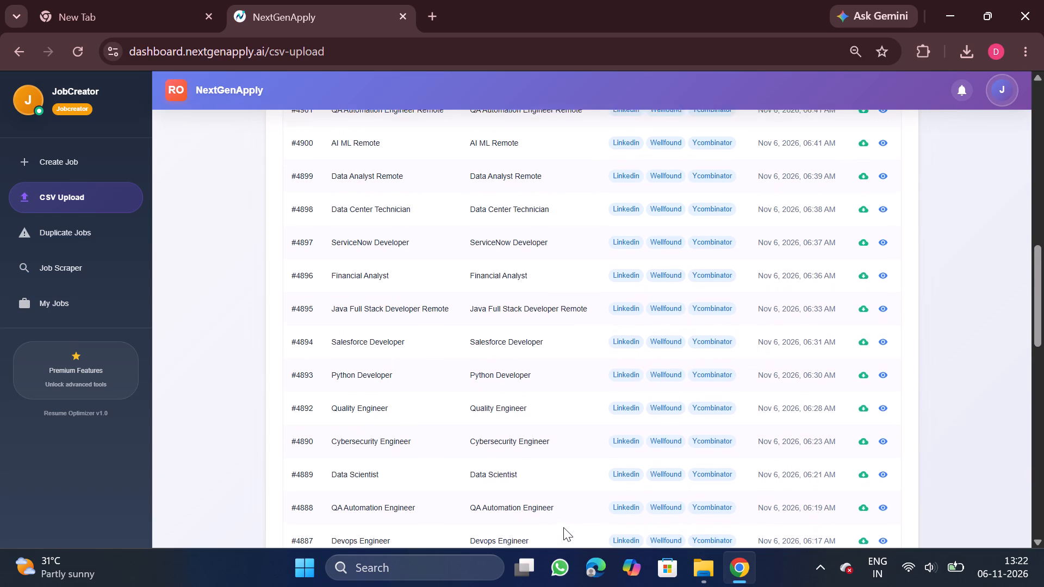
{"action": "scroll", "coordinate": [563, 527], "scroll_direction": "down", "scroll_amount": 1}
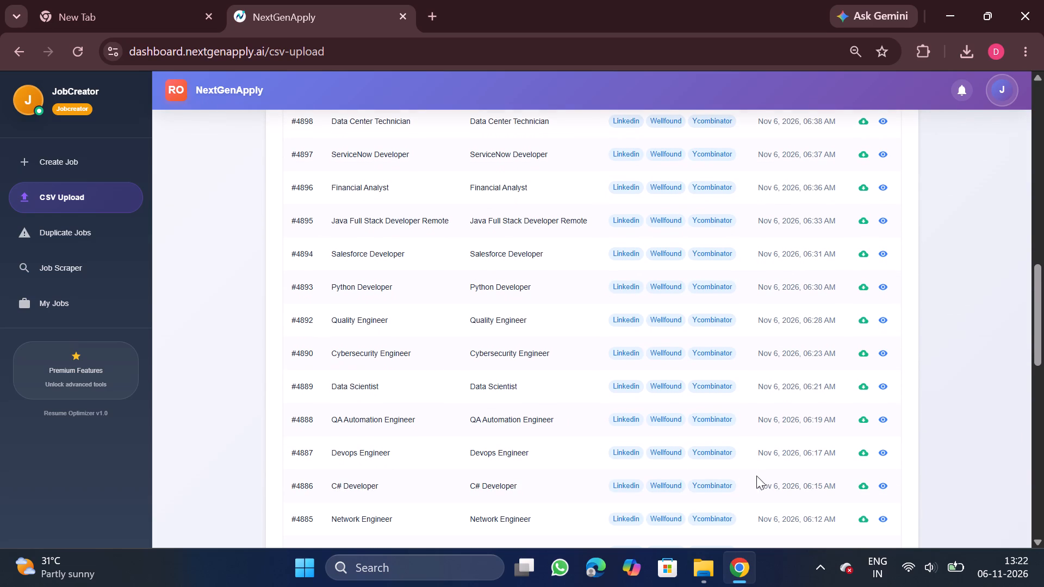
{"action": "left_click", "coordinate": [867, 483]}
{"action": "left_click", "coordinate": [965, 47]}
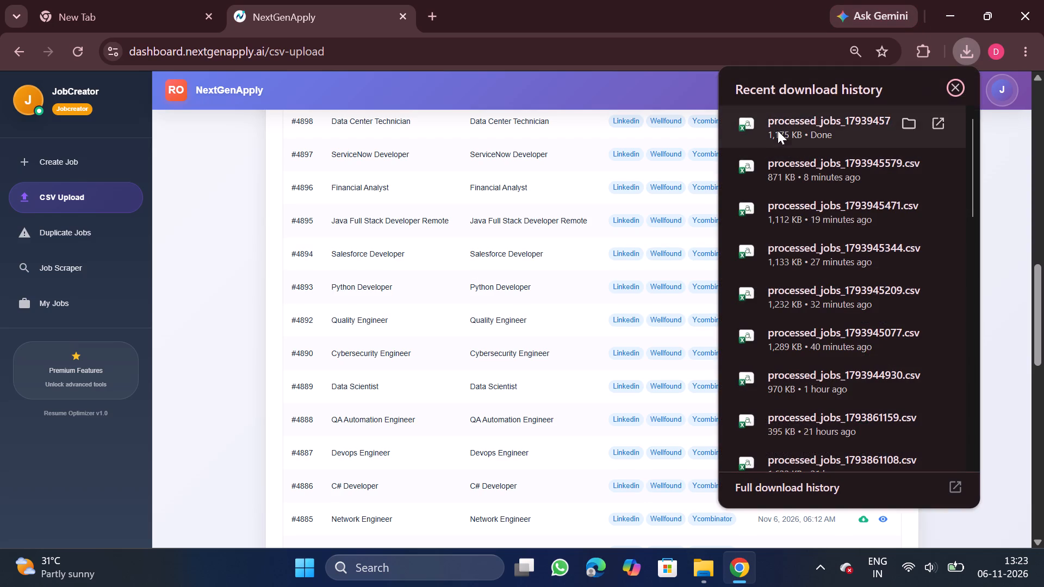
{"action": "left_click", "coordinate": [804, 111]}
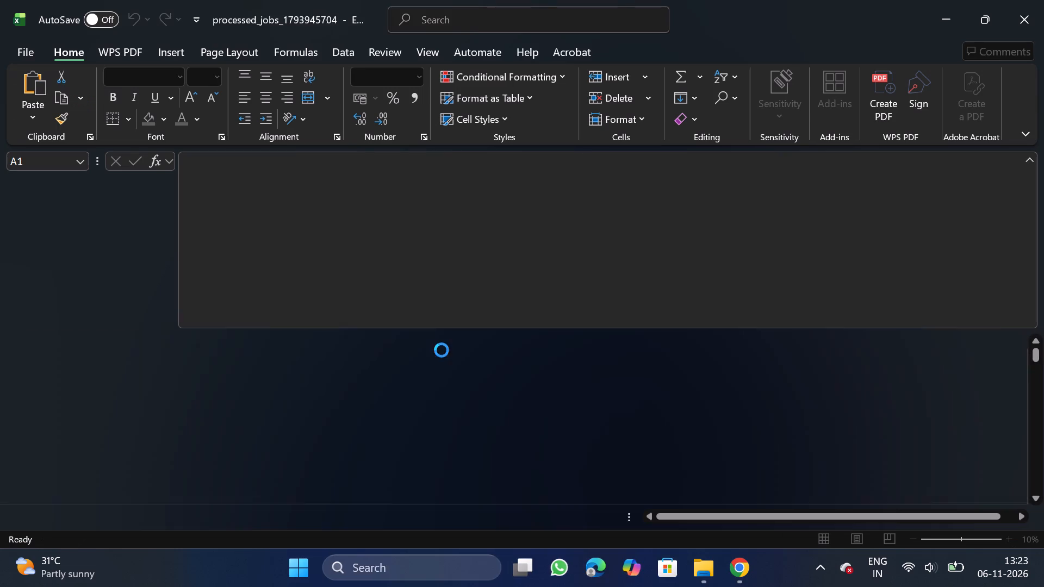
Remove duplicate rows from the whole C# Developer data set, comparing only the company column and treating the first row as headers.
{"action": "left_click", "coordinate": [317, 396]}
{"action": "key", "text": "ctrl+a"}
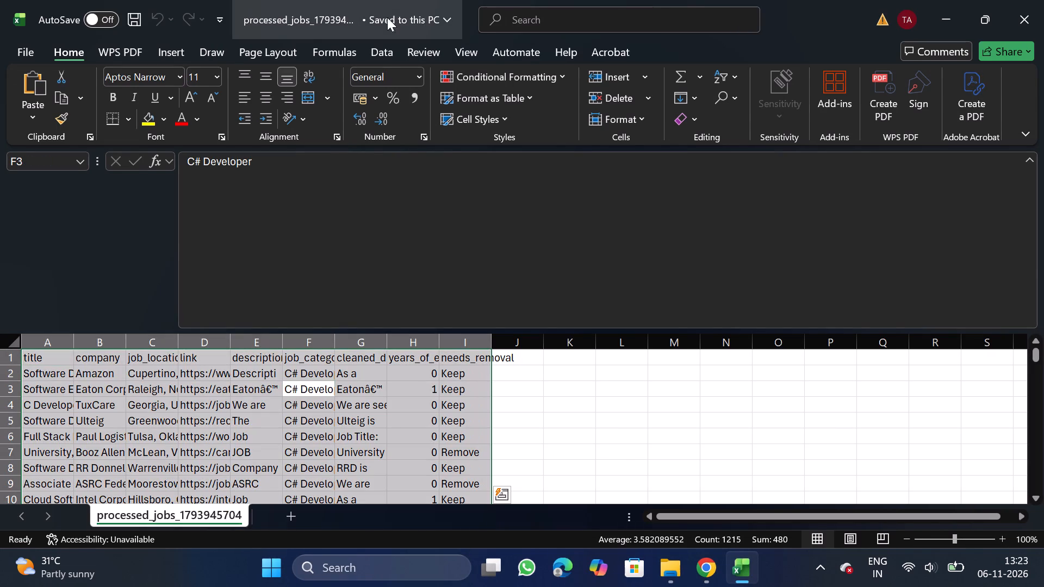
{"action": "left_click", "coordinate": [388, 45]}
{"action": "left_click", "coordinate": [689, 95]}
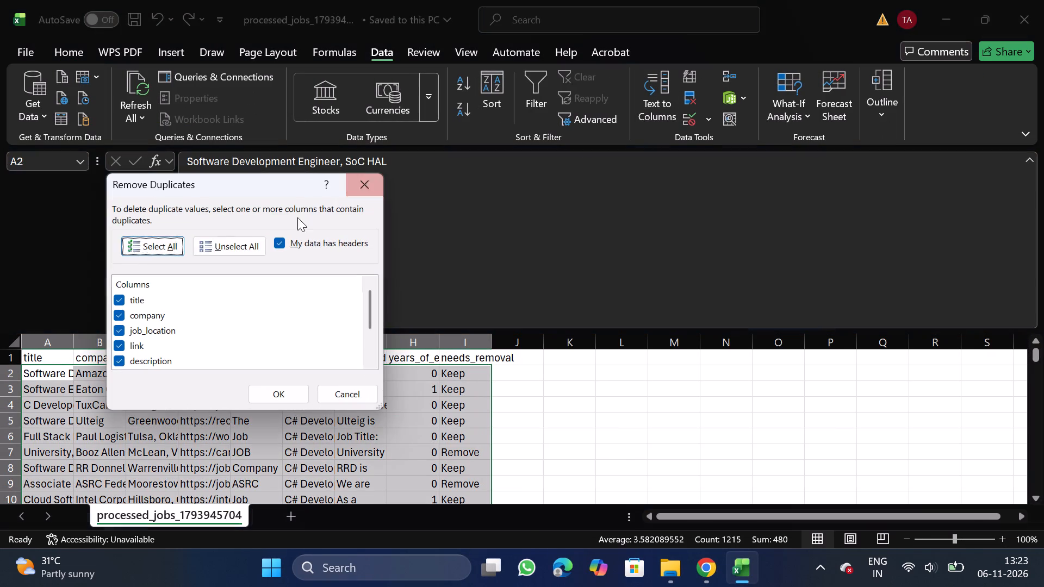
{"action": "left_click", "coordinate": [250, 248]}
{"action": "left_click", "coordinate": [113, 315]}
{"action": "left_click_drag", "start_coordinate": [120, 314], "coordinate": [284, 389]}
{"action": "left_click", "coordinate": [119, 314]}
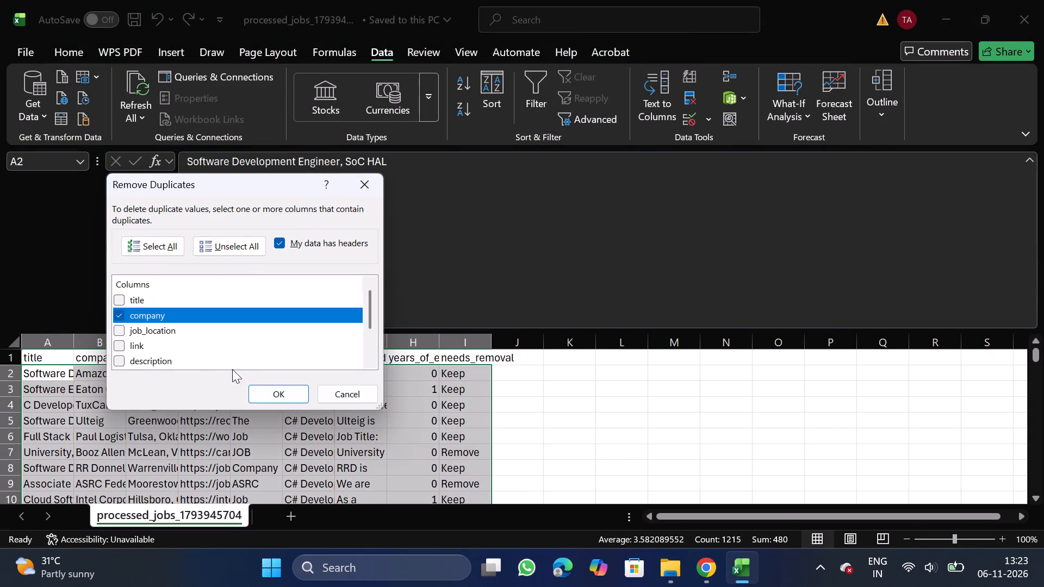
{"action": "left_click", "coordinate": [278, 387]}
{"action": "left_click", "coordinate": [620, 320]}
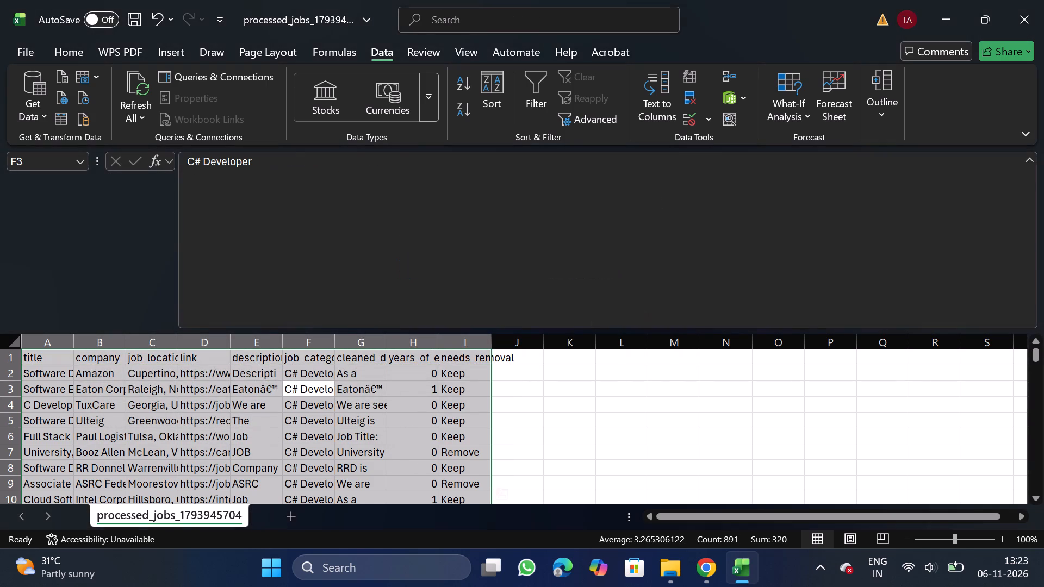
Filter the needs_removal column to Remove, delete all the matching rows, and turn the filter off.
{"action": "left_click", "coordinate": [446, 354]}
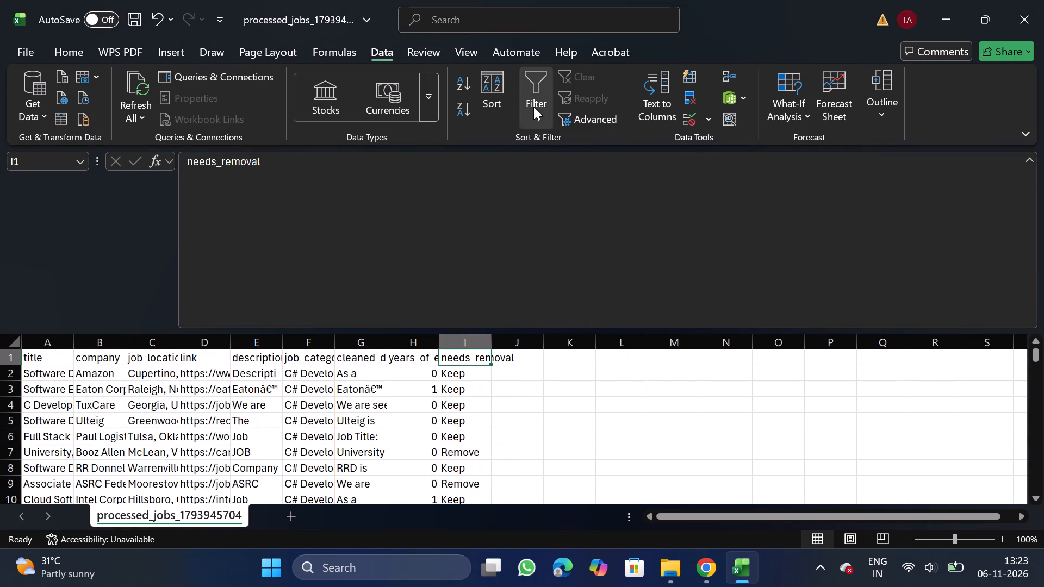
{"action": "left_click", "coordinate": [533, 107]}
{"action": "left_click", "coordinate": [480, 356]}
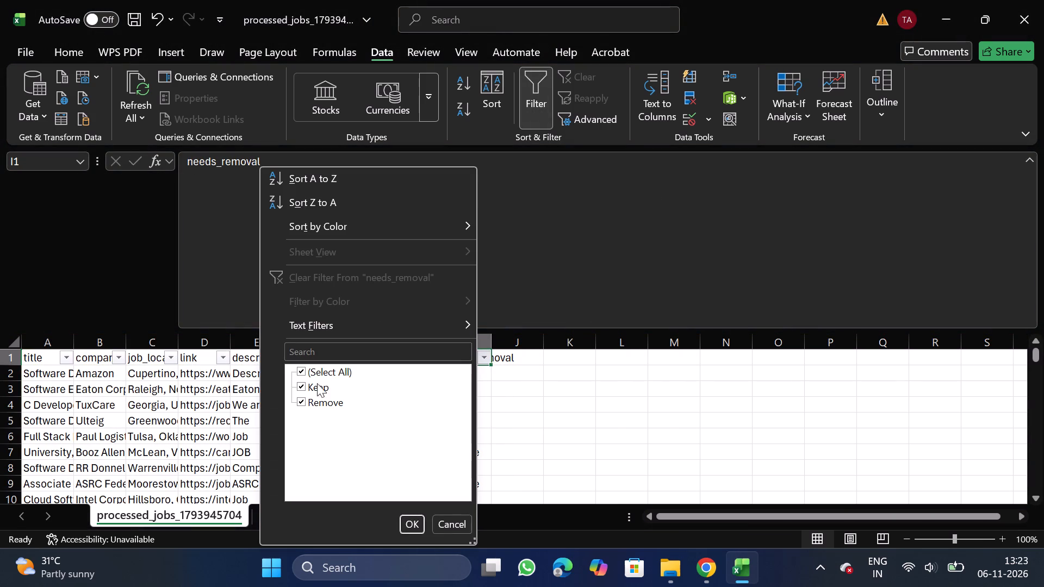
{"action": "left_click", "coordinate": [314, 388]}
{"action": "left_click", "coordinate": [406, 527]}
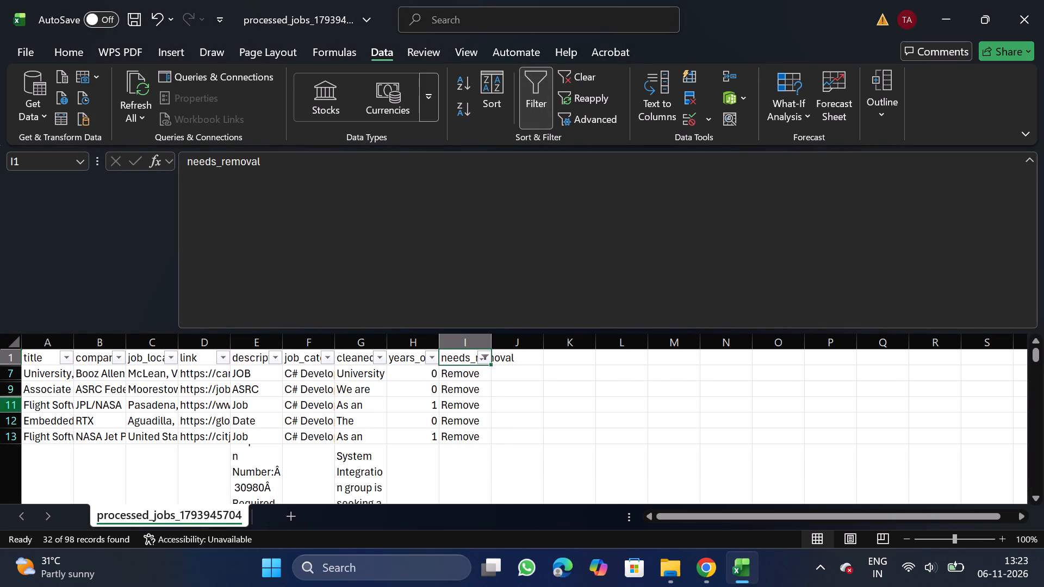
{"action": "left_click", "coordinate": [0, 373]}
{"action": "key", "text": "ctrl+shift+Down"}
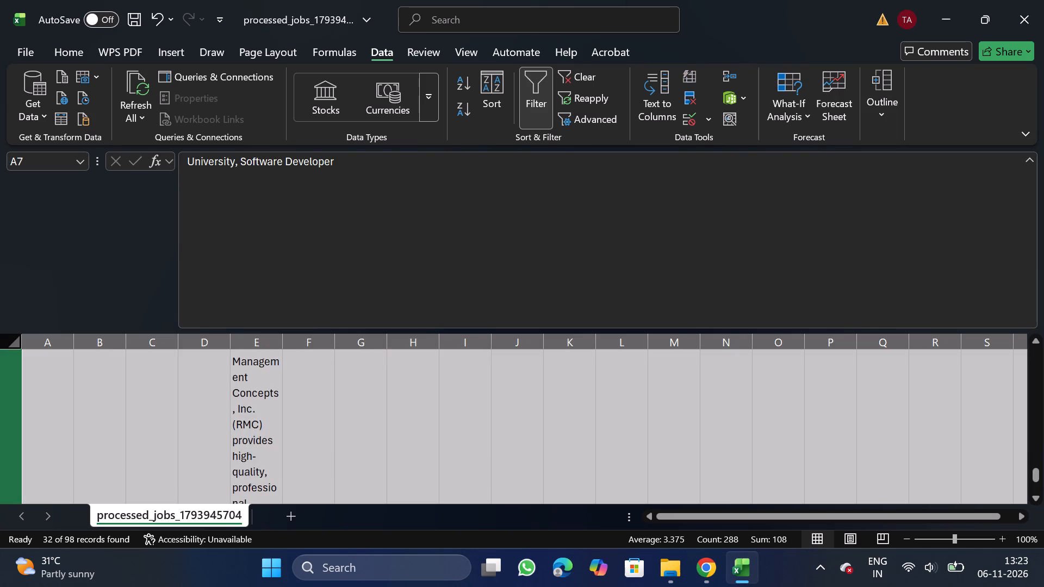
{"action": "right_click", "coordinate": [129, 417]}
{"action": "left_click", "coordinate": [194, 272]}
{"action": "left_click", "coordinate": [538, 103]}
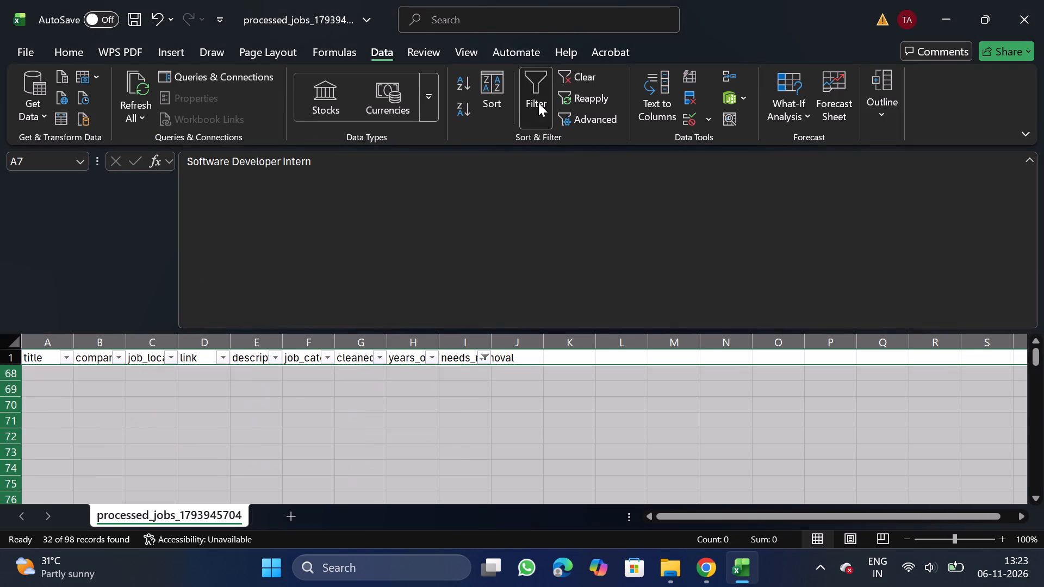
Filter years_of_experience to 8 and 10, delete all the matching rows, and turn the filter off.
{"action": "left_click", "coordinate": [413, 358]}
{"action": "left_click", "coordinate": [542, 113]}
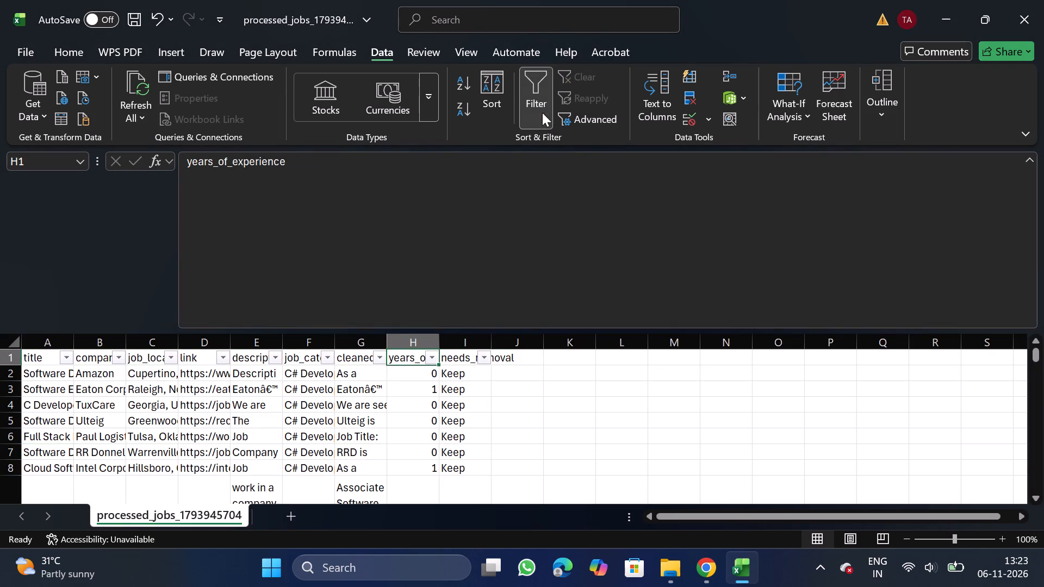
{"action": "left_click", "coordinate": [427, 361]}
{"action": "left_click", "coordinate": [274, 375]}
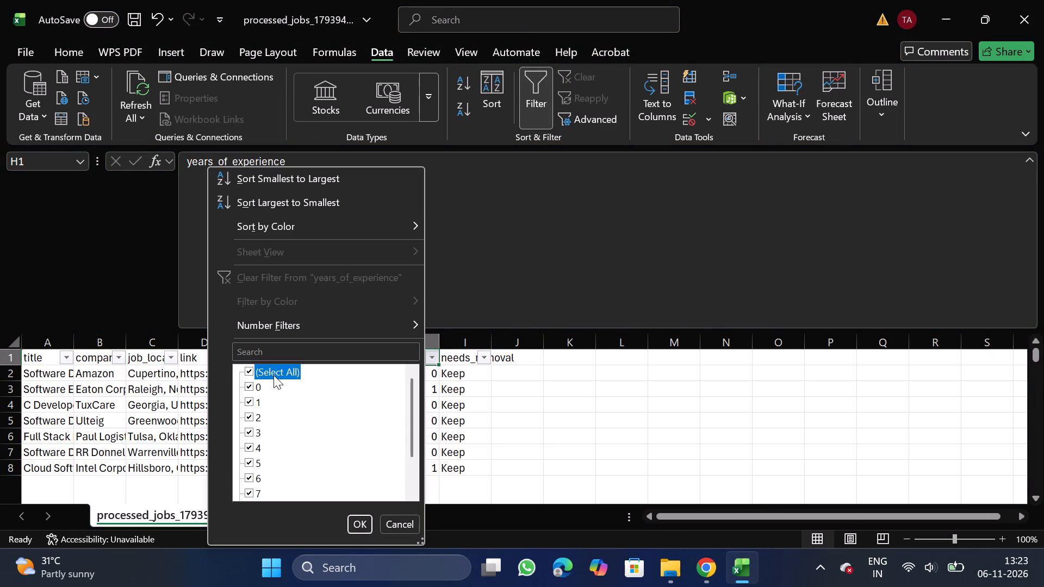
{"action": "scroll", "coordinate": [270, 478], "scroll_direction": "down", "scroll_amount": 1}
{"action": "left_click", "coordinate": [251, 465]}
{"action": "left_click", "coordinate": [250, 473]}
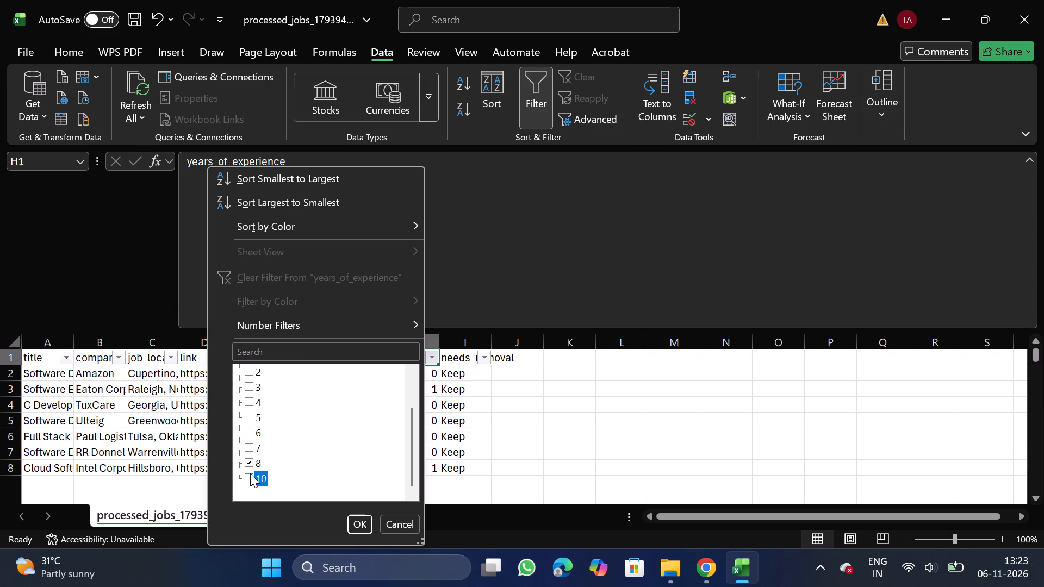
{"action": "left_click", "coordinate": [365, 523]}
{"action": "left_click", "coordinate": [4, 401]}
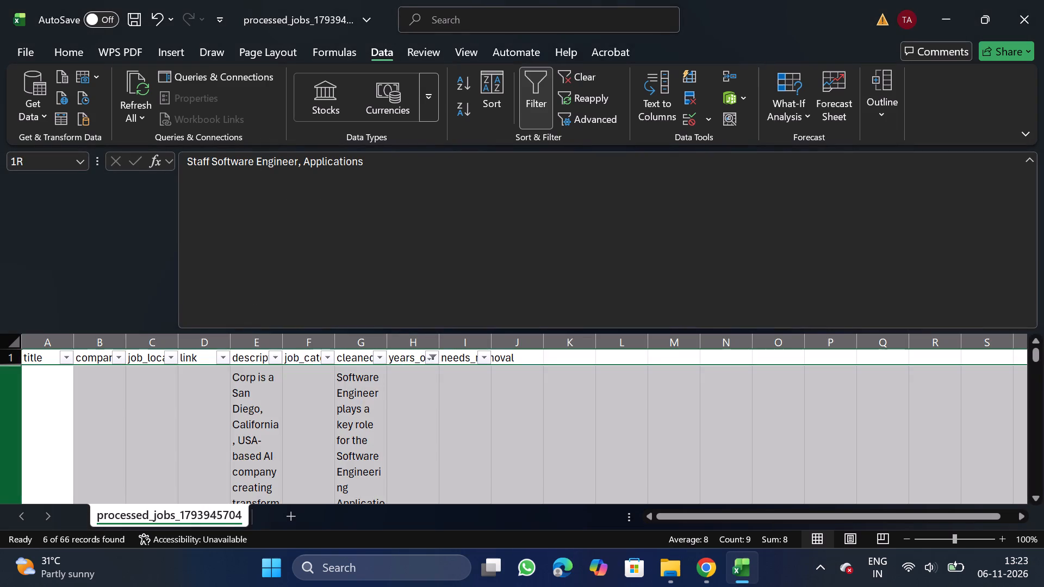
{"action": "key", "text": "ctrl+shift+Down"}
{"action": "right_click", "coordinate": [154, 439]}
{"action": "left_click", "coordinate": [227, 292]}
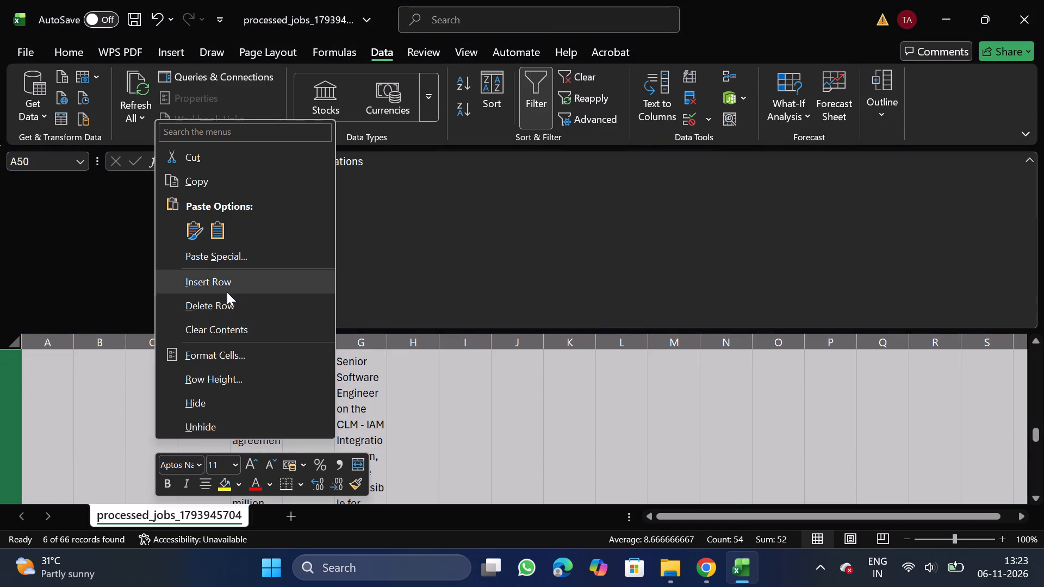
{"action": "key", "text": "ctrl+z"}
{"action": "right_click", "coordinate": [170, 442]}
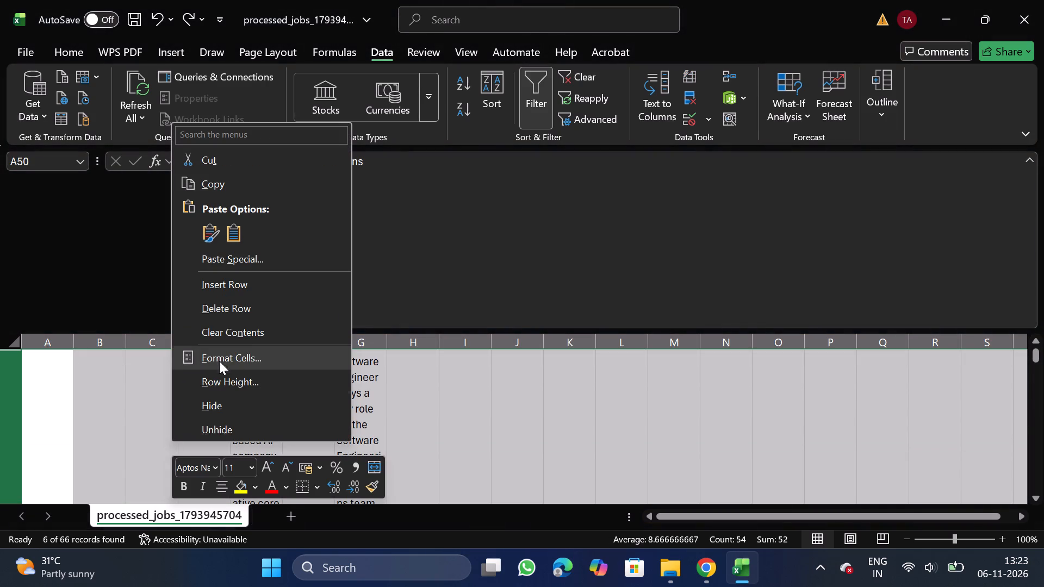
{"action": "left_click", "coordinate": [276, 319]}
{"action": "left_click", "coordinate": [540, 90]}
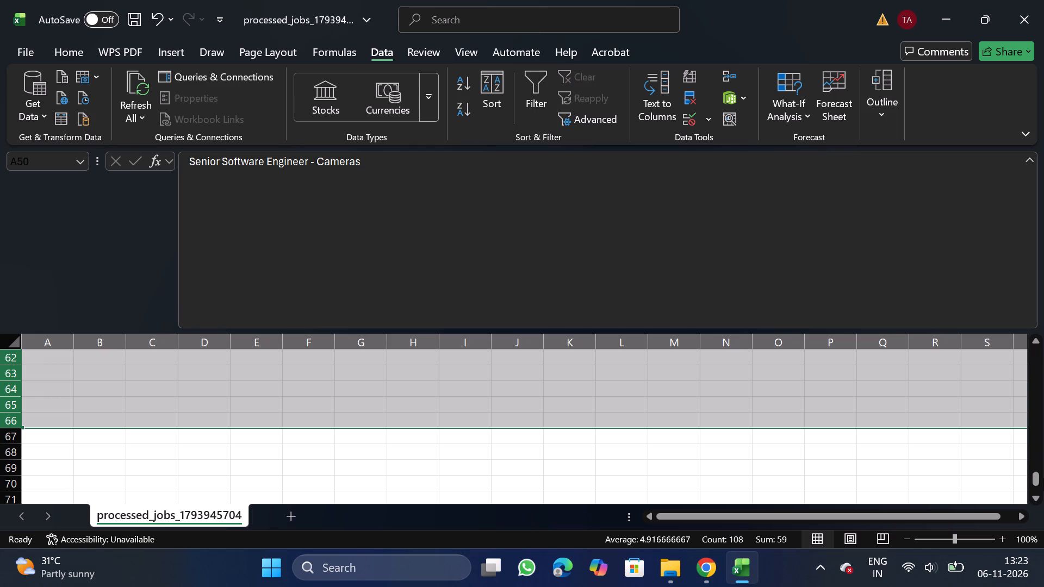
Delete the entire needs_removal column from the sheet.
{"action": "left_click_drag", "start_coordinate": [1034, 481], "coordinate": [1004, 266]}
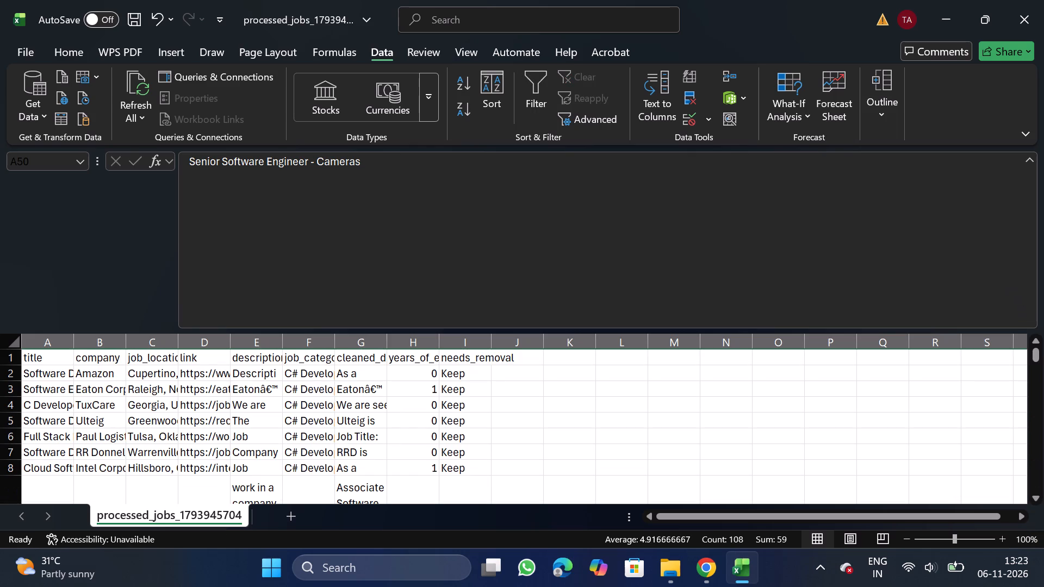
{"action": "left_click", "coordinate": [472, 344]}
{"action": "right_click", "coordinate": [472, 383]}
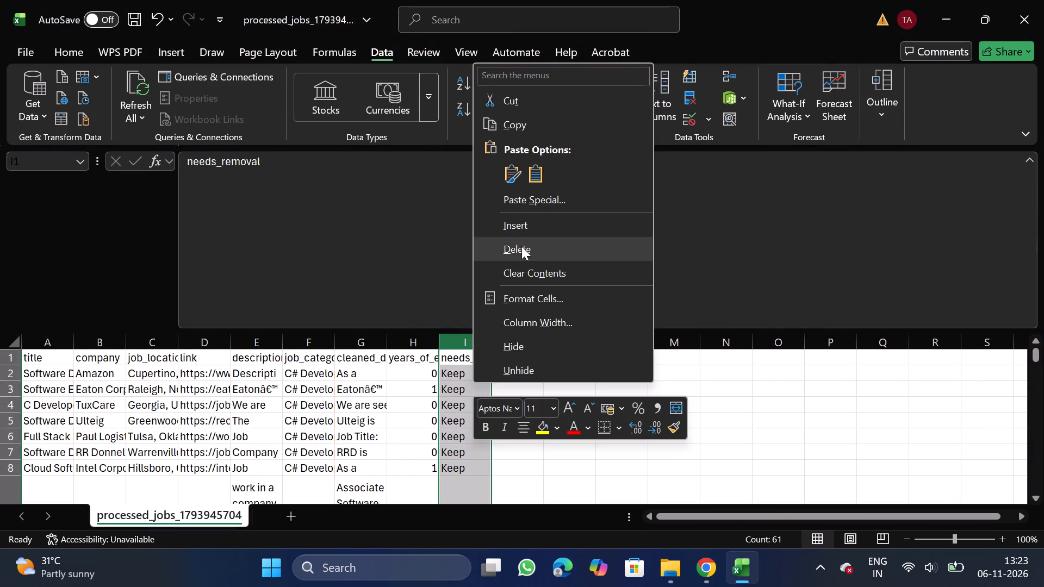
{"action": "left_click", "coordinate": [521, 246]}
Move the job_category column in front of the title column so it is column A.
{"action": "left_click", "coordinate": [314, 345]}
{"action": "key", "text": "ctrl+x"}
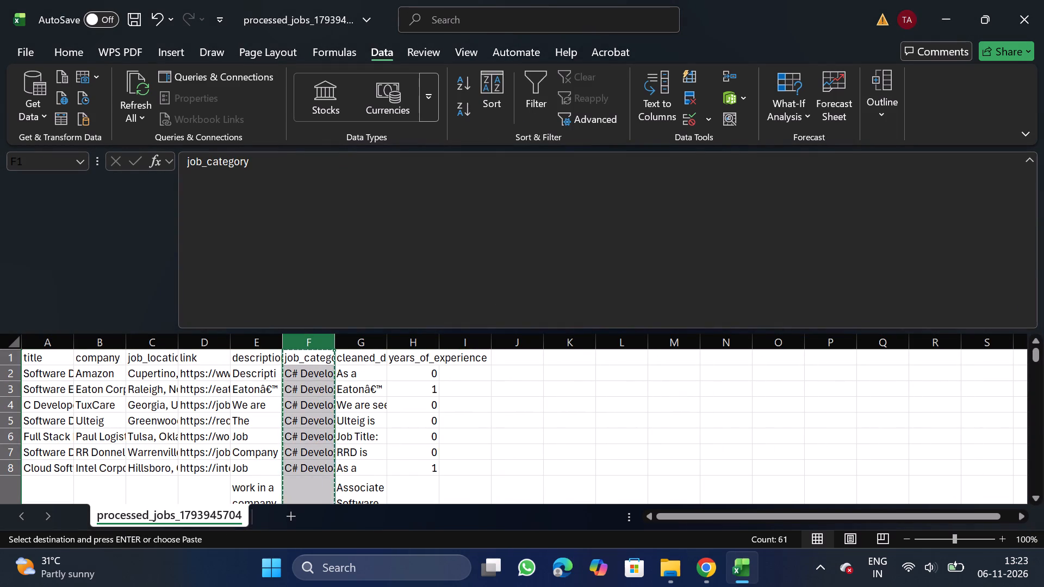
{"action": "left_click_drag", "start_coordinate": [55, 345], "coordinate": [62, 458]}
{"action": "left_click", "coordinate": [62, 458]}
{"action": "left_click", "coordinate": [52, 339]}
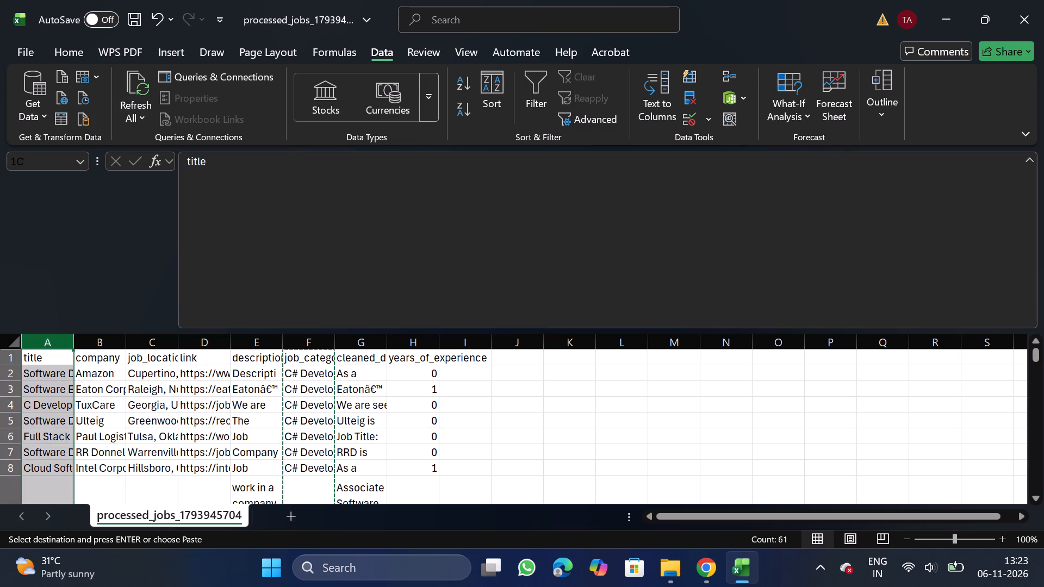
{"action": "right_click", "coordinate": [50, 383]}
{"action": "left_click", "coordinate": [107, 227]}
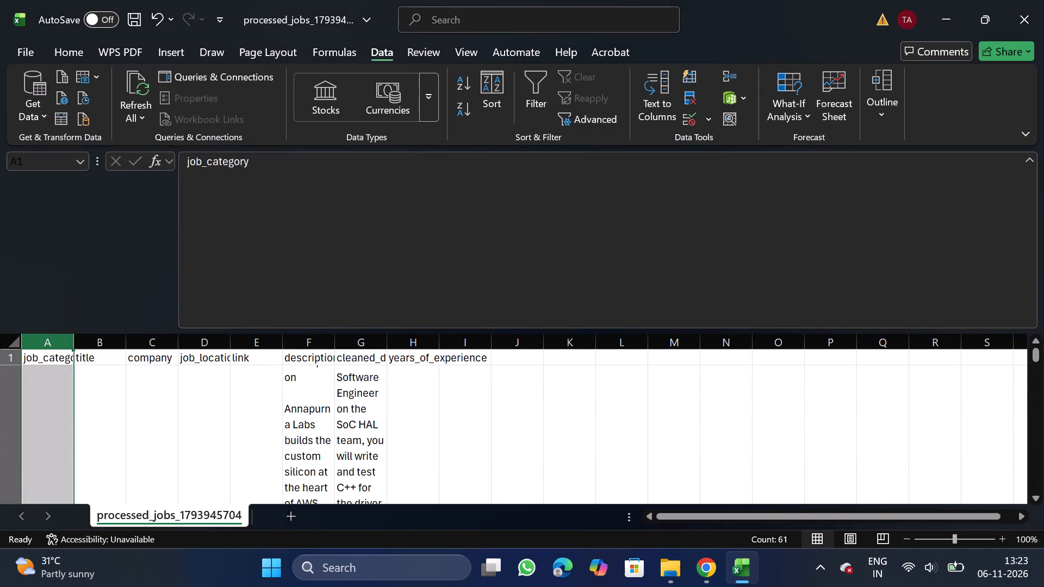
Turn off text wrapping for the description and cleaned_description columns.
{"action": "left_click", "coordinate": [312, 352]}
{"action": "left_click", "coordinate": [319, 346]}
{"action": "key", "text": "shift+Right"}
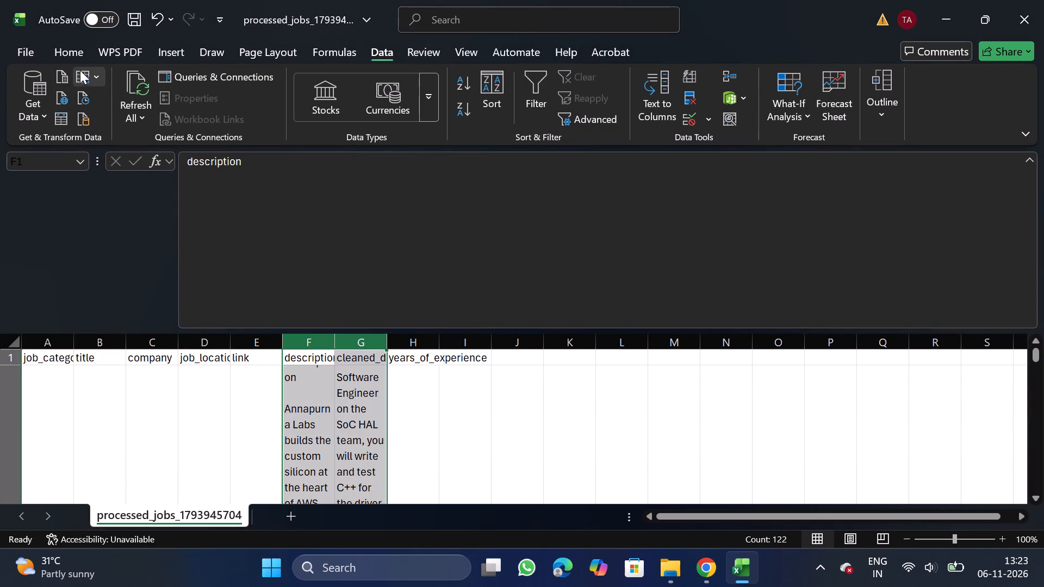
{"action": "left_click_drag", "start_coordinate": [80, 66], "coordinate": [74, 53]}
{"action": "left_click", "coordinate": [74, 53]}
{"action": "left_click", "coordinate": [335, 136]}
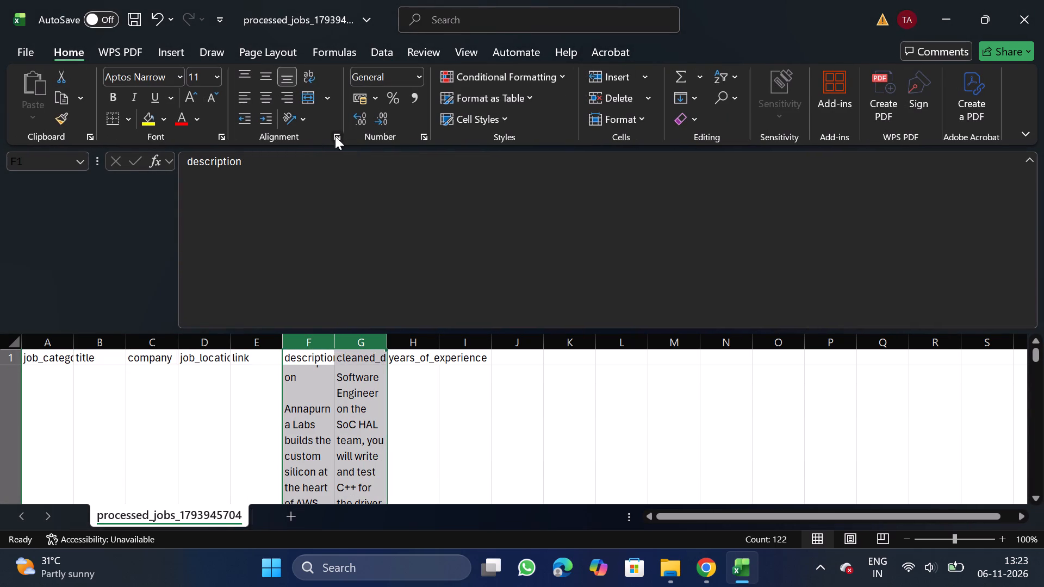
{"action": "double_click", "coordinate": [86, 267]}
{"action": "left_click", "coordinate": [344, 474]}
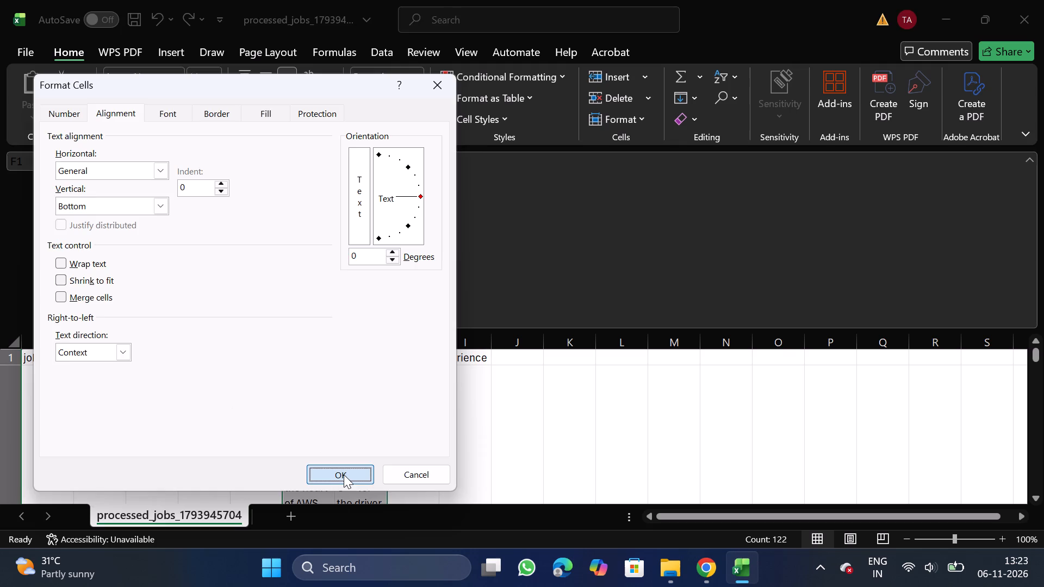
Move the years_of_experience column in front of the description column.
{"action": "left_click", "coordinate": [419, 344]}
{"action": "key", "text": "ctrl+x"}
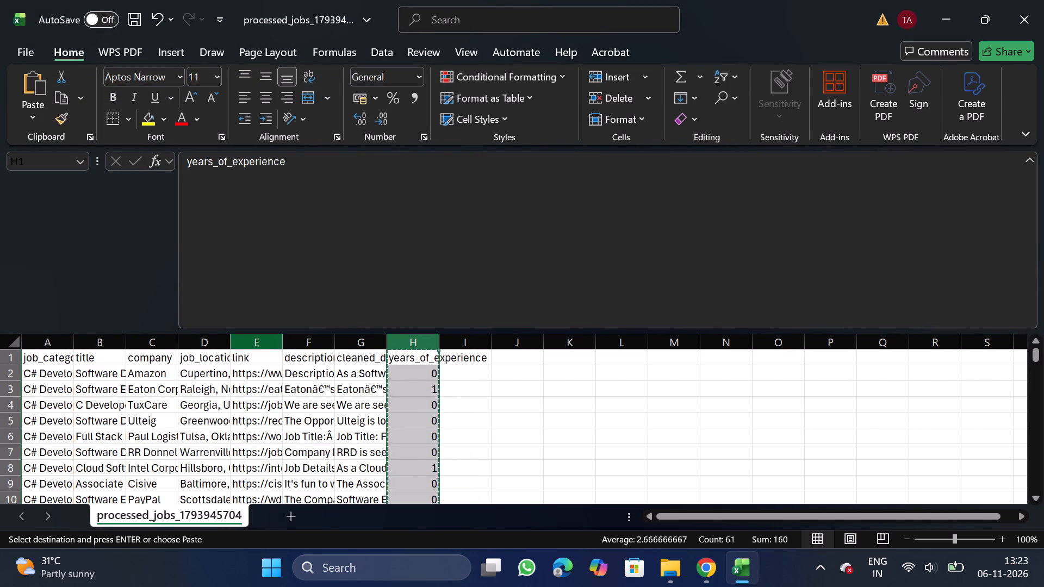
{"action": "left_click_drag", "start_coordinate": [296, 341], "coordinate": [310, 407]}
{"action": "left_click", "coordinate": [310, 407]}
{"action": "left_click", "coordinate": [318, 340]}
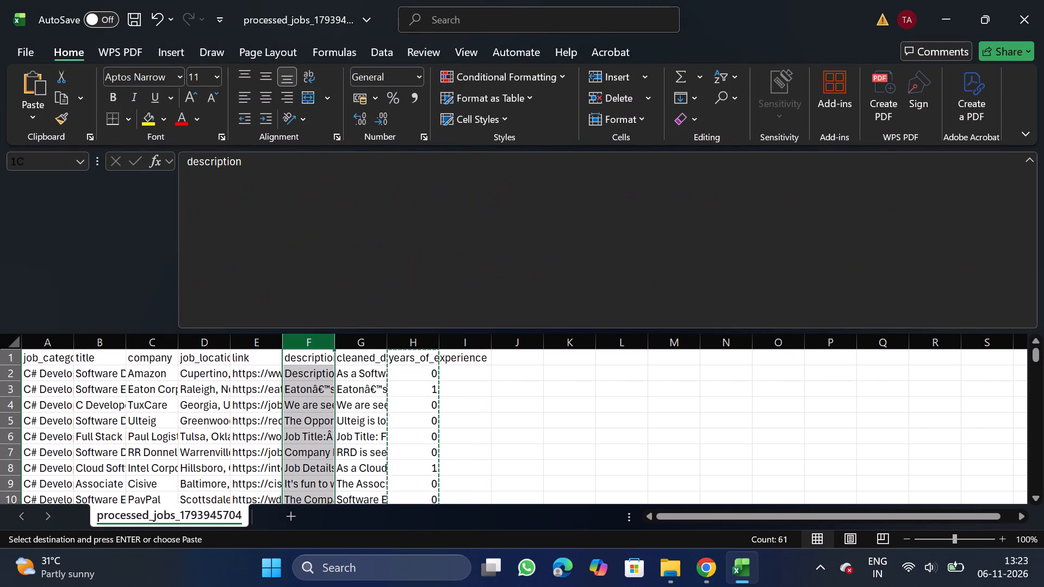
{"action": "right_click", "coordinate": [312, 408]}
{"action": "left_click", "coordinate": [391, 249]}
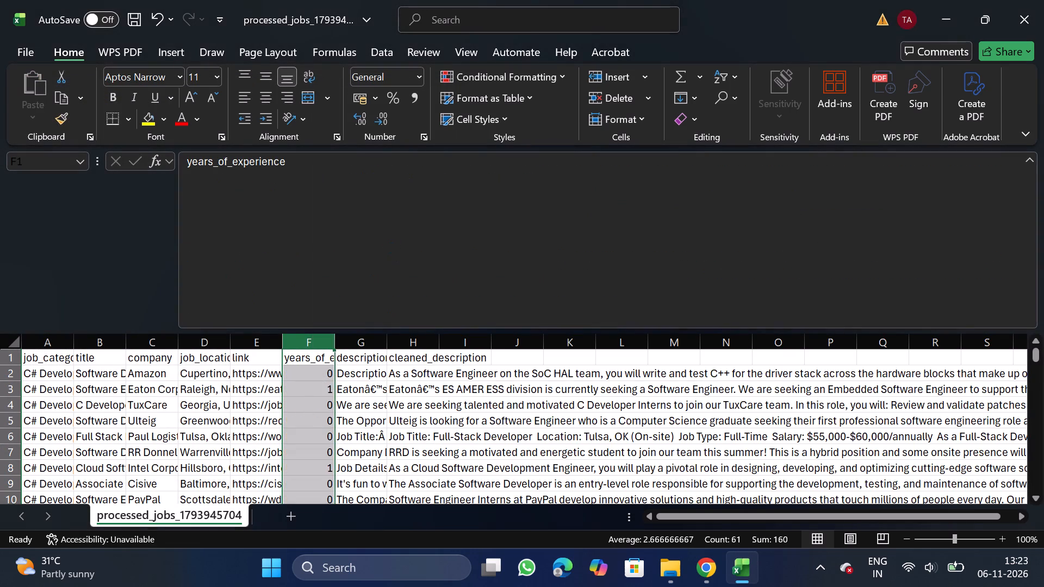
Move the link column to the end of the table, after cleaned_description.
{"action": "left_click", "coordinate": [254, 341]}
{"action": "key", "text": "ctrl+x"}
{"action": "left_click_drag", "start_coordinate": [462, 339], "coordinate": [468, 395]}
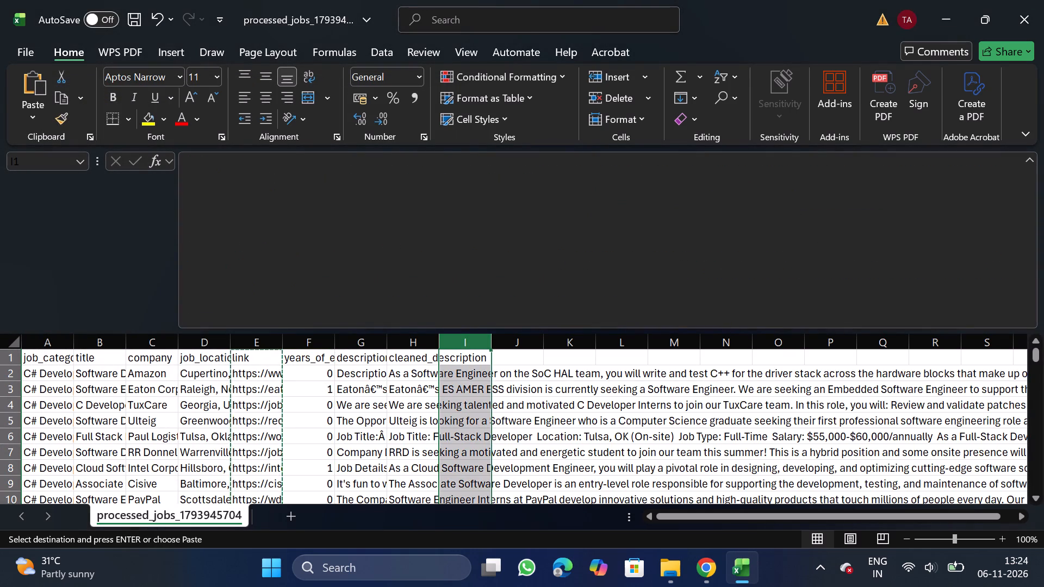
{"action": "right_click", "coordinate": [468, 395]}
{"action": "left_click", "coordinate": [511, 233]}
Rename the cleaned_description header in G1 as description, reusing the header text copied from F1.
{"action": "left_click", "coordinate": [310, 354]}
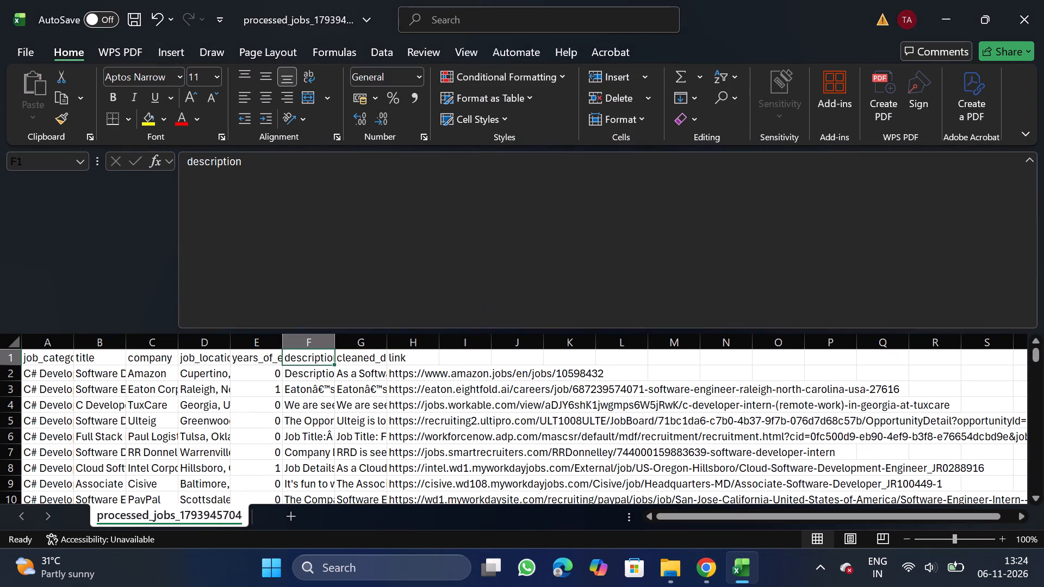
{"action": "left_click_drag", "start_coordinate": [180, 165], "coordinate": [252, 168]}
{"action": "key", "text": "ctrl+c"}
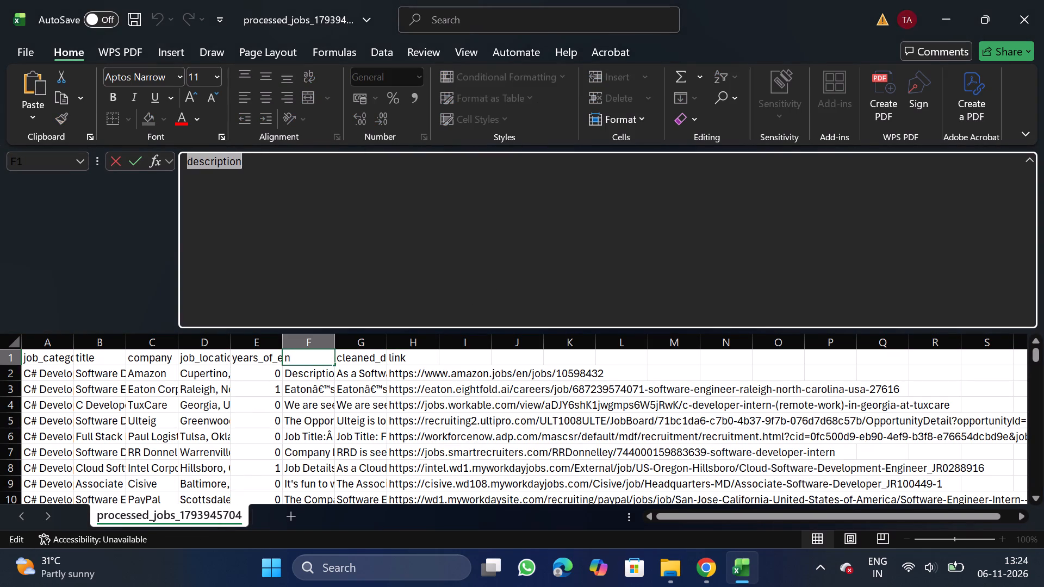
{"action": "left_click_drag", "start_coordinate": [363, 352], "coordinate": [425, 296]}
{"action": "left_click", "coordinate": [425, 296]}
{"action": "key", "text": "BackSpace"}
{"action": "key", "text": "BackSpace"}
{"action": "key", "text": "BackSpace"}
{"action": "key", "text": "BackSpace"}
{"action": "key", "text": "BackSpace"}
{"action": "key", "text": "BackSpace"}
{"action": "key", "text": "BackSpace"}
{"action": "key", "text": "BackSpace"}
{"action": "key", "text": "BackSpace"}
{"action": "key", "text": "BackSpace"}
{"action": "key", "text": "BackSpace"}
{"action": "key", "text": "BackSpace"}
{"action": "key", "text": "BackSpace"}
{"action": "key", "text": "BackSpace"}
{"action": "key", "text": "BackSpace"}
{"action": "key", "text": "BackSpace"}
{"action": "key", "text": "BackSpace"}
{"action": "key", "text": "BackSpace"}
{"action": "key", "text": "BackSpace"}
{"action": "key", "text": "BackSpace"}
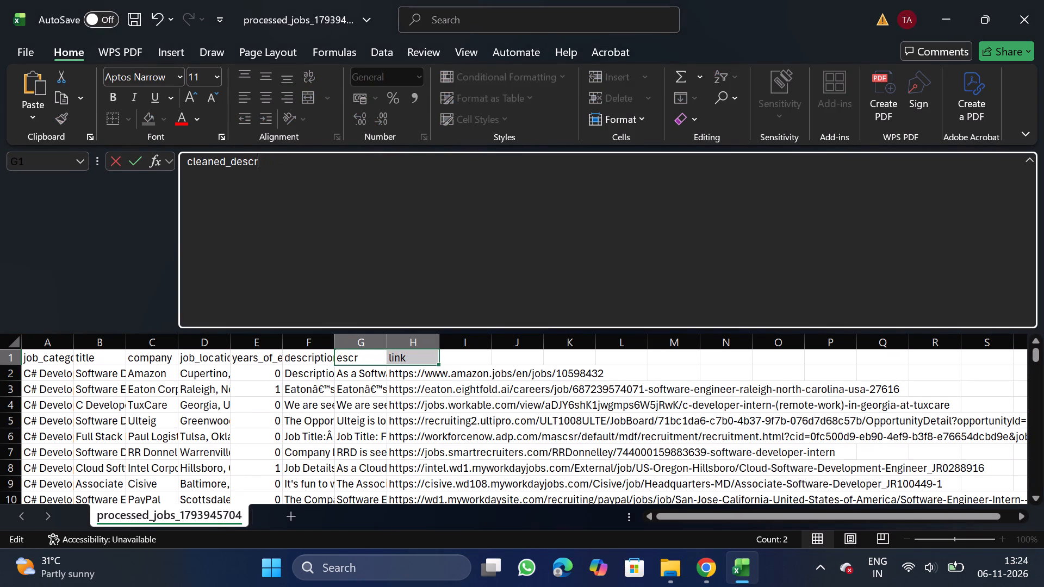
{"action": "key", "text": "ctrl+v"}
Rename the F1 header as original_description, copying the name from NextGenApply's bulk-upload CSV format requirements in Chrome.
{"action": "left_click", "coordinate": [325, 350]}
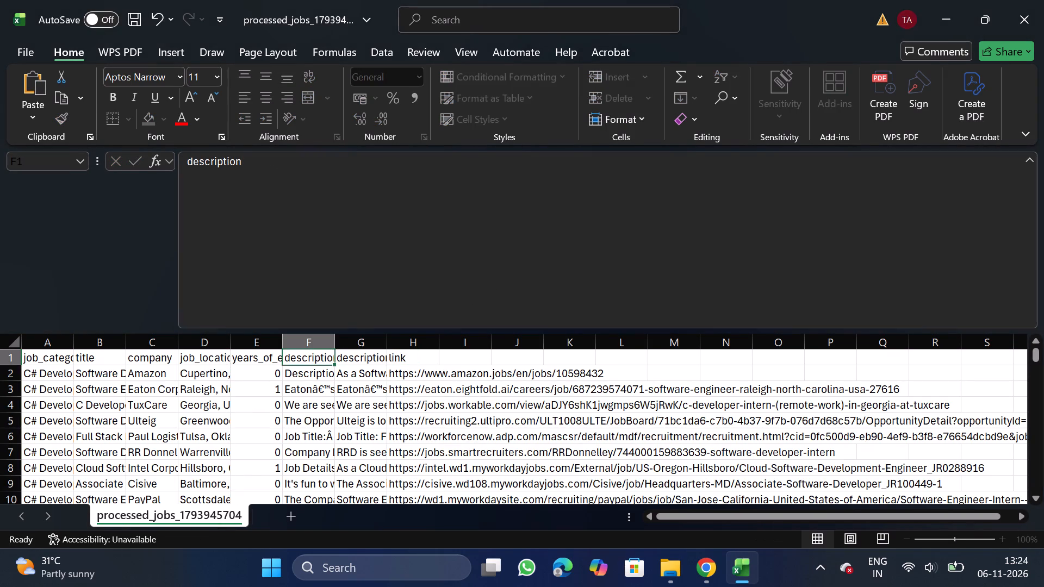
{"action": "left_click", "coordinate": [403, 288]}
{"action": "key", "text": "BackSpace"}
{"action": "key", "text": "BackSpace"}
{"action": "key", "text": "BackSpace"}
{"action": "key", "text": "BackSpace"}
{"action": "key", "text": "BackSpace"}
{"action": "key", "text": "BackSpace"}
{"action": "key", "text": "BackSpace"}
{"action": "key", "text": "BackSpace"}
{"action": "key", "text": "BackSpace"}
{"action": "key", "text": "BackSpace"}
{"action": "key", "text": "BackSpace"}
{"action": "key", "text": "BackSpace"}
{"action": "key", "text": "BackSpace"}
{"action": "key", "text": "BackSpace"}
{"action": "key", "text": "BackSpace"}
{"action": "key", "text": "BackSpace"}
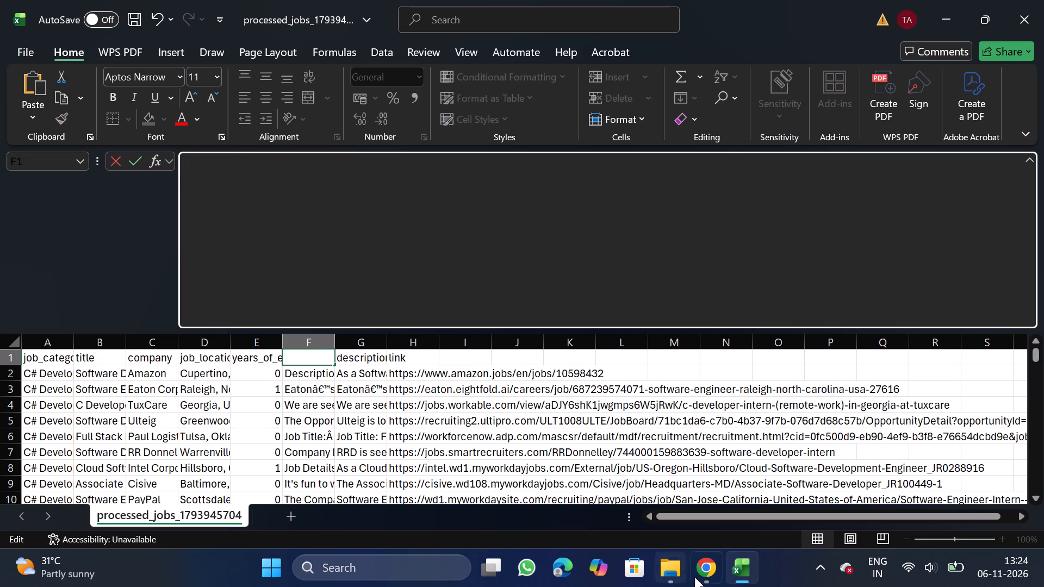
{"action": "left_click", "coordinate": [697, 573]}
{"action": "left_click", "coordinate": [113, 176]}
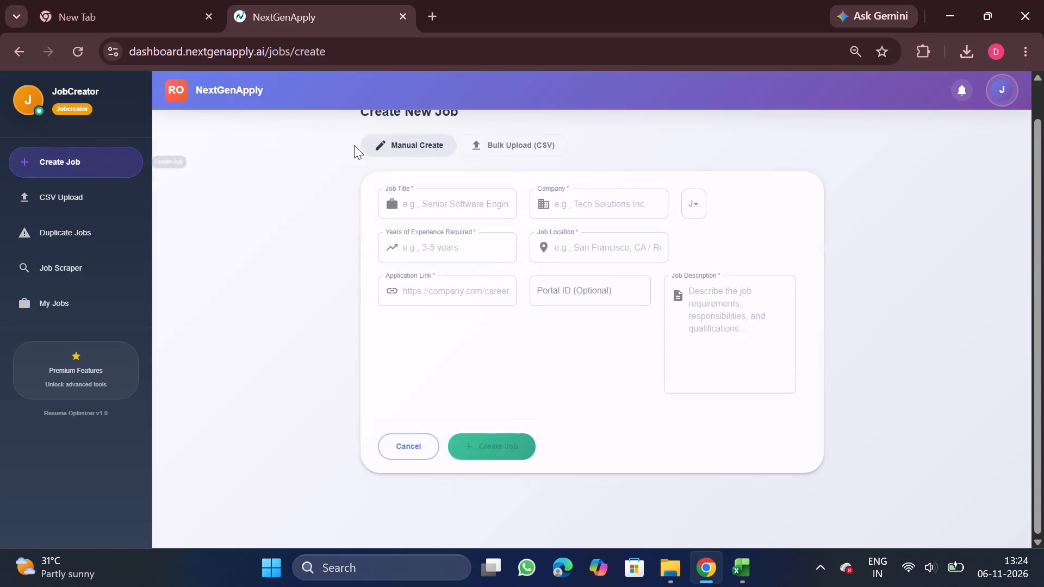
{"action": "double_click", "coordinate": [509, 145]}
{"action": "left_click", "coordinate": [573, 260]}
{"action": "left_click_drag", "start_coordinate": [573, 260], "coordinate": [573, 268]}
{"action": "double_click", "coordinate": [573, 268]}
{"action": "key", "text": "ctrl+c"}
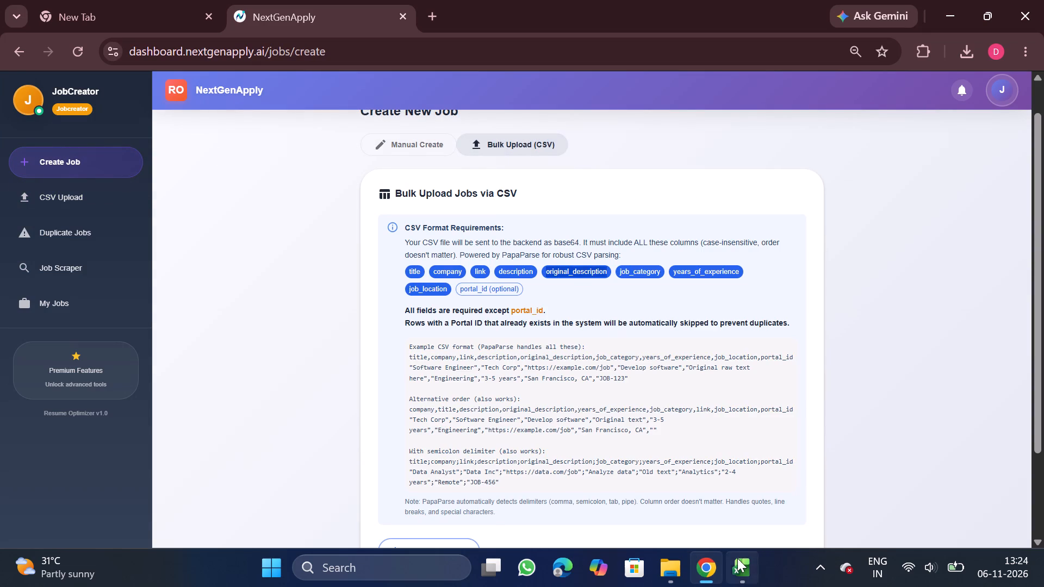
{"action": "left_click", "coordinate": [737, 558]}
{"action": "left_click", "coordinate": [305, 280], "text": "ctrl"}
{"action": "key", "text": "ctrl+v"}
{"action": "key", "text": "ctrl+v"}
{"action": "left_click", "coordinate": [305, 280], "text": "ctrl"}
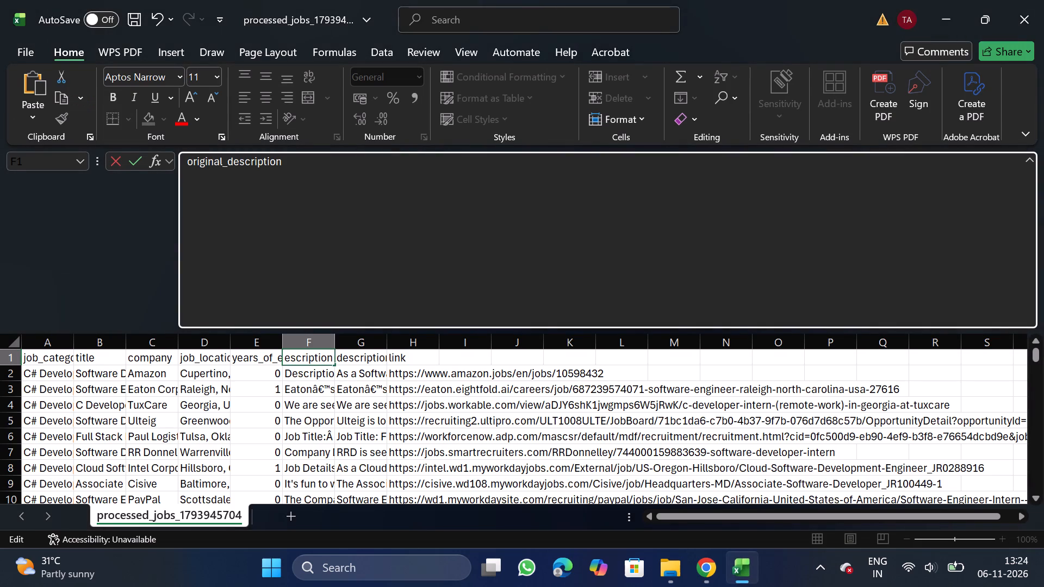
{"action": "left_click", "coordinate": [106, 346]}
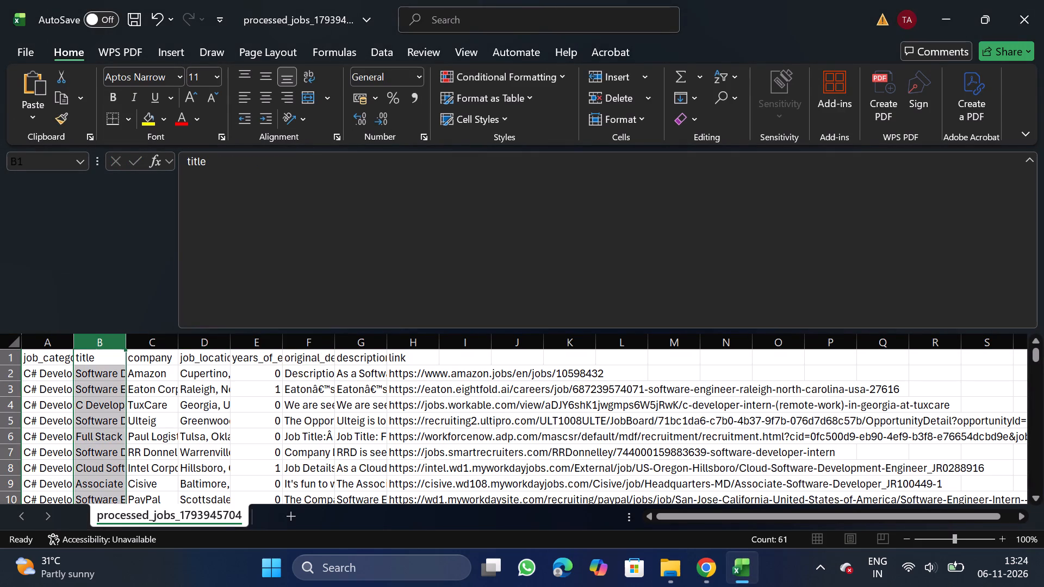
Replace all United States entries in the job_location column with Remote, matching entire cell contents.
{"action": "left_click", "coordinate": [207, 351]}
{"action": "left_click", "coordinate": [214, 345]}
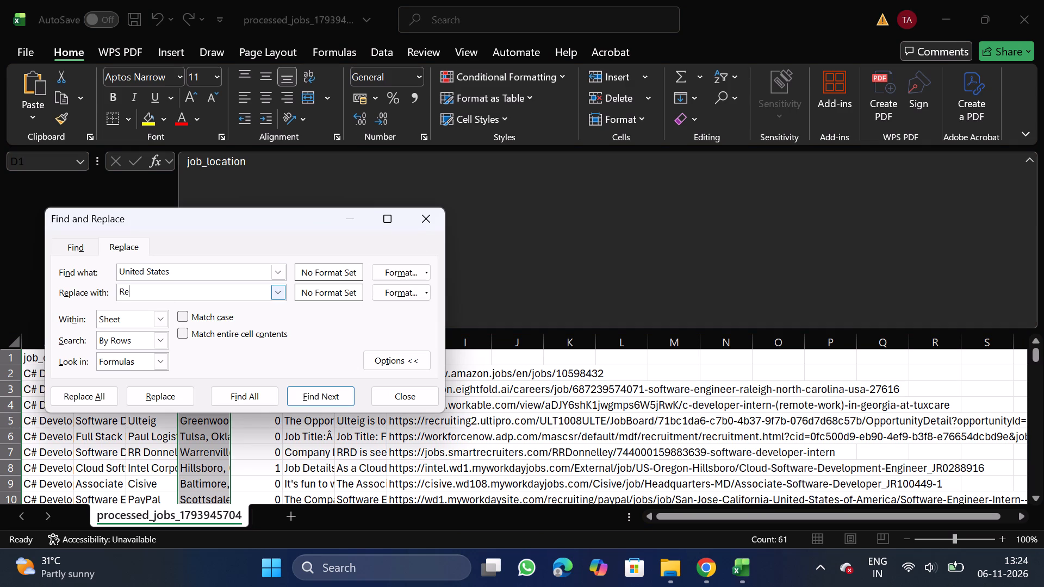
{"action": "left_click", "coordinate": [181, 331]}
{"action": "left_click", "coordinate": [91, 391]}
{"action": "left_click", "coordinate": [338, 355]}
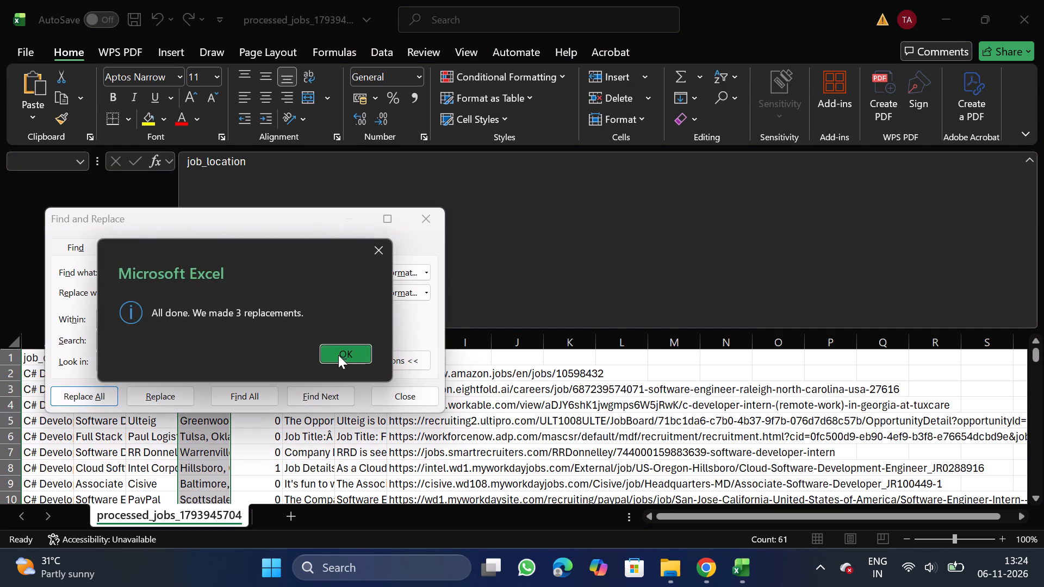
{"action": "left_click", "coordinate": [421, 231]}
{"action": "left_click", "coordinate": [427, 221]}
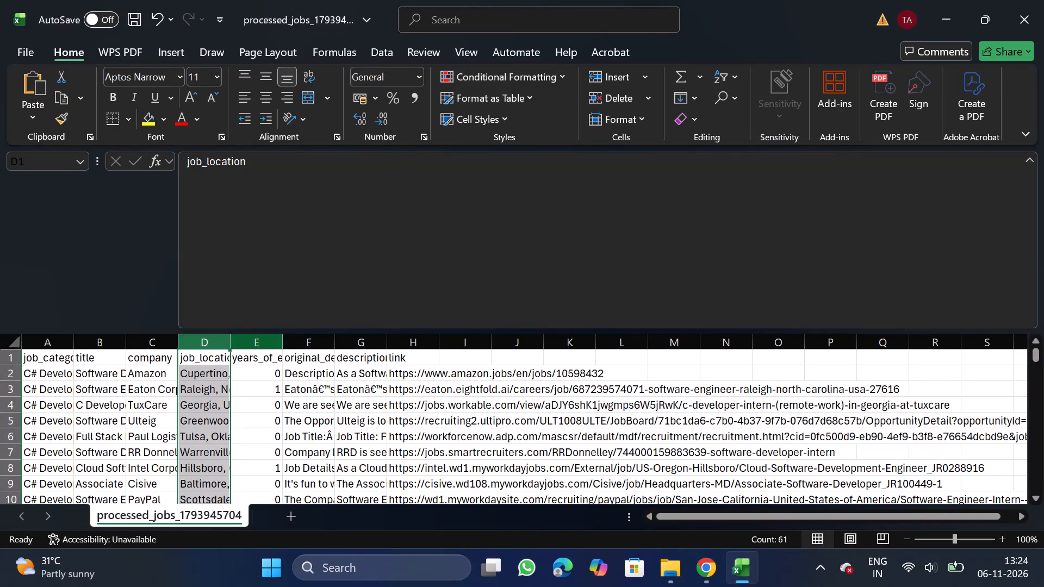
Add a filter to the title column, enlarge its value list, and deselect all titles.
{"action": "left_click", "coordinate": [108, 341]}
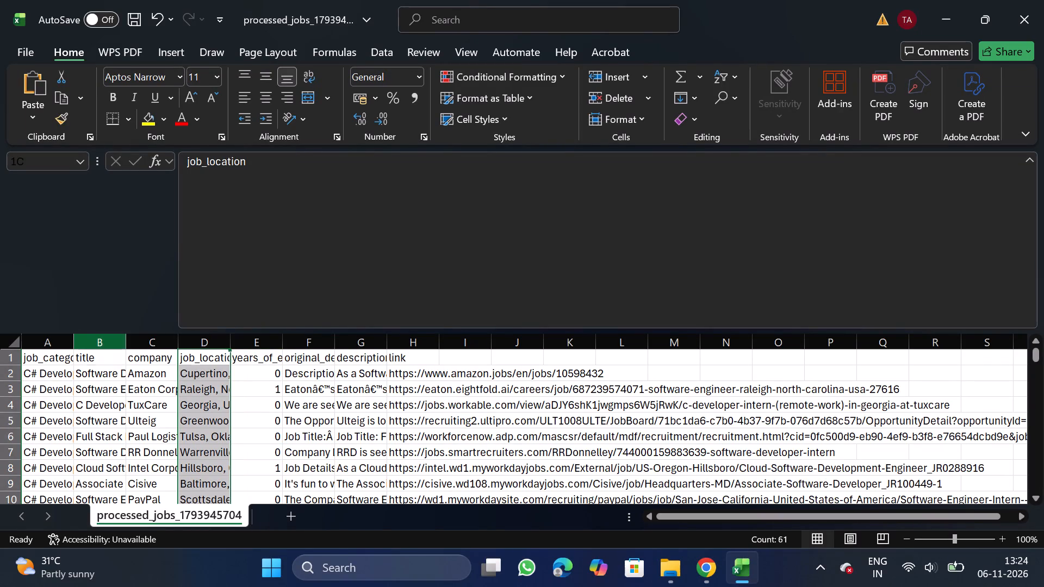
{"action": "left_click", "coordinate": [380, 53]}
{"action": "left_click", "coordinate": [539, 100]}
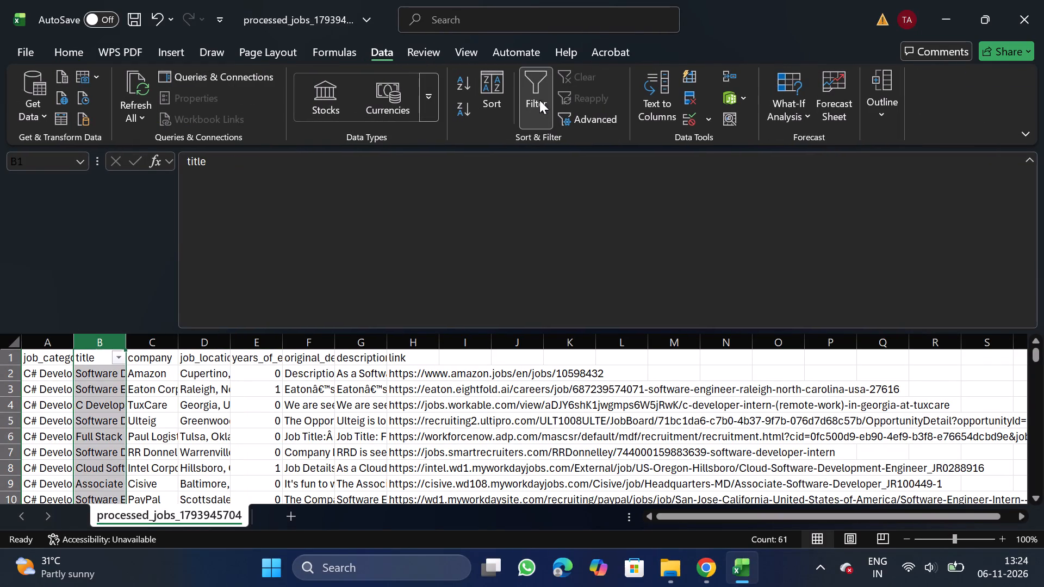
{"action": "left_click", "coordinate": [123, 358]}
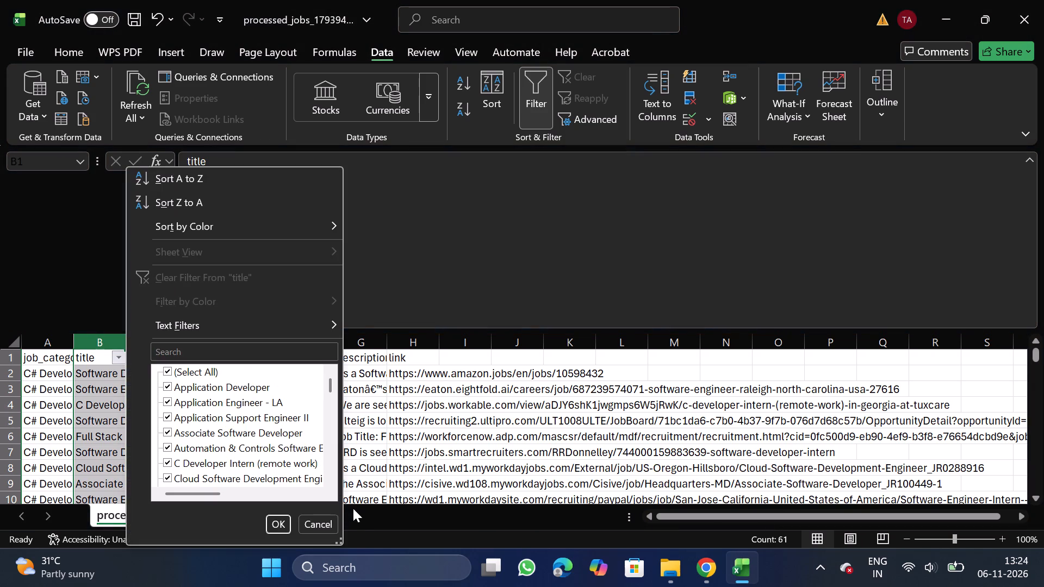
{"action": "triple_click", "coordinate": [343, 543]}
{"action": "left_click", "coordinate": [343, 543]}
{"action": "left_click_drag", "start_coordinate": [343, 543], "coordinate": [743, 586]}
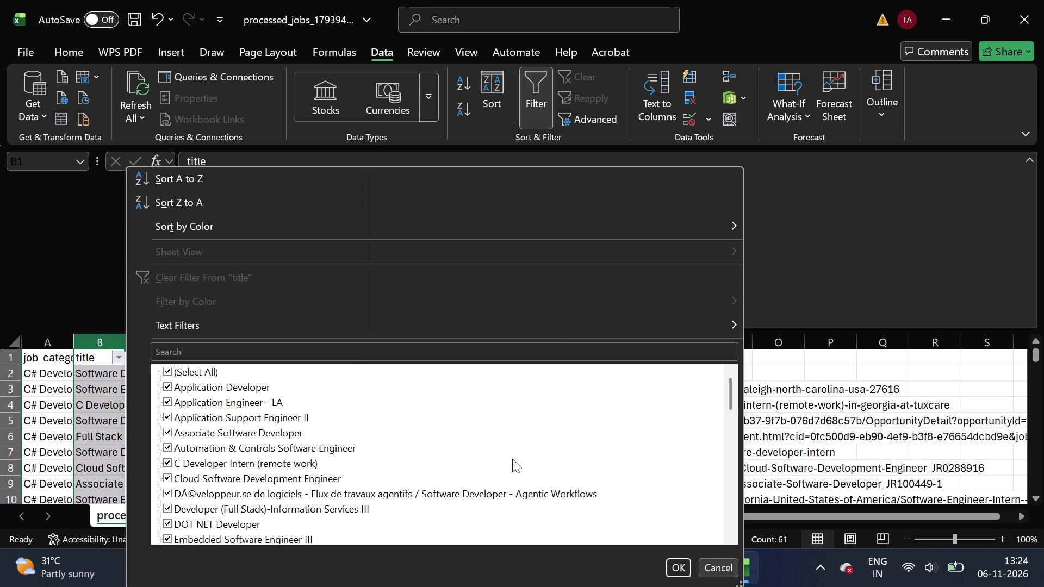
{"action": "left_click", "coordinate": [185, 372]}
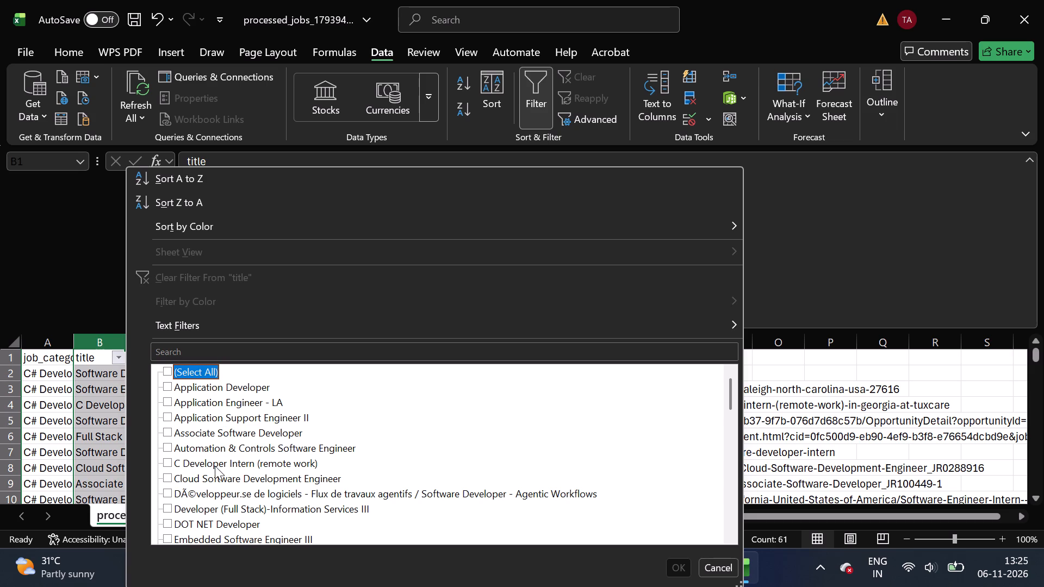
Select C Developer Intern (remote work), the French-English Software Developer - Agentic Workflows, and Refueling & Remote Handling I&C Engineer in the title filter.
{"action": "left_click", "coordinate": [222, 392]}
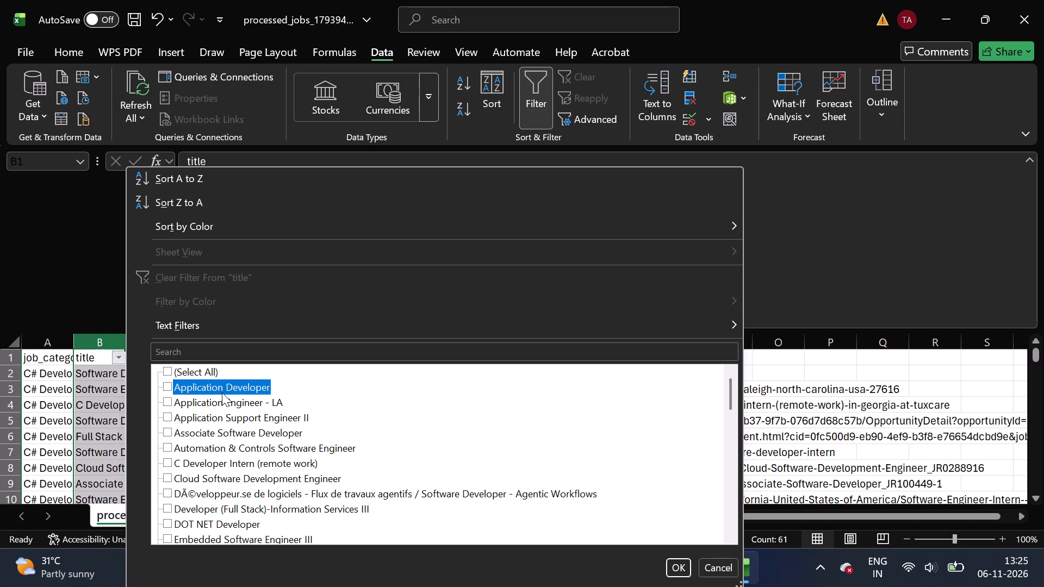
{"action": "left_click", "coordinate": [222, 392]}
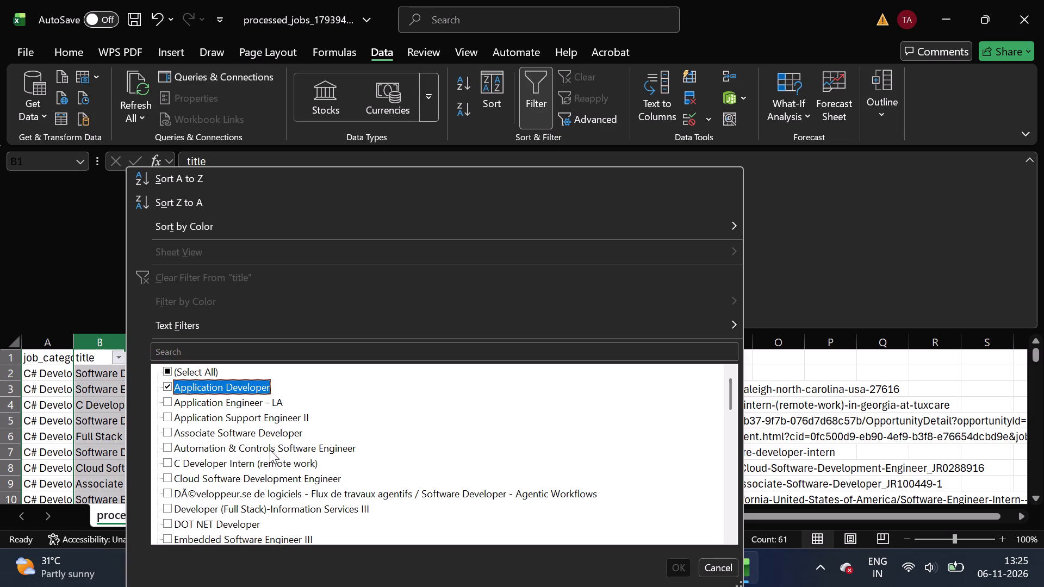
{"action": "left_click", "coordinate": [264, 464]}
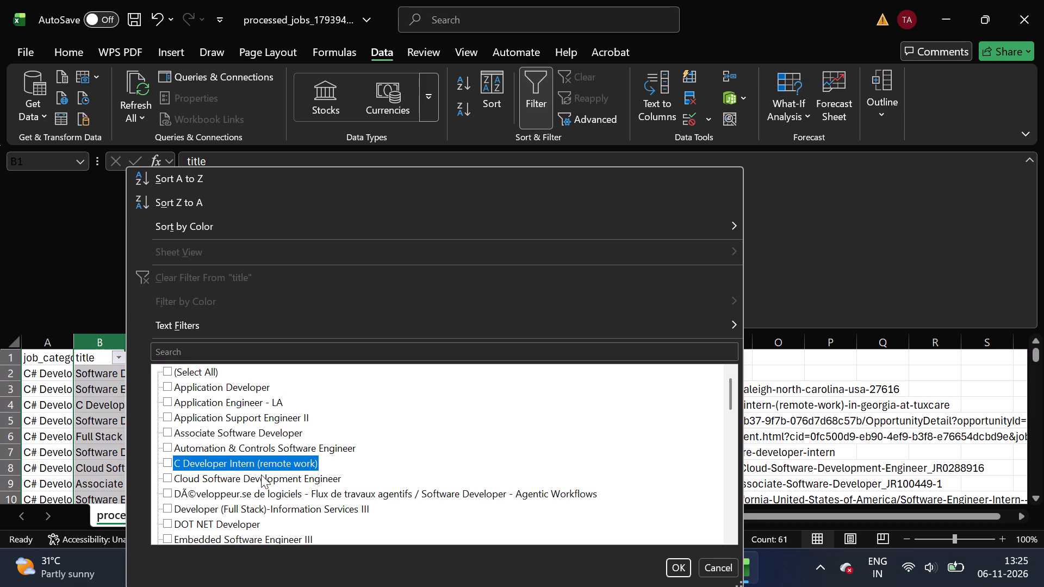
{"action": "left_click", "coordinate": [261, 499]}
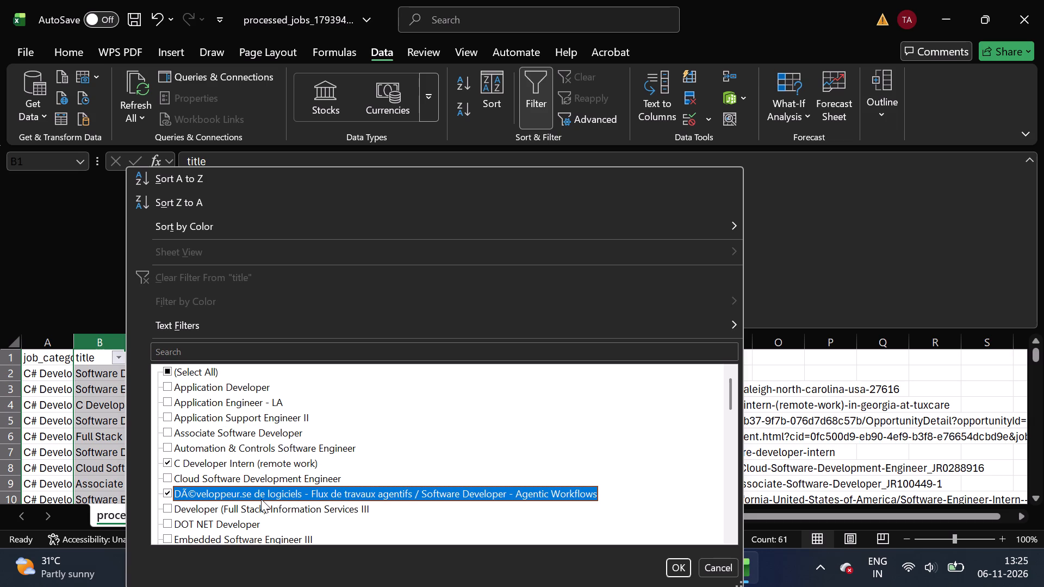
{"action": "left_click", "coordinate": [232, 524]}
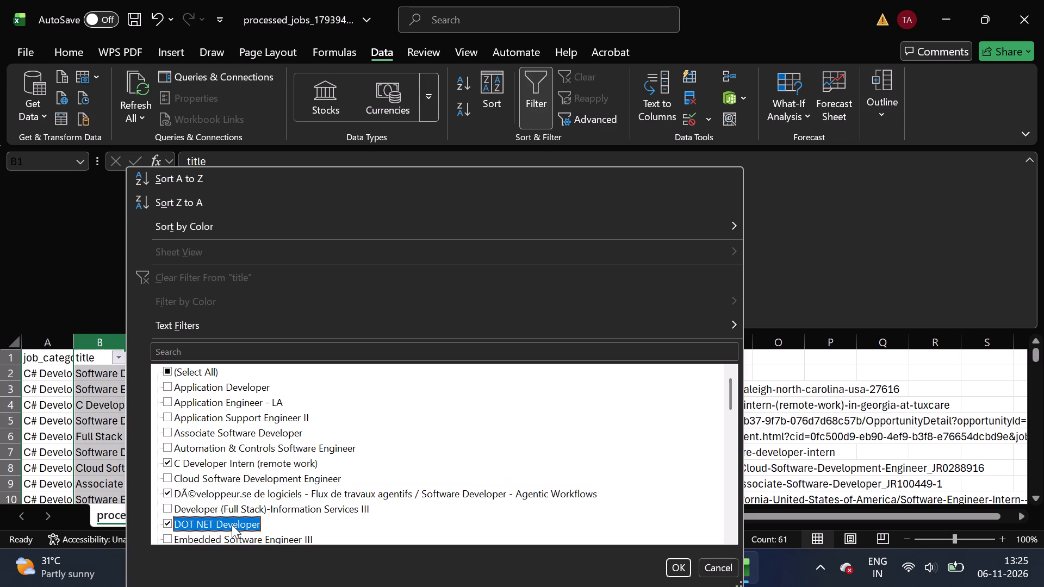
{"action": "left_click", "coordinate": [232, 524]}
{"action": "scroll", "coordinate": [232, 524], "scroll_direction": "down", "scroll_amount": 1}
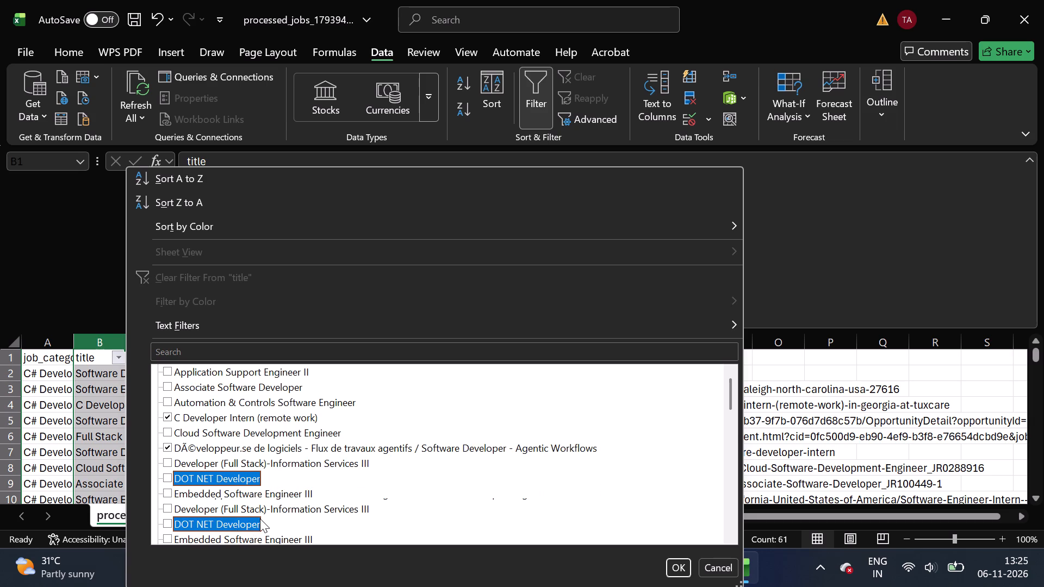
{"action": "scroll", "coordinate": [260, 519], "scroll_direction": "down", "scroll_amount": 1}
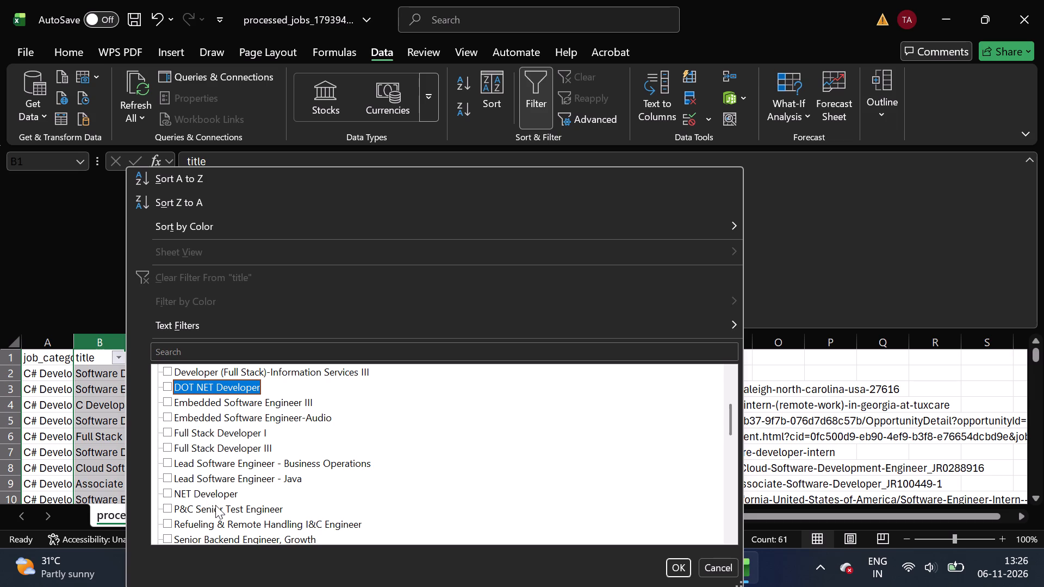
{"action": "scroll", "coordinate": [221, 519], "scroll_direction": "down", "scroll_amount": 1}
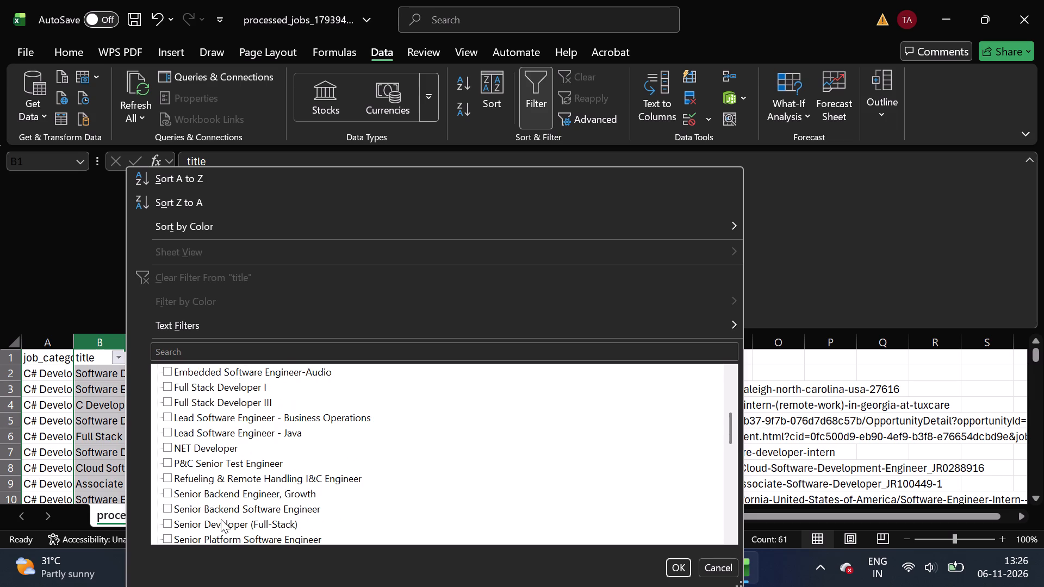
{"action": "left_click", "coordinate": [241, 480]}
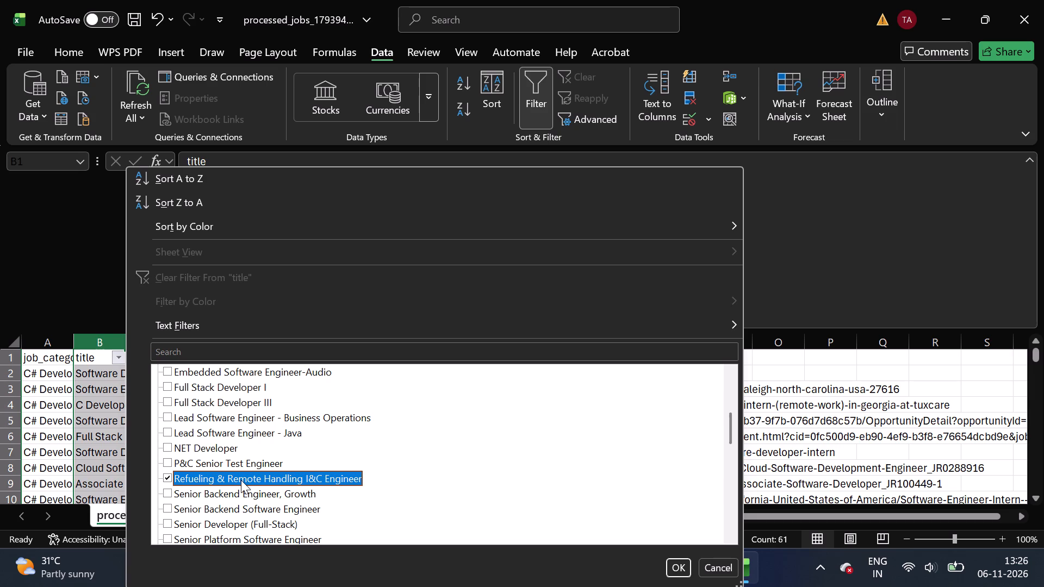
Add Software Developer Intern, Software Engineer Intern - Summer 2027 and (Blanks) to the title filter selection and apply it.
{"action": "scroll", "coordinate": [231, 525], "scroll_direction": "down", "scroll_amount": 1}
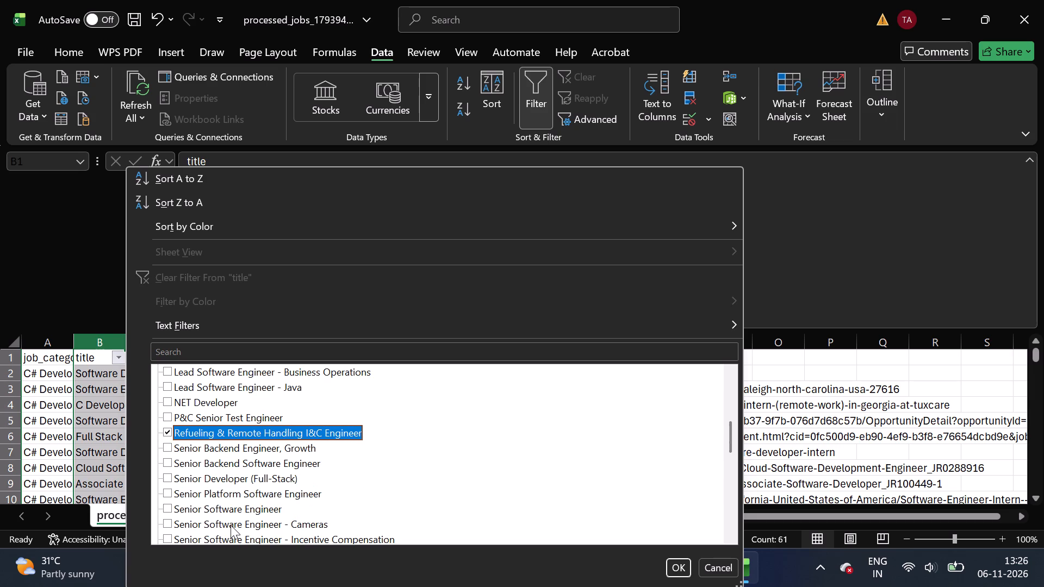
{"action": "scroll", "coordinate": [231, 525], "scroll_direction": "down", "scroll_amount": 2}
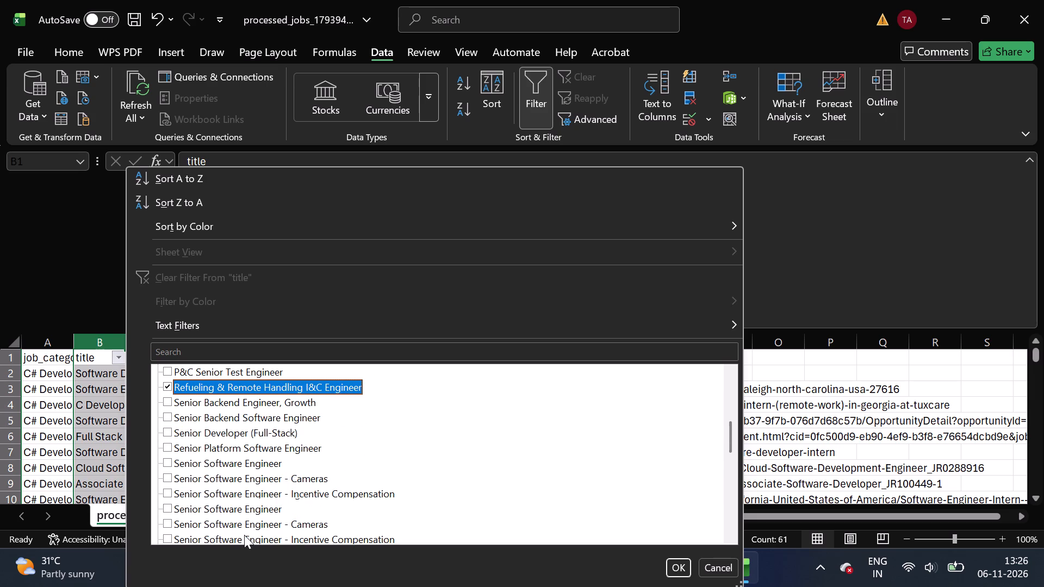
{"action": "scroll", "coordinate": [244, 535], "scroll_direction": "down", "scroll_amount": 2}
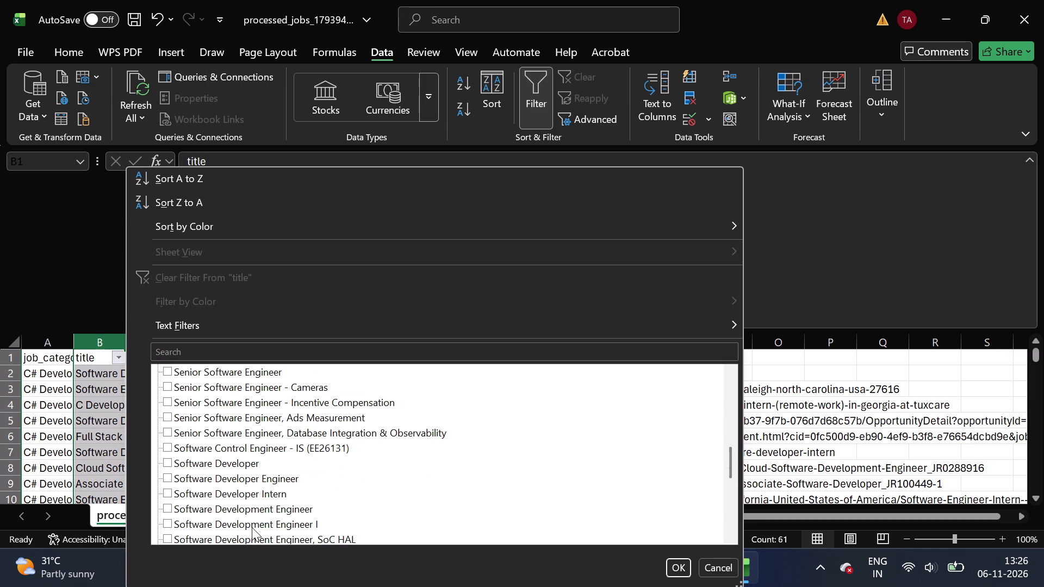
{"action": "left_click", "coordinate": [254, 491]}
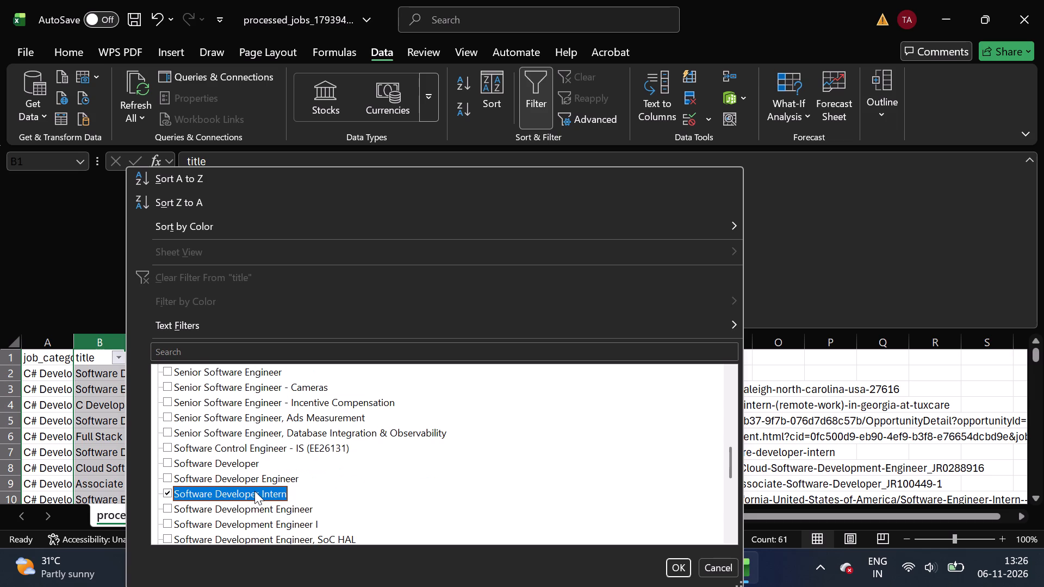
{"action": "scroll", "coordinate": [234, 524], "scroll_direction": "down", "scroll_amount": 1}
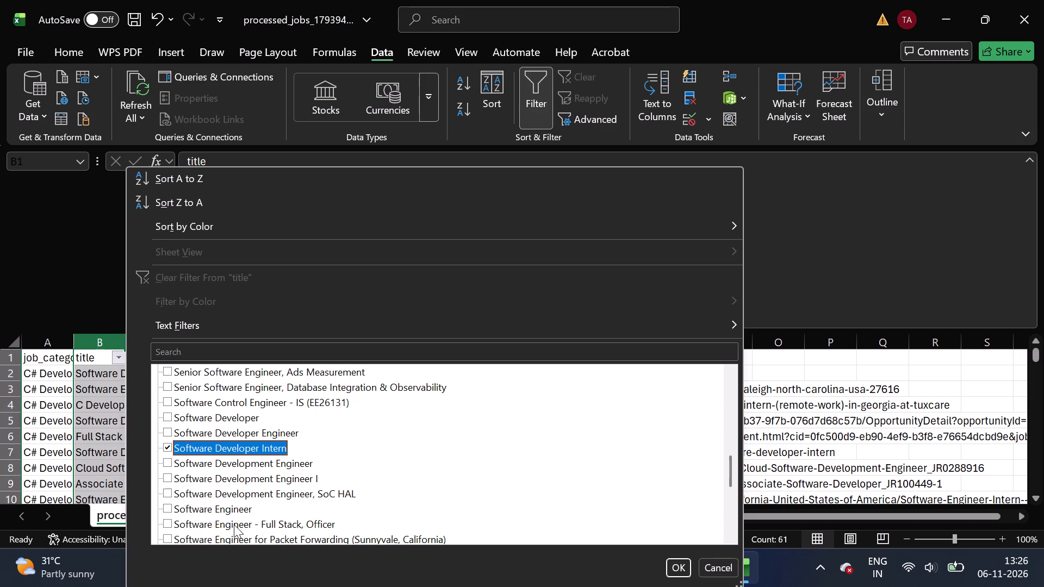
{"action": "scroll", "coordinate": [214, 534], "scroll_direction": "down", "scroll_amount": 1}
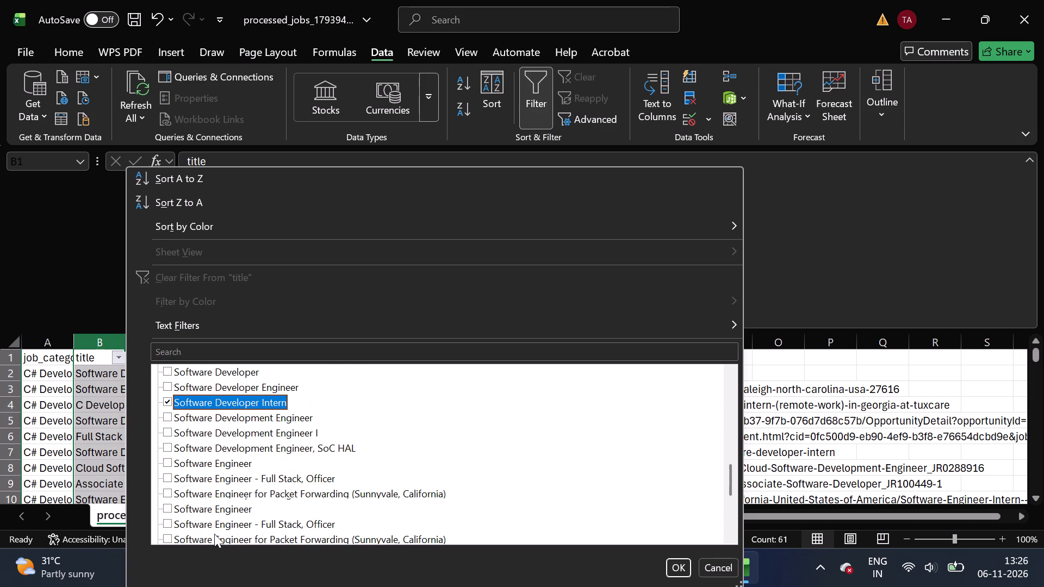
{"action": "scroll", "coordinate": [230, 531], "scroll_direction": "down", "scroll_amount": 1}
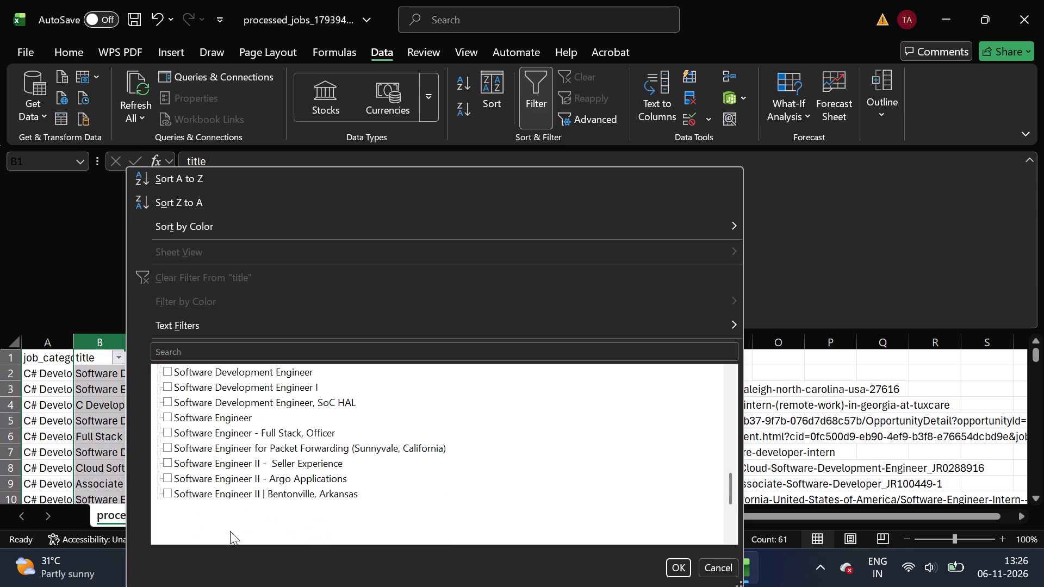
{"action": "left_click", "coordinate": [247, 528]}
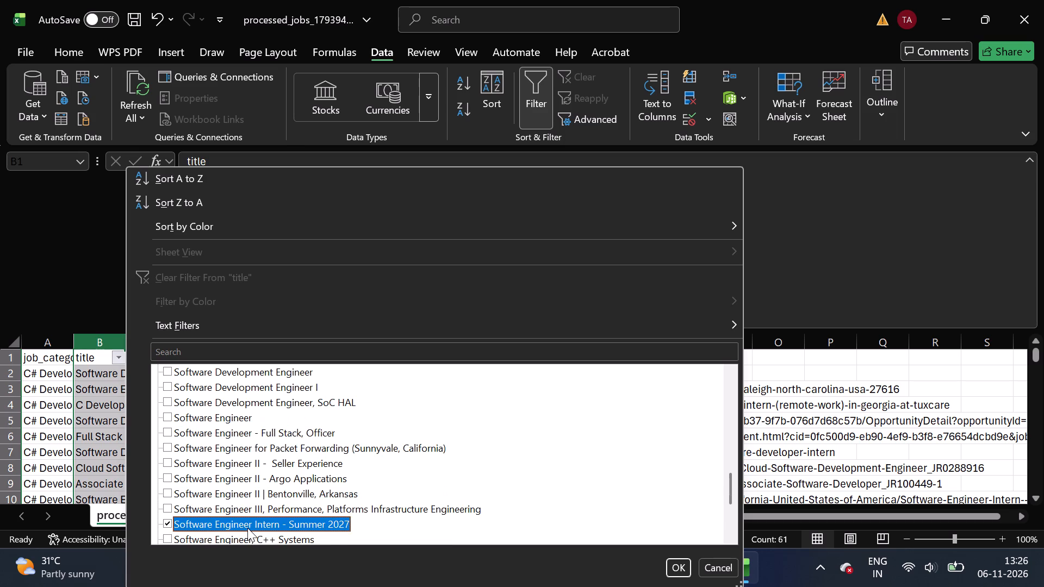
{"action": "scroll", "coordinate": [247, 528], "scroll_direction": "down", "scroll_amount": 1}
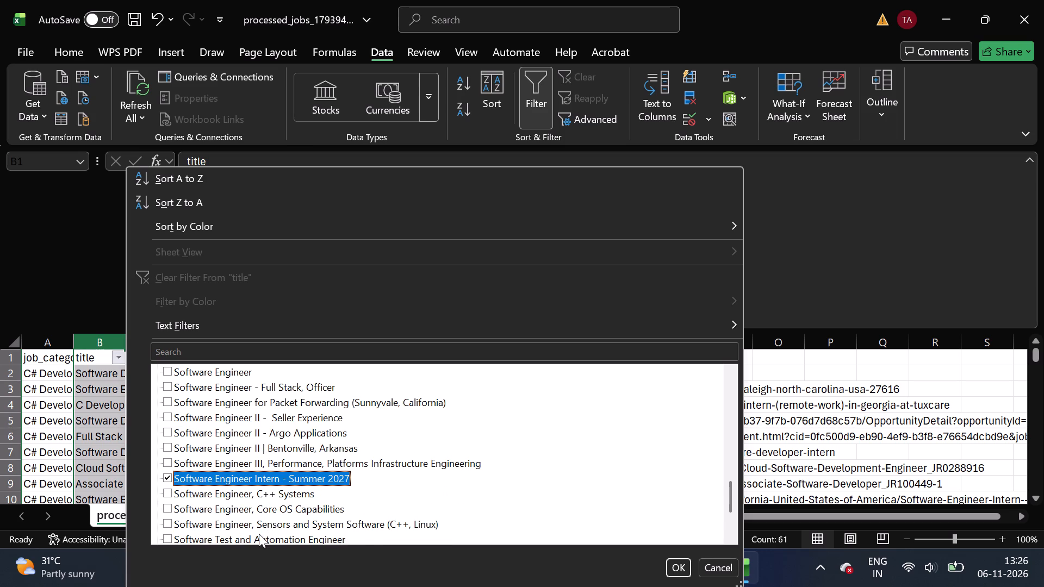
{"action": "scroll", "coordinate": [259, 534], "scroll_direction": "down", "scroll_amount": 1}
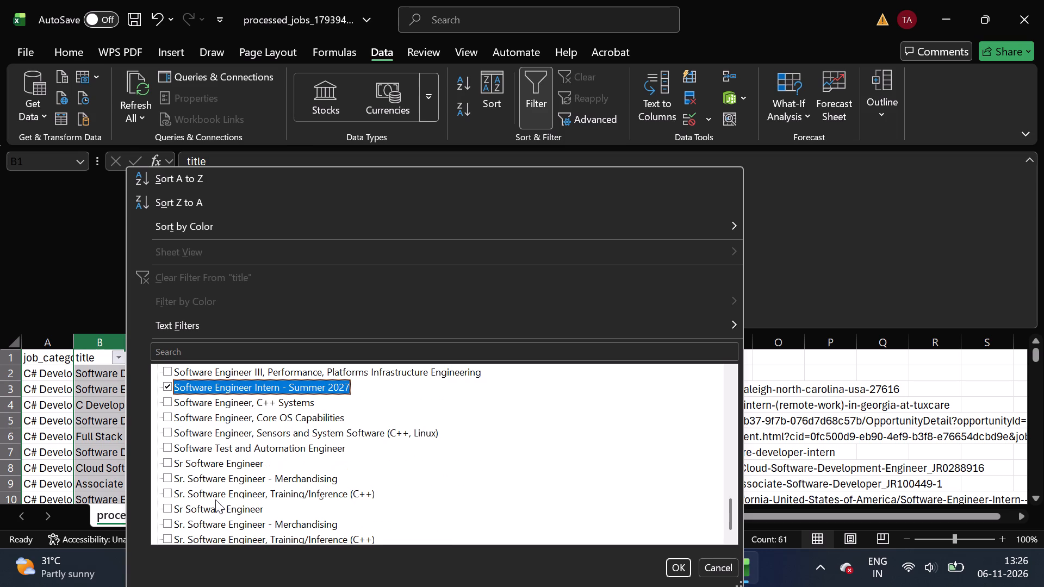
{"action": "left_click", "coordinate": [198, 522]}
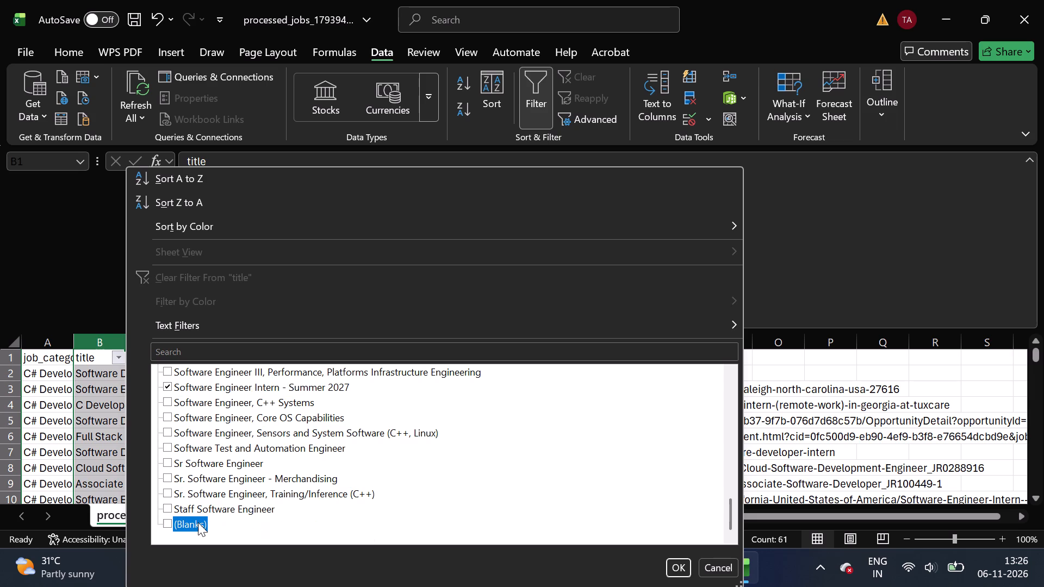
{"action": "left_click", "coordinate": [680, 569]}
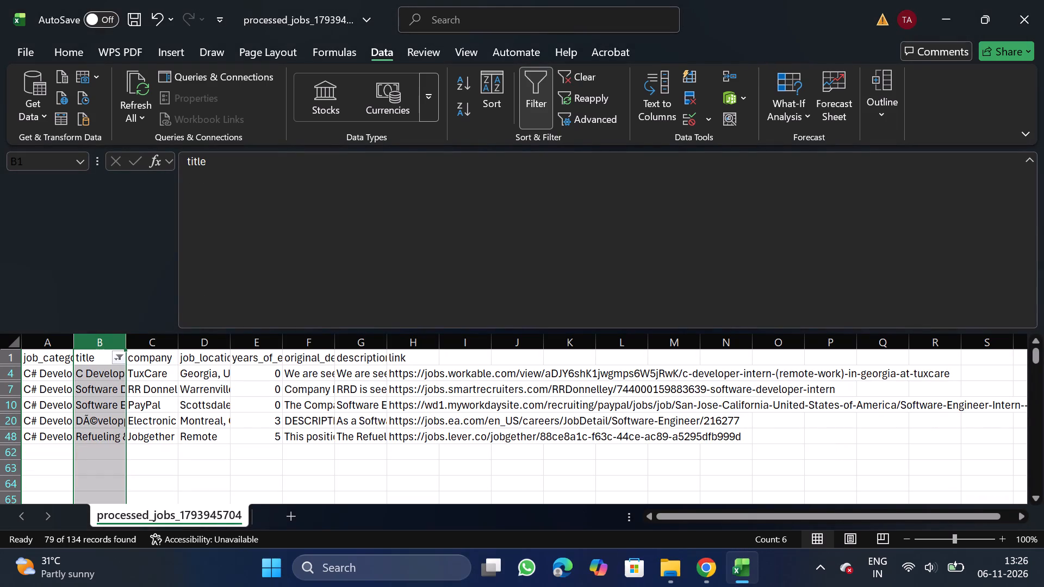
Widen the title column to show full titles and delete all job rows shown by the filter.
{"action": "left_click_drag", "start_coordinate": [122, 344], "coordinate": [615, 371]}
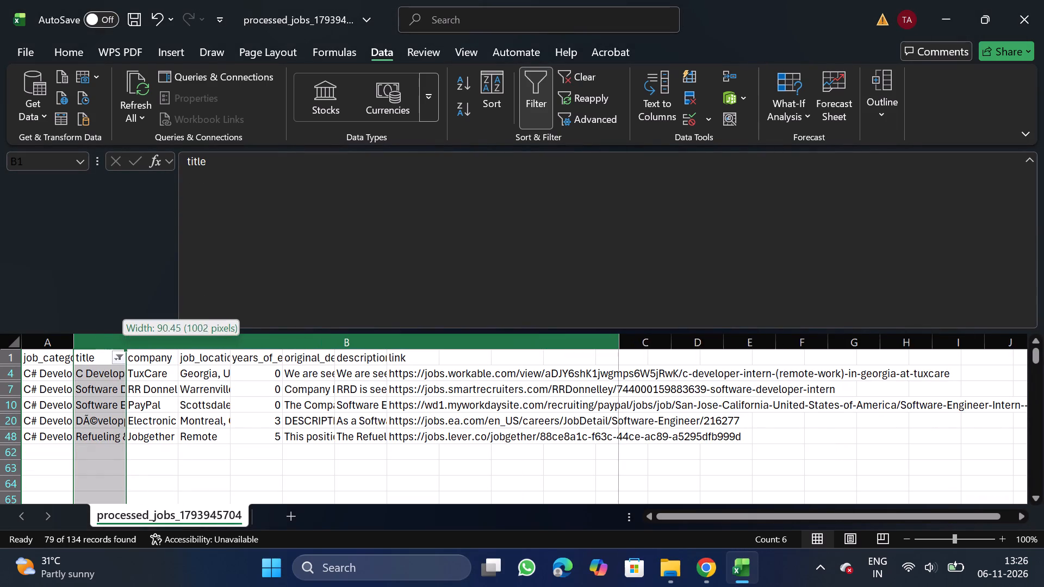
{"action": "left_click_drag", "start_coordinate": [615, 371], "coordinate": [602, 369]}
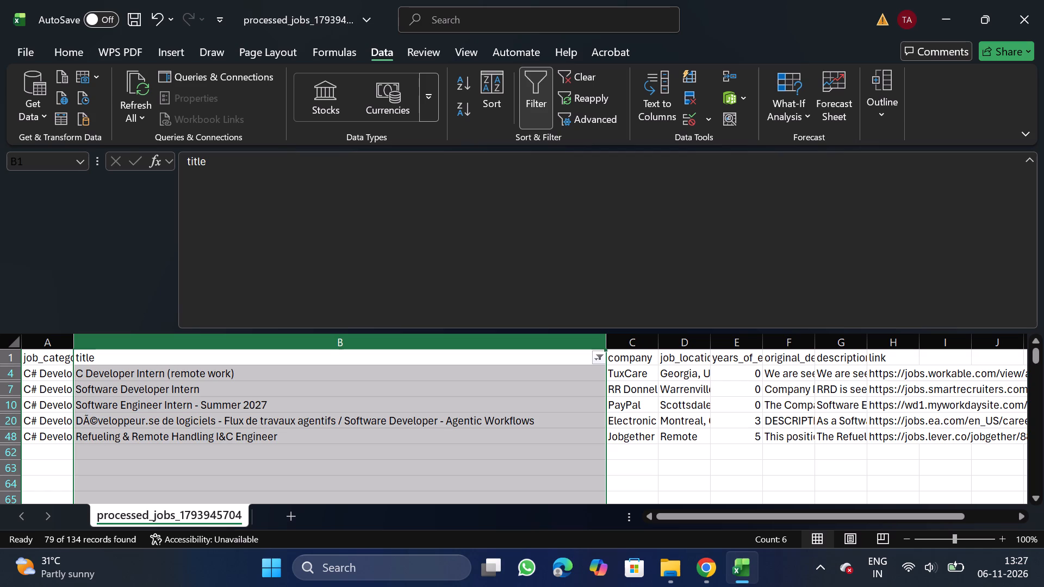
{"action": "left_click", "coordinate": [6, 372]}
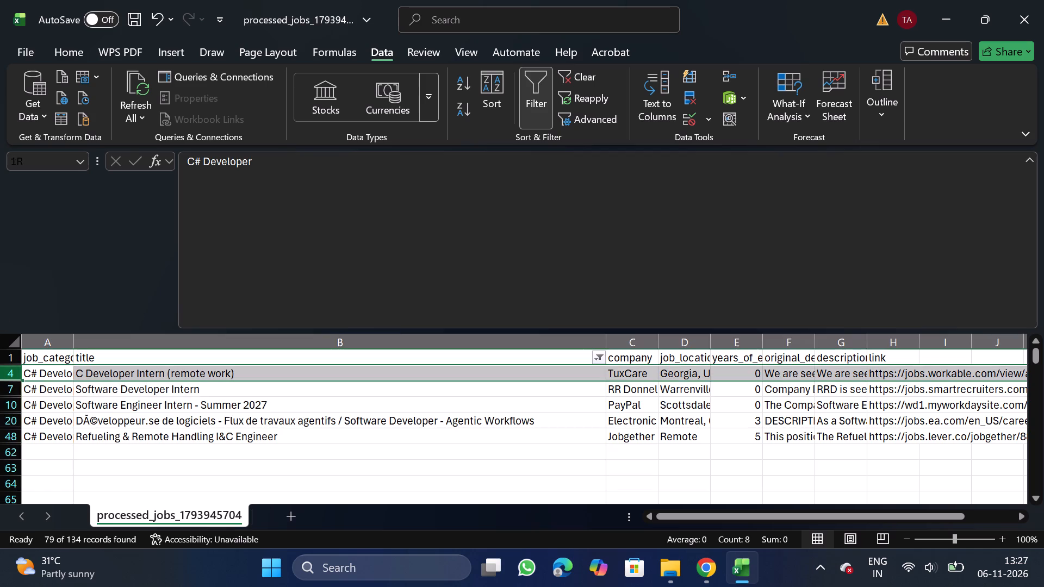
{"action": "key", "text": "ctrl+shift+Down"}
{"action": "right_click", "coordinate": [128, 401]}
{"action": "left_click", "coordinate": [214, 270]}
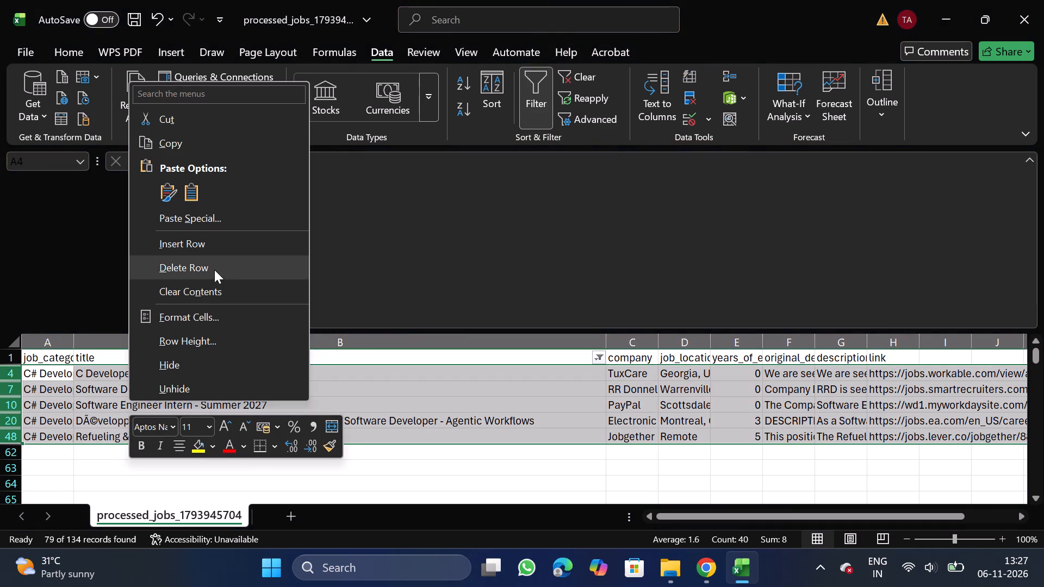
Narrow the title column and remove the title filter so all remaining rows are shown.
{"action": "left_click_drag", "start_coordinate": [607, 341], "coordinate": [208, 349]}
{"action": "left_click", "coordinate": [534, 107]}
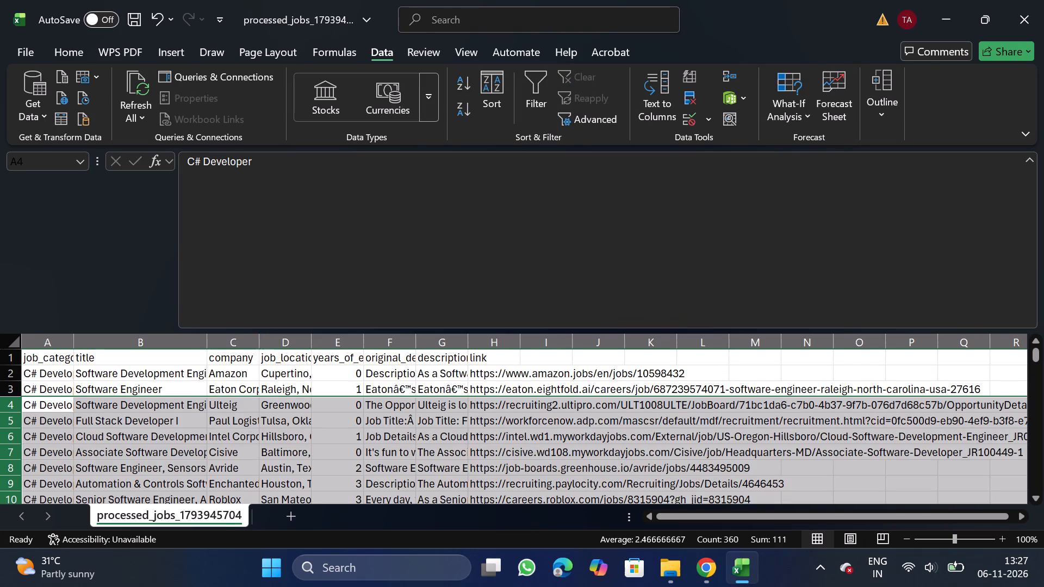
Filter the title column for lead to check the matching jobs, and remove the filter.
{"action": "left_click", "coordinate": [175, 353]}
{"action": "left_click", "coordinate": [550, 86]}
{"action": "left_click", "coordinate": [197, 363]}
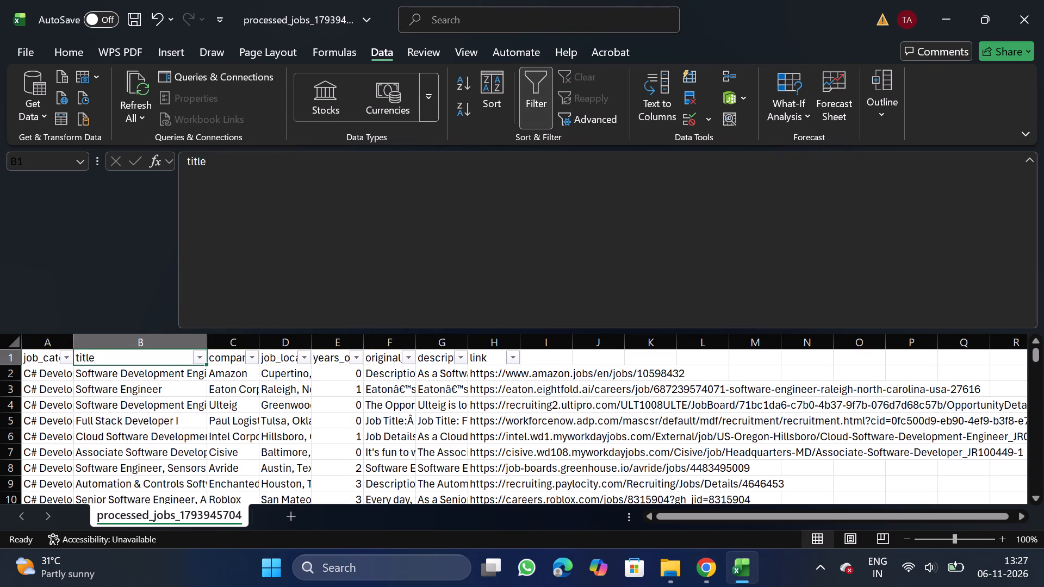
{"action": "left_click", "coordinate": [270, 352]}
{"action": "type", "text": "lead"}
{"action": "left_click", "coordinate": [366, 527]}
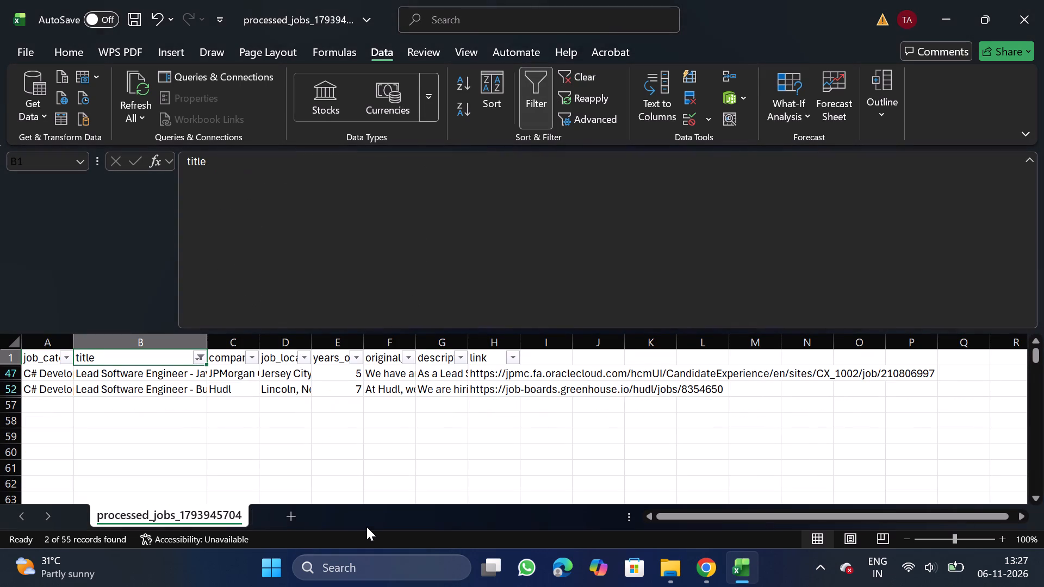
{"action": "left_click", "coordinate": [536, 105]}
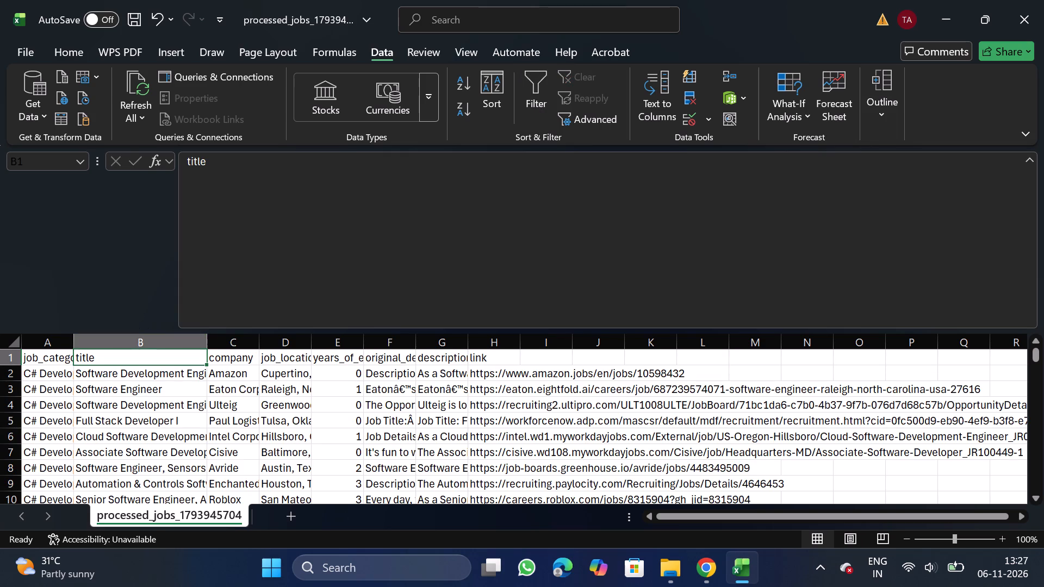
Delete the job row found by filtering the title column for staff, and remove the filter.
{"action": "left_click", "coordinate": [545, 95]}
{"action": "left_click", "coordinate": [194, 359]}
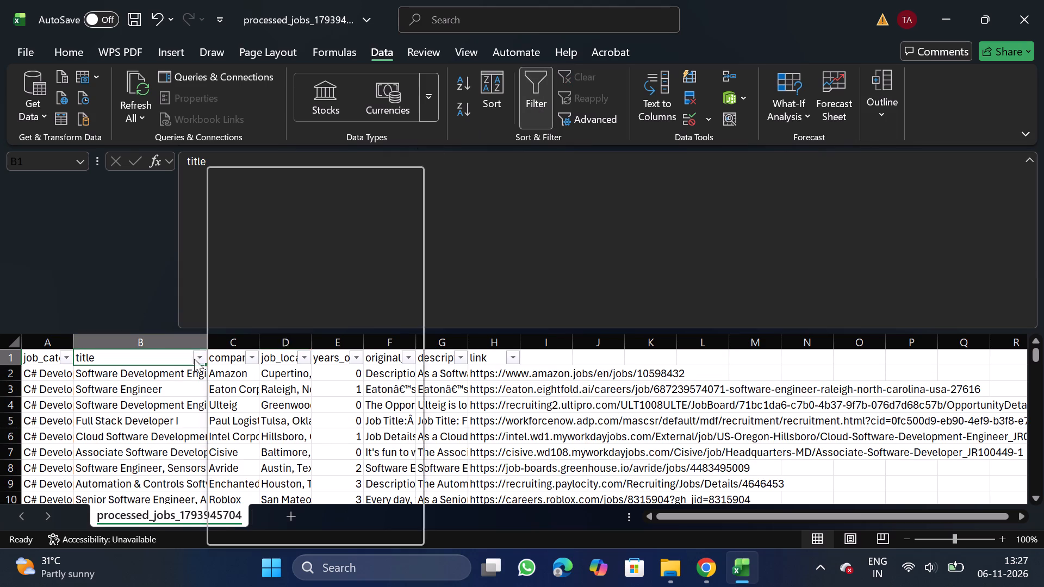
{"action": "left_click", "coordinate": [248, 349]}
{"action": "type", "text": "staff"}
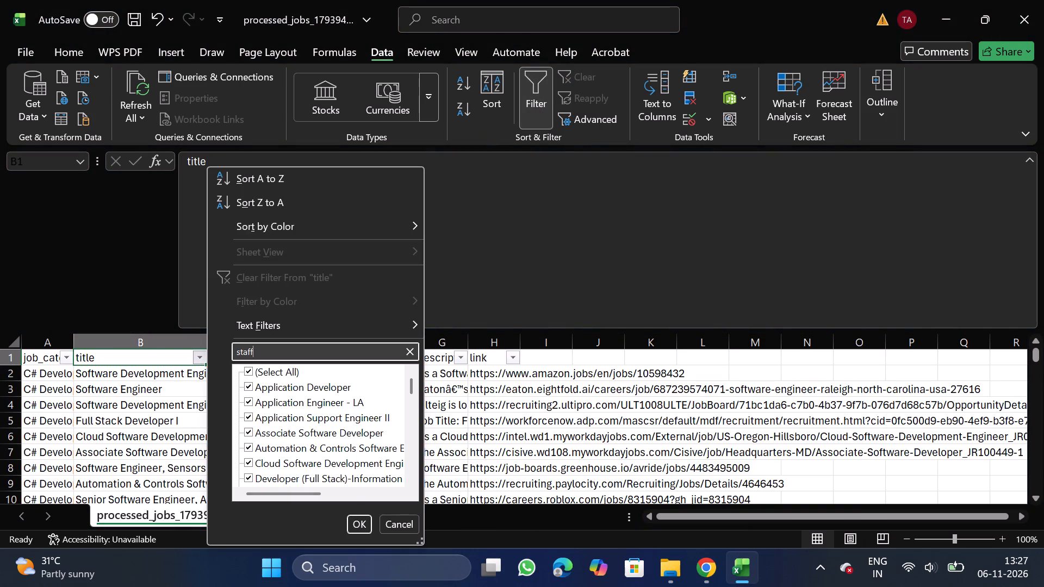
{"action": "left_click", "coordinate": [365, 527]}
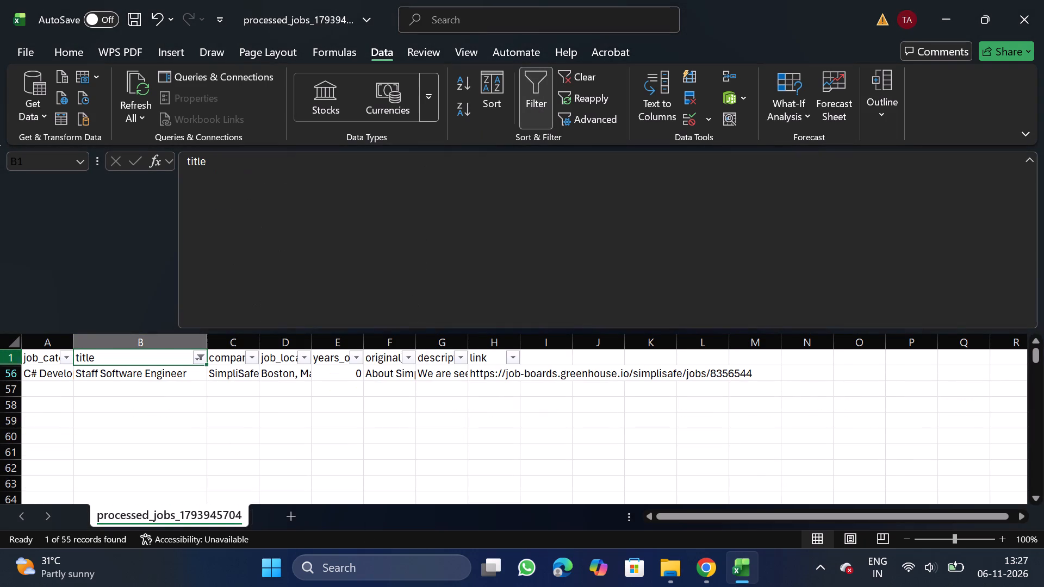
{"action": "left_click_drag", "start_coordinate": [13, 374], "coordinate": [37, 374]}
{"action": "right_click", "coordinate": [37, 374]}
{"action": "left_click", "coordinate": [124, 240]}
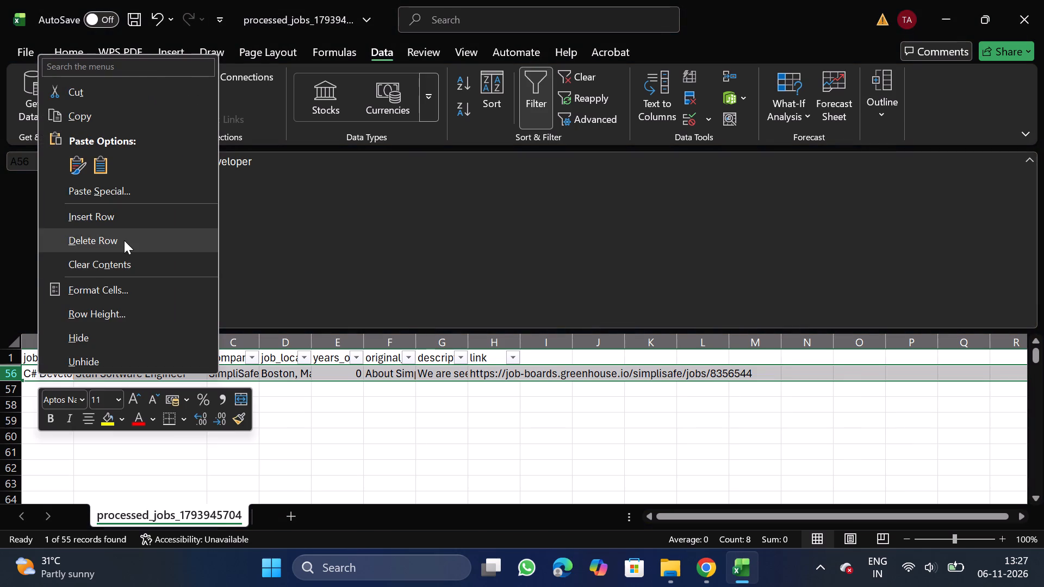
{"action": "left_click", "coordinate": [531, 93]}
Search the title column's filter for principal to check for matching jobs, and clear the search text.
{"action": "left_click", "coordinate": [117, 354]}
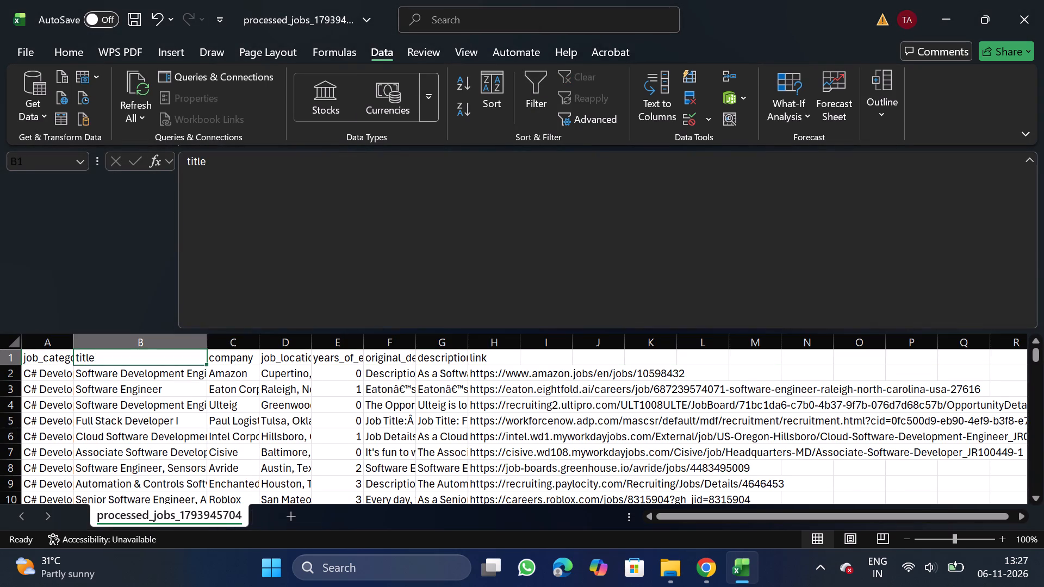
{"action": "left_click", "coordinate": [533, 96]}
{"action": "left_click", "coordinate": [197, 353]}
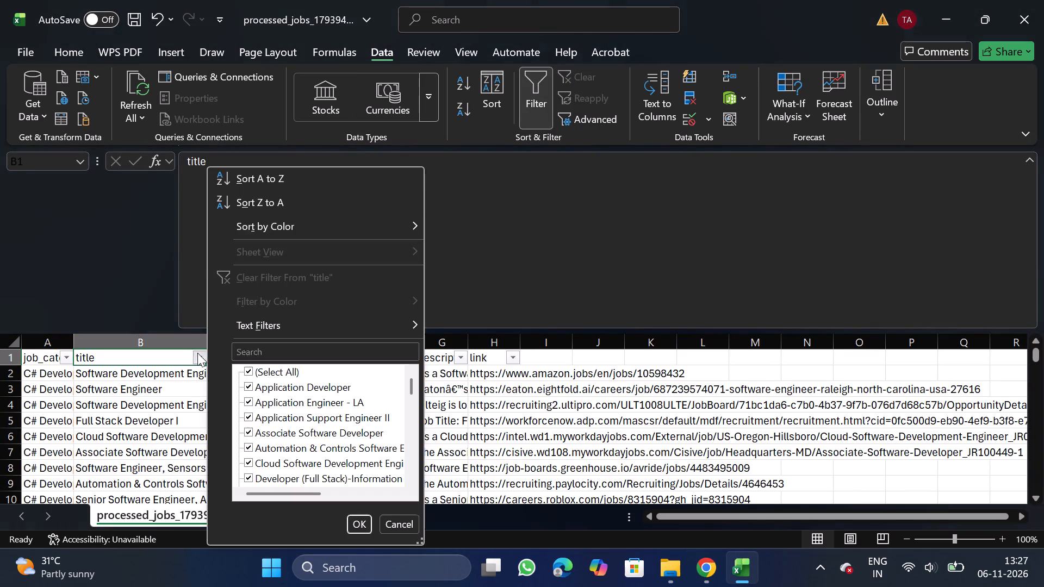
{"action": "left_click", "coordinate": [268, 345]}
{"action": "left_click", "coordinate": [259, 349]}
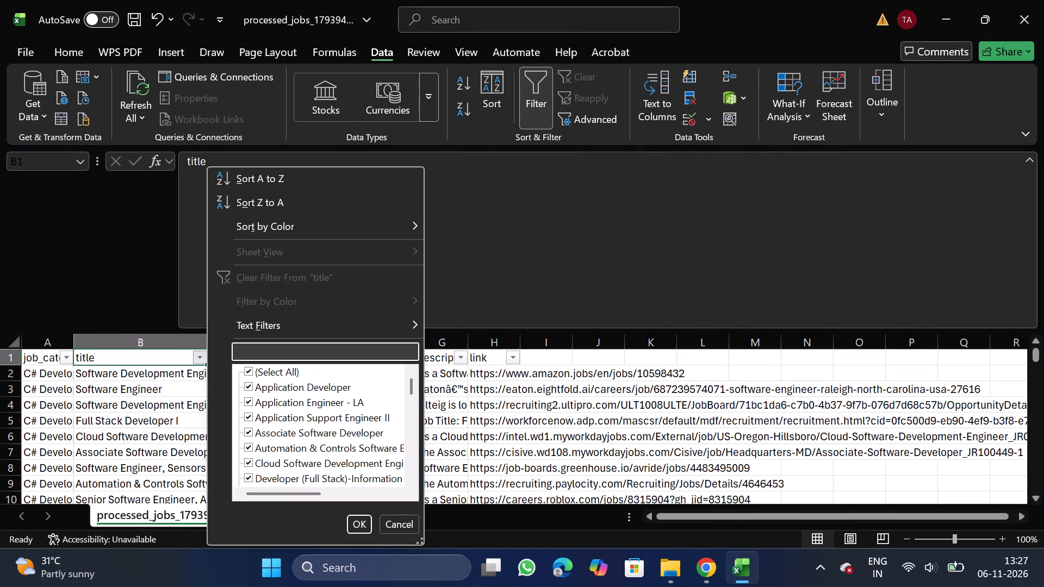
{"action": "type", "text": "principal"}
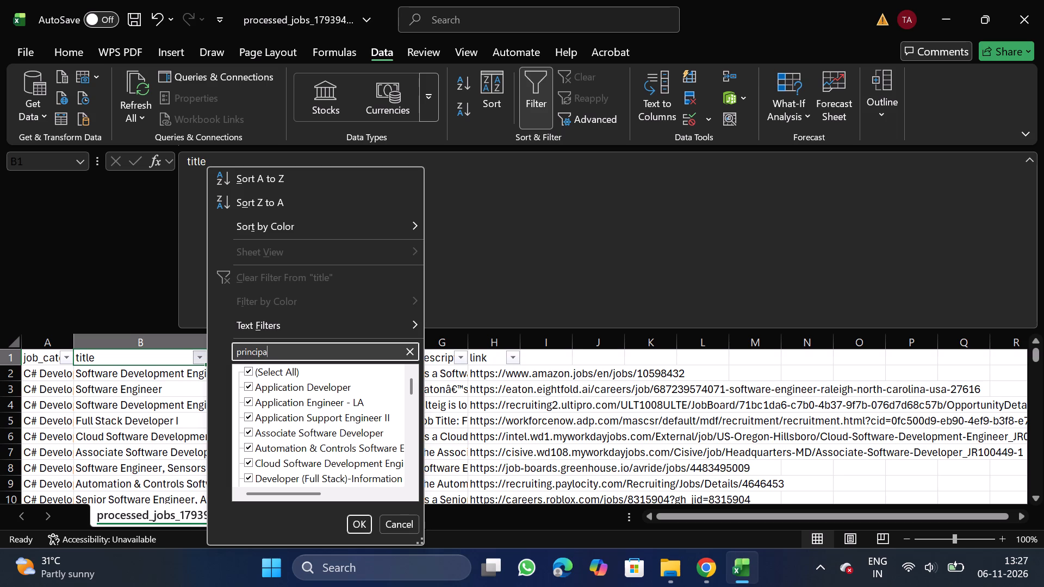
{"action": "key", "text": "BackSpace"}
{"action": "key", "text": "BackSpace"}
{"action": "key", "text": "BackSpace"}
{"action": "key", "text": "BackSpace"}
{"action": "key", "text": "BackSpace"}
{"action": "key", "text": "BackSpace"}
{"action": "key", "text": "BackSpace"}
{"action": "key", "text": "BackSpace"}
{"action": "key", "text": "BackSpace"}
{"action": "key", "text": "BackSpace"}
{"action": "key", "text": "BackSpace"}
{"action": "key", "text": "BackSpace"}
{"action": "key", "text": "BackSpace"}
{"action": "key", "text": "BackSpace"}
{"action": "key", "text": "BackSpace"}
{"action": "key", "text": "BackSpace"}
{"action": "key", "text": "BackSpace"}
{"action": "key", "text": "BackSpace"}
{"action": "key", "text": "BackSpace"}
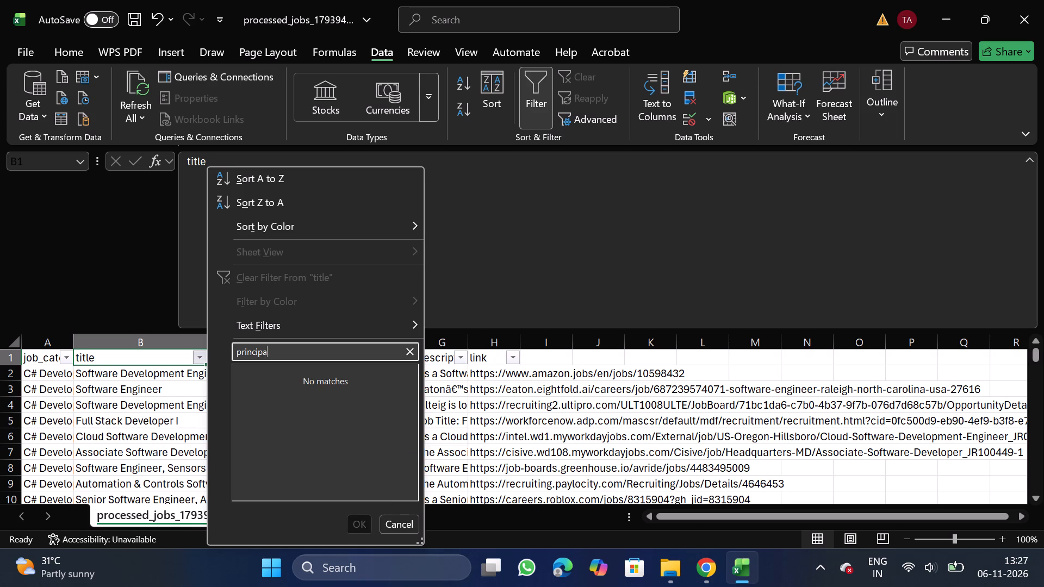
Search the title filter for architect to check for matching jobs, and clear the search text.
{"action": "type", "text": "architect"}
{"action": "key", "text": "BackSpace"}
{"action": "key", "text": "BackSpace"}
{"action": "key", "text": "BackSpace"}
{"action": "key", "text": "BackSpace"}
{"action": "key", "text": "BackSpace"}
{"action": "key", "text": "BackSpace"}
{"action": "key", "text": "BackSpace"}
{"action": "key", "text": "BackSpace"}
{"action": "key", "text": "BackSpace"}
{"action": "key", "text": "BackSpace"}
{"action": "key", "text": "BackSpace"}
{"action": "key", "text": "BackSpace"}
{"action": "key", "text": "BackSpace"}
{"action": "key", "text": "BackSpace"}
{"action": "key", "text": "BackSpace"}
{"action": "key", "text": "BackSpace"}
{"action": "key", "text": "BackSpace"}
{"action": "key", "text": "BackSpace"}
{"action": "key", "text": "BackSpace"}
{"action": "key", "text": "BackSpace"}
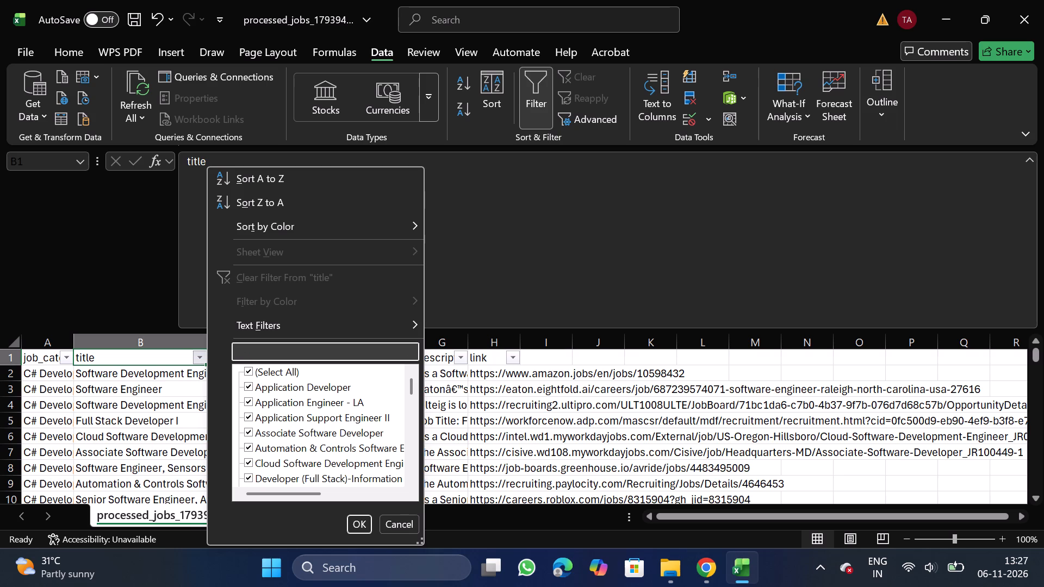
Search the title filter for enterprise to check for matching jobs, and clear the search text.
{"action": "type", "text": "enter[r"}
{"action": "key", "text": "BackSpace"}
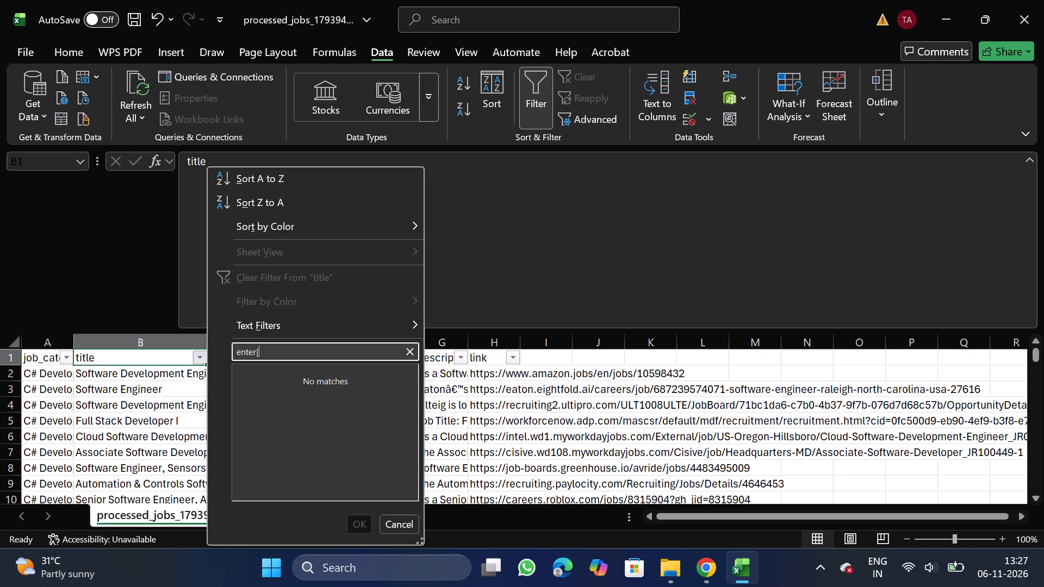
{"action": "key", "text": "BackSpace"}
{"action": "type", "text": "prise"}
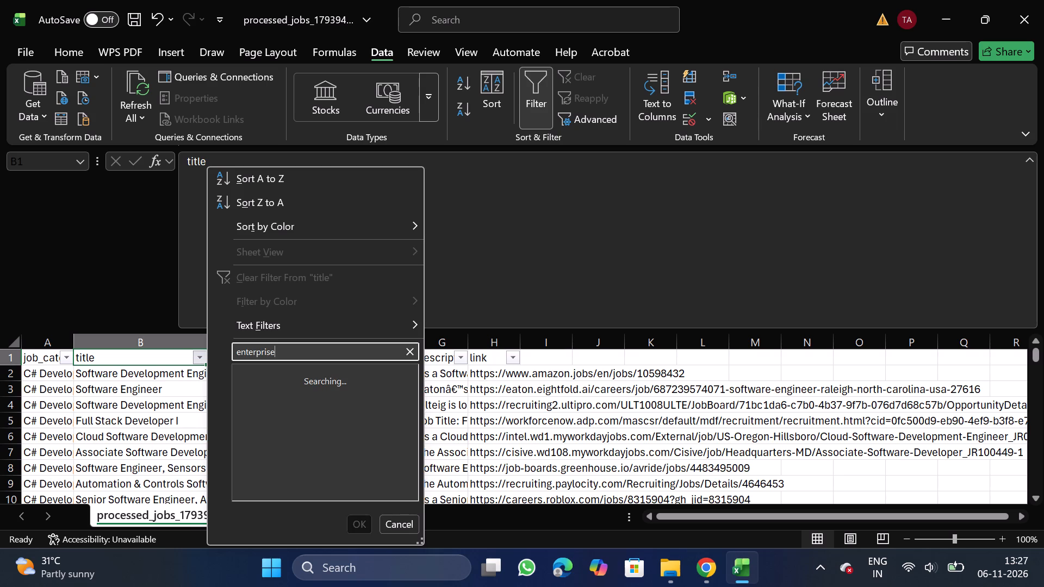
{"action": "key", "text": "BackSpace"}
{"action": "key", "text": "BackSpace"}
{"action": "key", "text": "BackSpace"}
{"action": "key", "text": "BackSpace"}
{"action": "key", "text": "BackSpace"}
{"action": "key", "text": "BackSpace"}
{"action": "key", "text": "BackSpace"}
{"action": "key", "text": "BackSpace"}
{"action": "key", "text": "BackSpace"}
{"action": "key", "text": "BackSpace"}
{"action": "key", "text": "BackSpace"}
{"action": "key", "text": "BackSpace"}
{"action": "key", "text": "BackSpace"}
{"action": "key", "text": "BackSpace"}
{"action": "key", "text": "BackSpace"}
{"action": "key", "text": "BackSpace"}
{"action": "key", "text": "BackSpace"}
{"action": "key", "text": "BackSpace"}
{"action": "key", "text": "BackSpace"}
{"action": "key", "text": "BackSpace"}
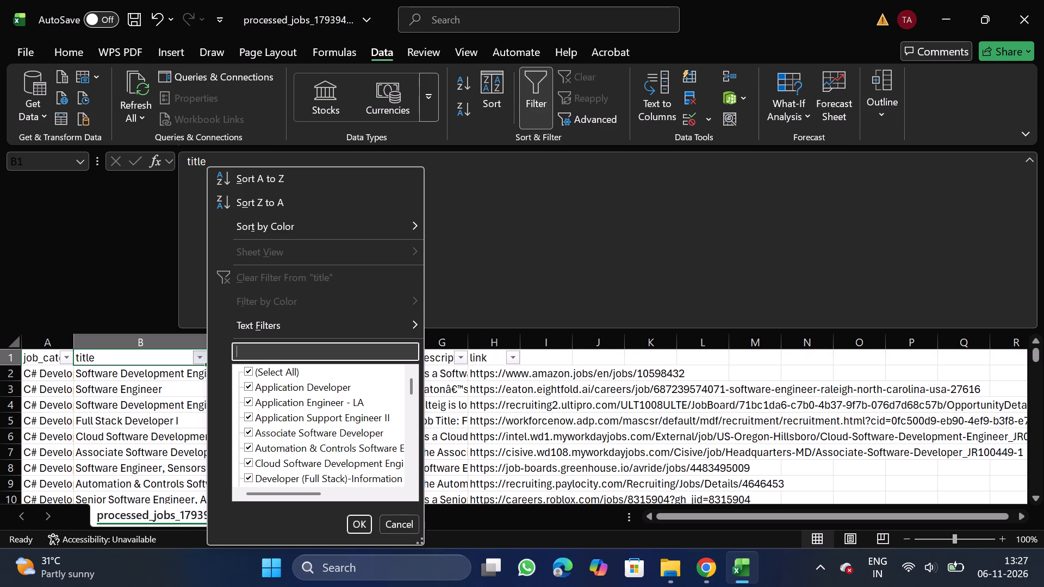
Search the title filter for consultant to check for matching jobs, and clear the search text.
{"action": "type", "text": "consultant"}
{"action": "key", "text": "BackSpace"}
{"action": "key", "text": "BackSpace"}
{"action": "key", "text": "BackSpace"}
{"action": "key", "text": "BackSpace"}
{"action": "key", "text": "BackSpace"}
{"action": "key", "text": "BackSpace"}
{"action": "key", "text": "BackSpace"}
{"action": "key", "text": "BackSpace"}
{"action": "key", "text": "BackSpace"}
{"action": "key", "text": "BackSpace"}
{"action": "key", "text": "BackSpace"}
{"action": "key", "text": "BackSpace"}
{"action": "key", "text": "BackSpace"}
{"action": "key", "text": "BackSpace"}
{"action": "key", "text": "BackSpace"}
{"action": "key", "text": "BackSpace"}
{"action": "key", "text": "BackSpace"}
{"action": "key", "text": "BackSpace"}
{"action": "key", "text": "BackSpace"}
{"action": "key", "text": "BackSpace"}
Filter the title column for embedded jobs to review them, and remove the filter.
{"action": "type", "text": "embedded"}
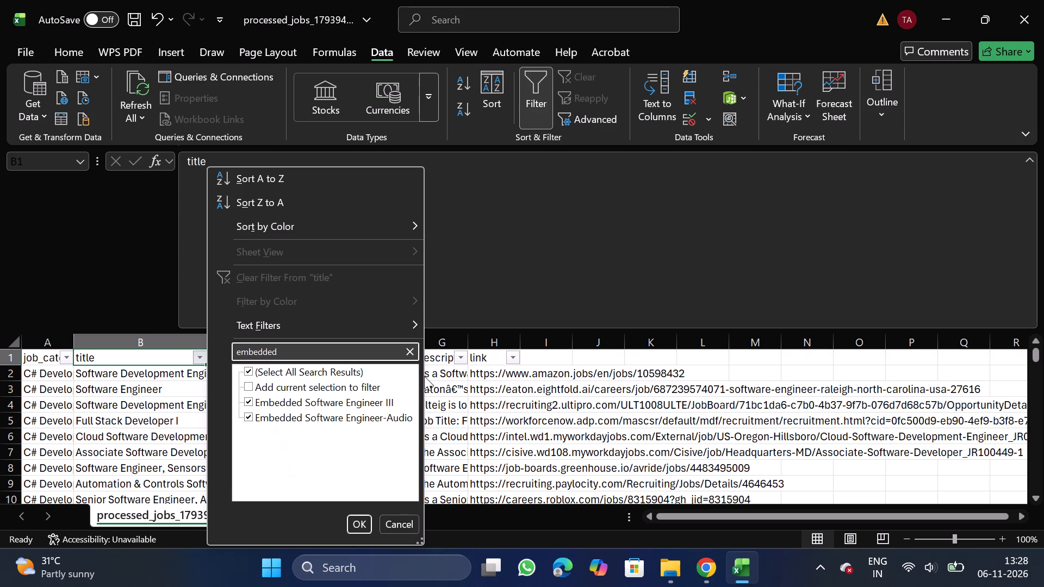
{"action": "key", "text": "BackSpace"}
{"action": "left_click", "coordinate": [359, 525]}
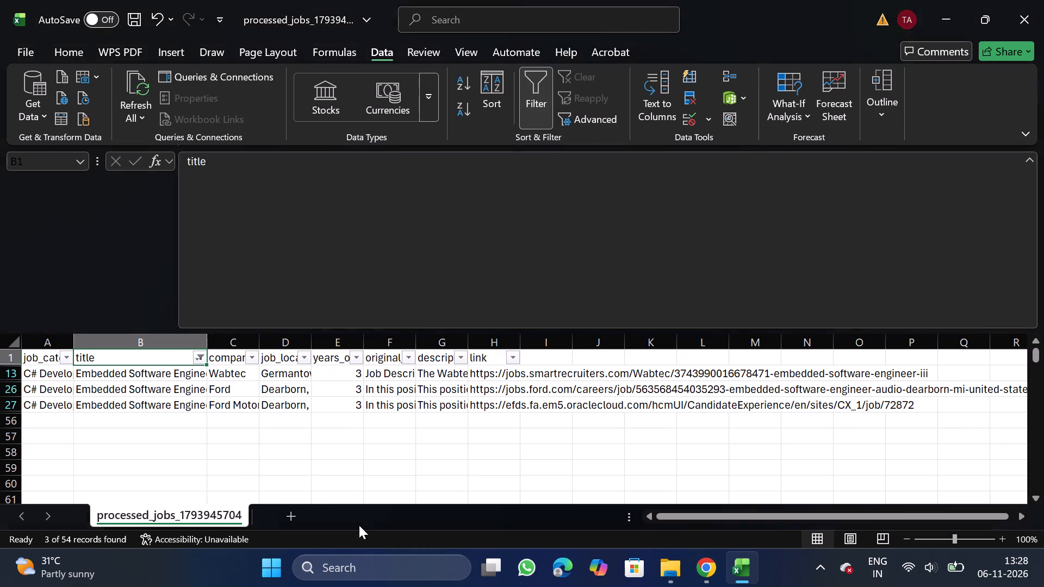
{"action": "left_click", "coordinate": [533, 103]}
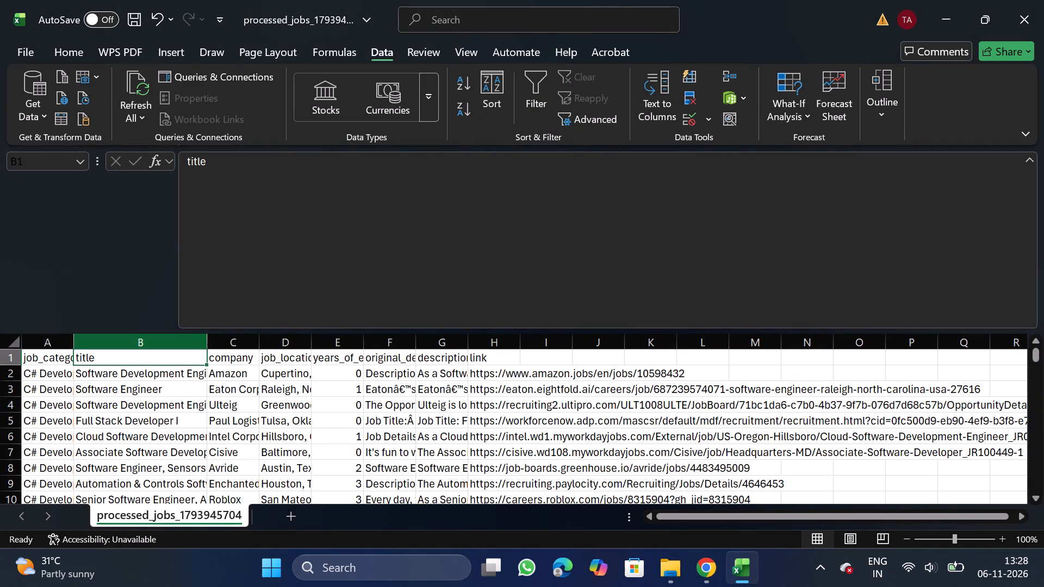
Reapply filtering from the title header, search the titles for enterprise again, and remove the filter without applying the search.
{"action": "left_click", "coordinate": [232, 344]}
{"action": "left_click_drag", "start_coordinate": [185, 357], "coordinate": [285, 215]}
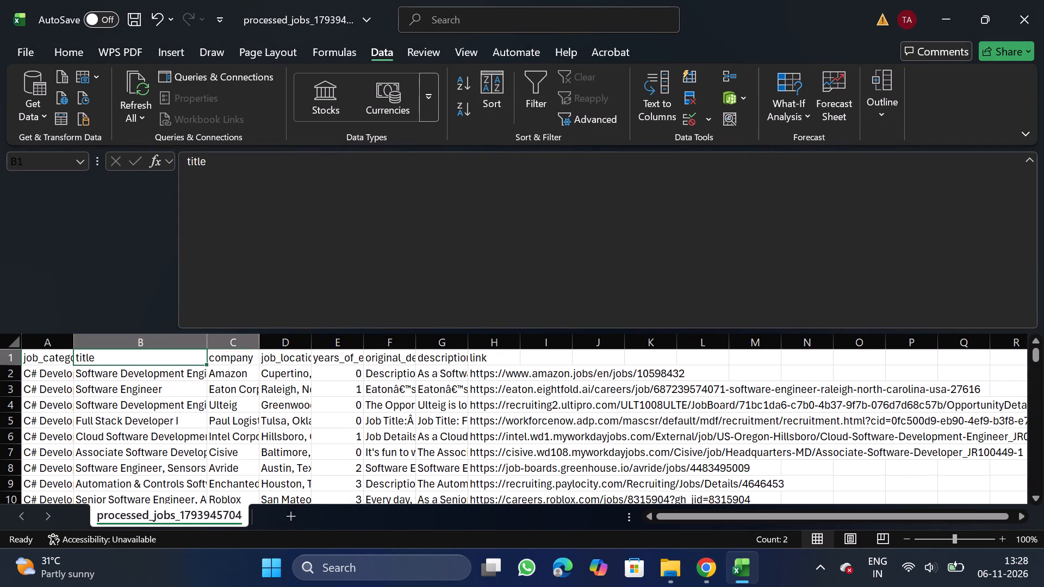
{"action": "left_click_drag", "start_coordinate": [285, 215], "coordinate": [541, 115]}
{"action": "left_click", "coordinate": [541, 115]}
{"action": "left_click", "coordinate": [198, 360]}
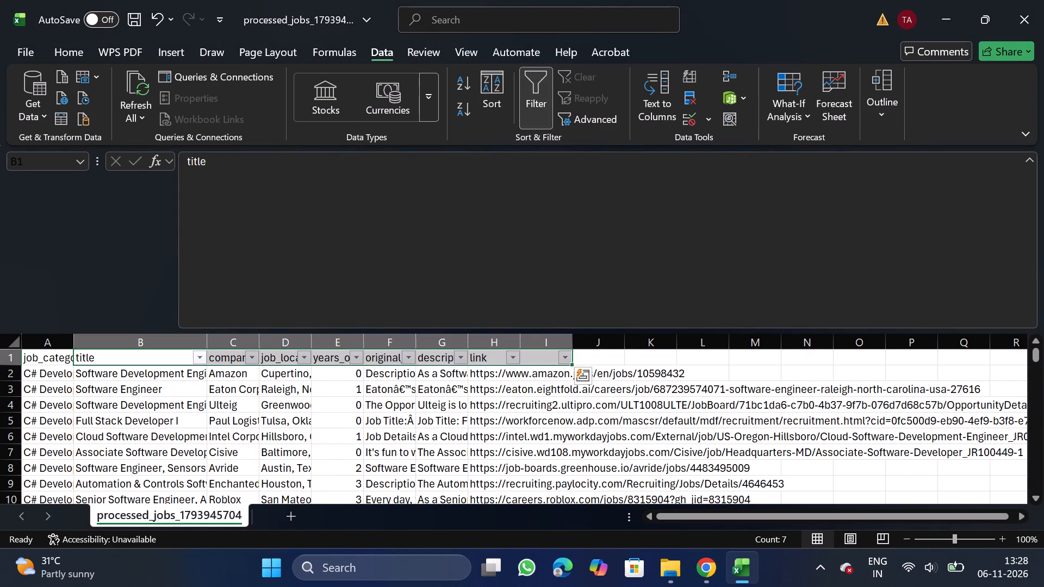
{"action": "left_click", "coordinate": [267, 350]}
{"action": "left_click", "coordinate": [267, 350]}
{"action": "type", "text": "ne"}
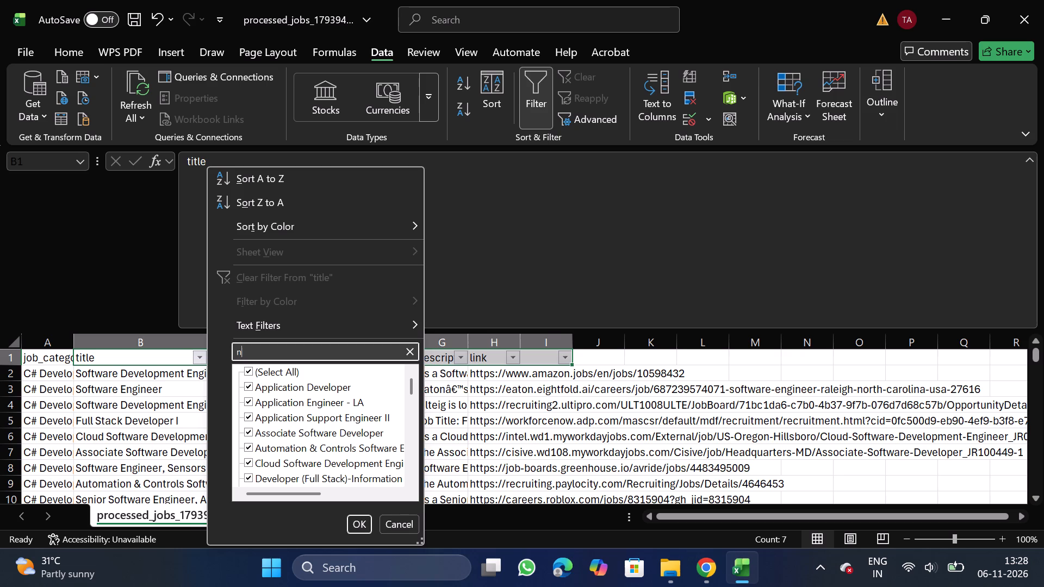
{"action": "key", "text": "BackSpace"}
{"action": "key", "text": "BackSpace"}
{"action": "type", "text": "enterprise"}
{"action": "scroll", "coordinate": [302, 402], "scroll_direction": "up", "scroll_amount": 1}
{"action": "left_click", "coordinate": [407, 529]}
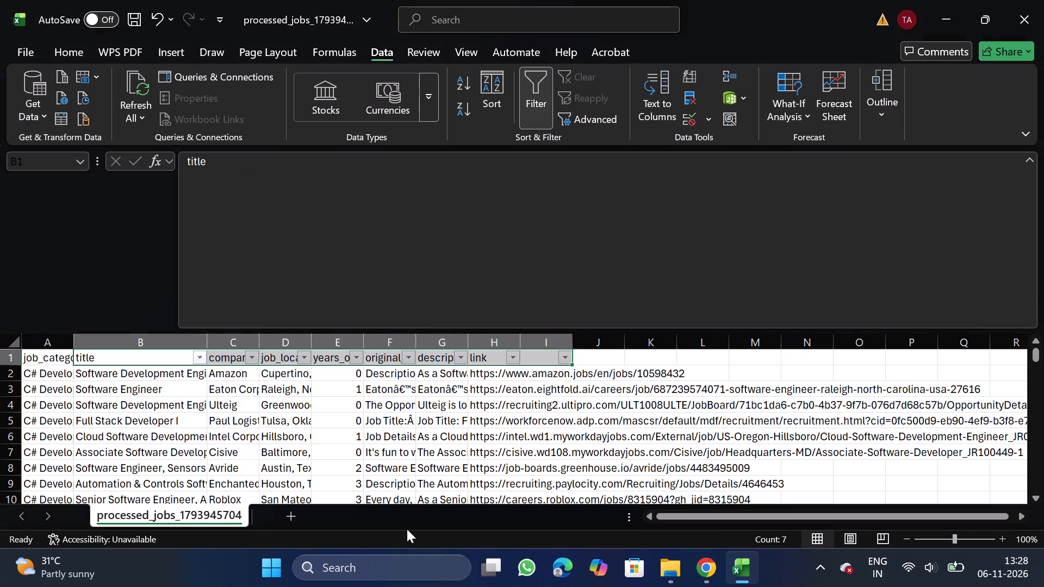
{"action": "left_click", "coordinate": [540, 101]}
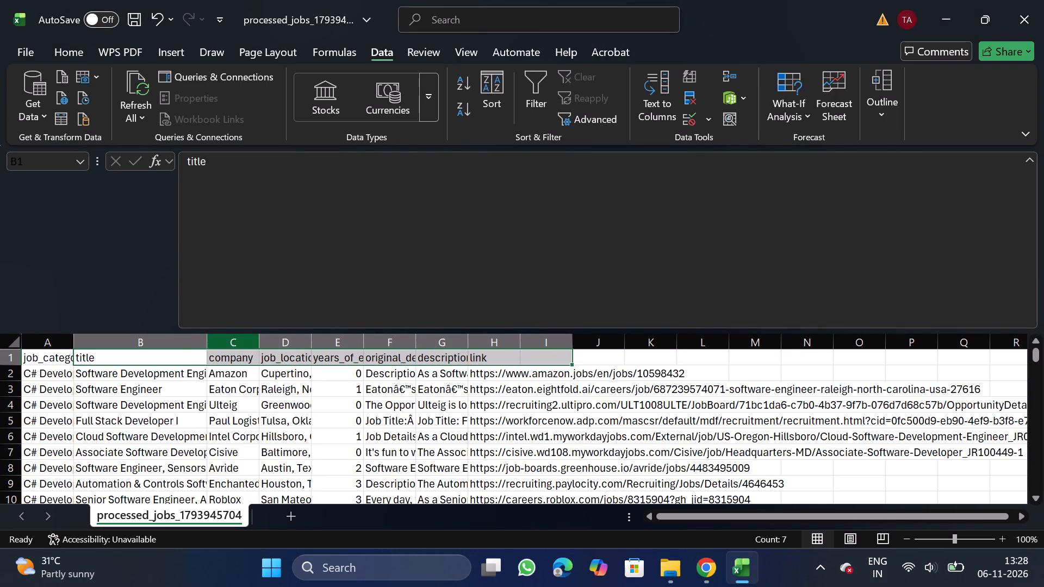
Delete the Walmart job row found by filtering the company column, and remove the filter.
{"action": "left_click", "coordinate": [242, 345]}
{"action": "left_click", "coordinate": [532, 103]}
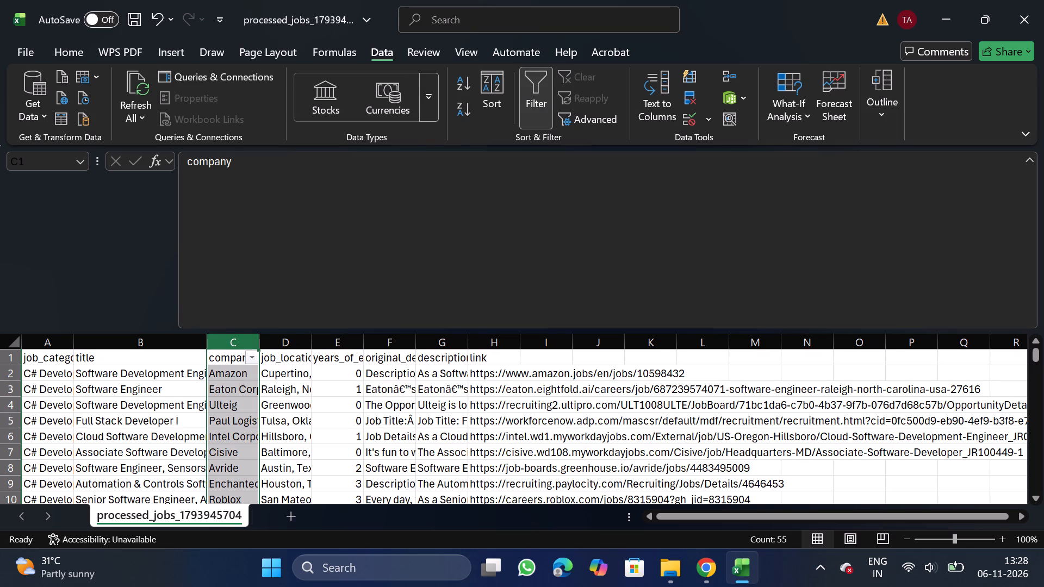
{"action": "left_click", "coordinate": [256, 360]}
{"action": "left_click", "coordinate": [200, 354]}
{"action": "type", "text": "walmart"}
{"action": "key", "text": "BackSpace"}
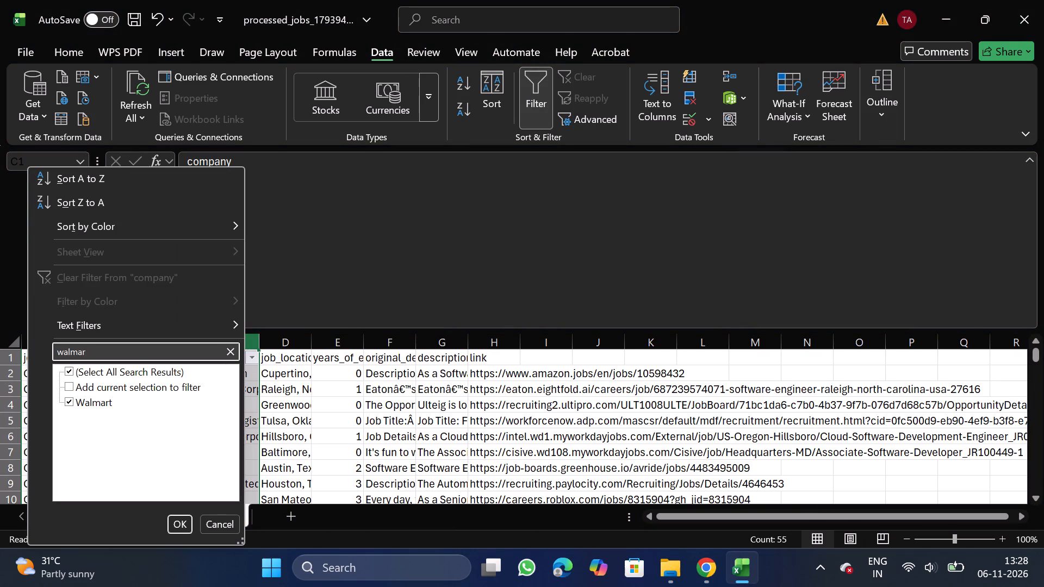
{"action": "left_click", "coordinate": [184, 516]}
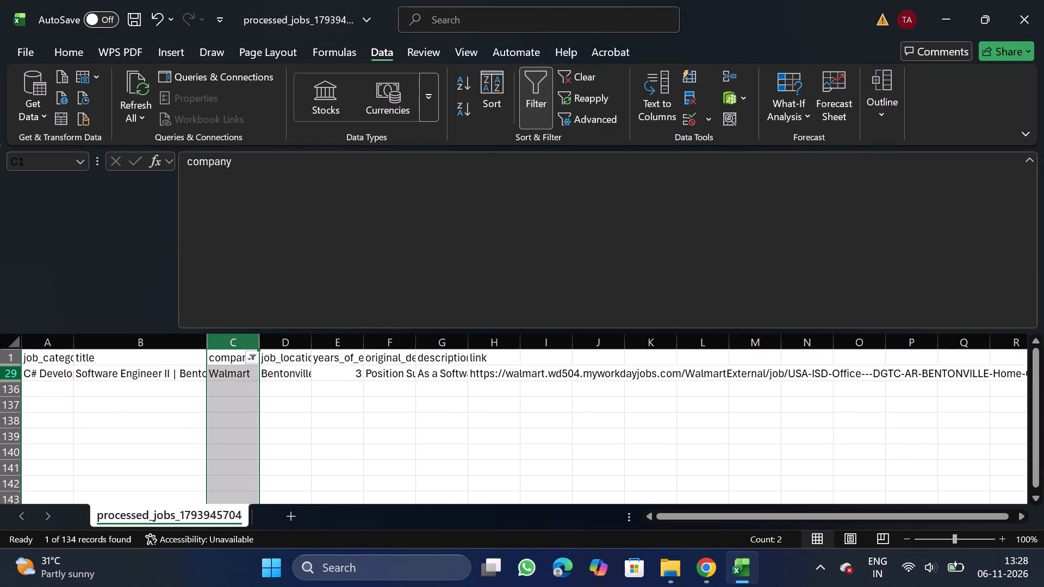
{"action": "left_click_drag", "start_coordinate": [7, 370], "coordinate": [30, 372]}
{"action": "right_click", "coordinate": [30, 372]}
{"action": "left_click", "coordinate": [95, 230]}
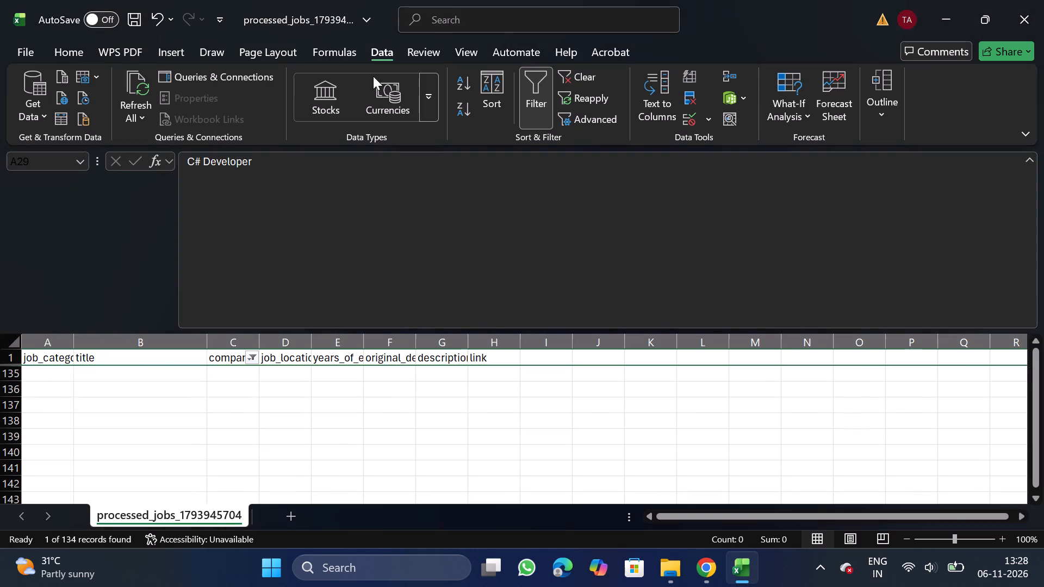
{"action": "left_click", "coordinate": [537, 86]}
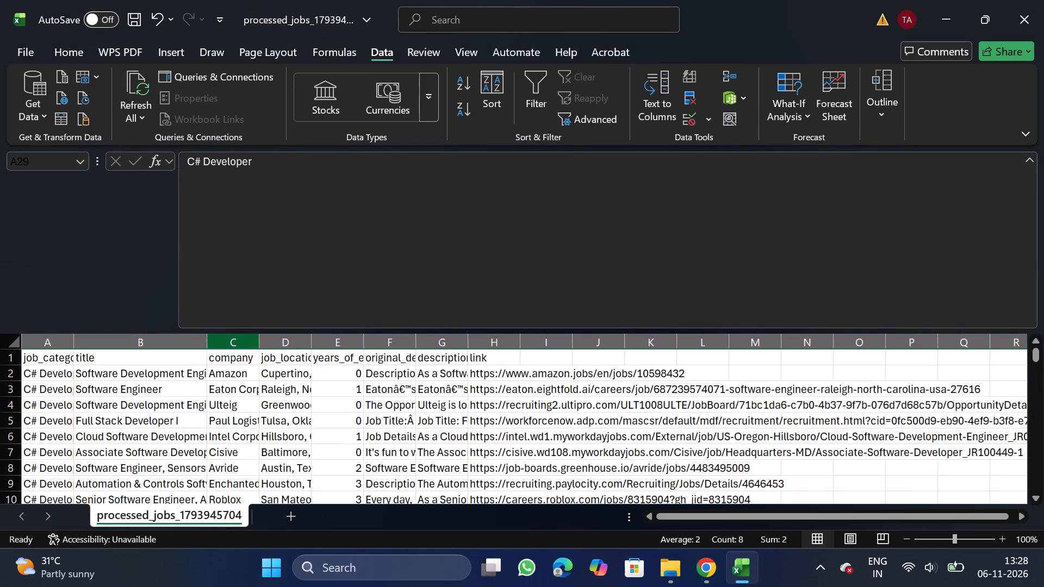
Turn on filtering from the company header, search the company filter for dried, and clear the search text.
{"action": "left_click", "coordinate": [218, 353]}
{"action": "left_click", "coordinate": [526, 96]}
{"action": "left_click", "coordinate": [253, 356]}
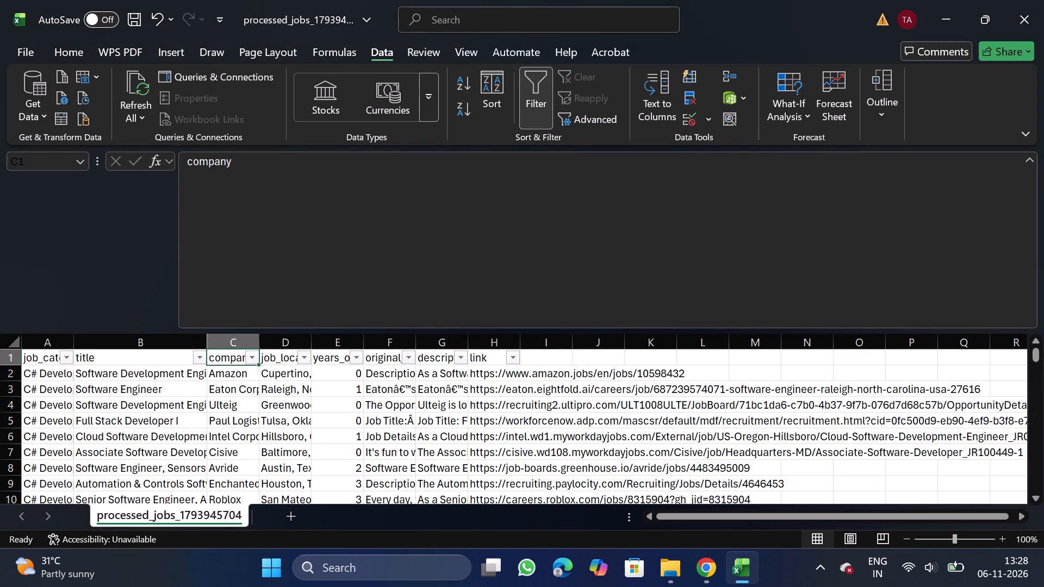
{"action": "left_click", "coordinate": [177, 354]}
{"action": "type", "text": "dried"}
{"action": "key", "text": "BackSpace"}
{"action": "key", "text": "BackSpace"}
{"action": "key", "text": "BackSpace"}
{"action": "key", "text": "BackSpace"}
{"action": "key", "text": "BackSpace"}
{"action": "key", "text": "BackSpace"}
{"action": "key", "text": "BackSpace"}
{"action": "key", "text": "BackSpace"}
{"action": "key", "text": "BackSpace"}
{"action": "key", "text": "BackSpace"}
{"action": "key", "text": "BackSpace"}
{"action": "key", "text": "BackSpace"}
Search the company filter for capital to check for matching companies, and clear the search text.
{"action": "type", "text": "capital"}
{"action": "key", "text": "BackSpace"}
{"action": "key", "text": "BackSpace"}
{"action": "key", "text": "BackSpace"}
{"action": "key", "text": "BackSpace"}
{"action": "key", "text": "BackSpace"}
{"action": "key", "text": "BackSpace"}
{"action": "key", "text": "BackSpace"}
{"action": "key", "text": "BackSpace"}
{"action": "key", "text": "BackSpace"}
{"action": "key", "text": "BackSpace"}
{"action": "key", "text": "BackSpace"}
{"action": "key", "text": "BackSpace"}
{"action": "key", "text": "BackSpace"}
{"action": "key", "text": "BackSpace"}
{"action": "key", "text": "BackSpace"}
{"action": "key", "text": "BackSpace"}
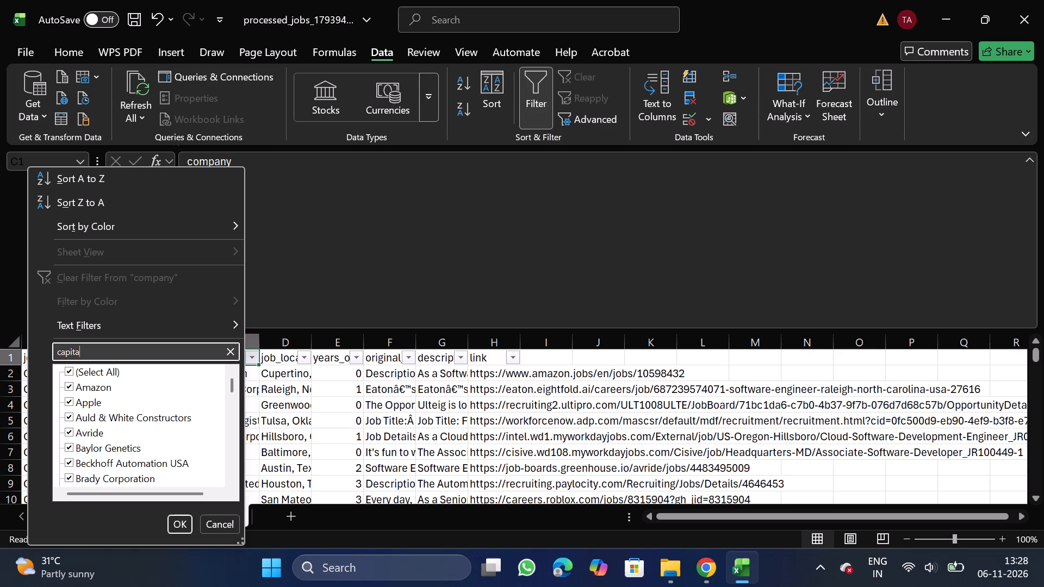
Search the company filter for under to check for matching companies, and clear the search text.
{"action": "type", "text": "under"}
{"action": "key", "text": "BackSpace"}
{"action": "key", "text": "BackSpace"}
{"action": "key", "text": "BackSpace"}
{"action": "key", "text": "BackSpace"}
{"action": "key", "text": "BackSpace"}
{"action": "key", "text": "BackSpace"}
{"action": "key", "text": "BackSpace"}
{"action": "key", "text": "BackSpace"}
{"action": "key", "text": "BackSpace"}
{"action": "key", "text": "BackSpace"}
{"action": "key", "text": "BackSpace"}
{"action": "key", "text": "BackSpace"}
{"action": "key", "text": "BackSpace"}
{"action": "key", "text": "BackSpace"}
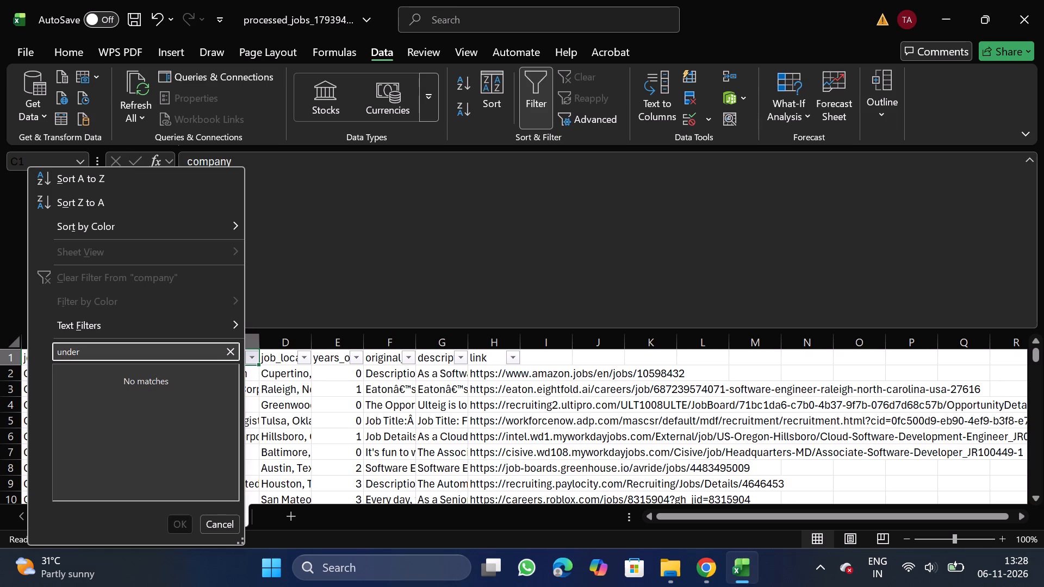
Search the company filter for hunt to check for matching companies, and clear the search text.
{"action": "type", "text": "hunt"}
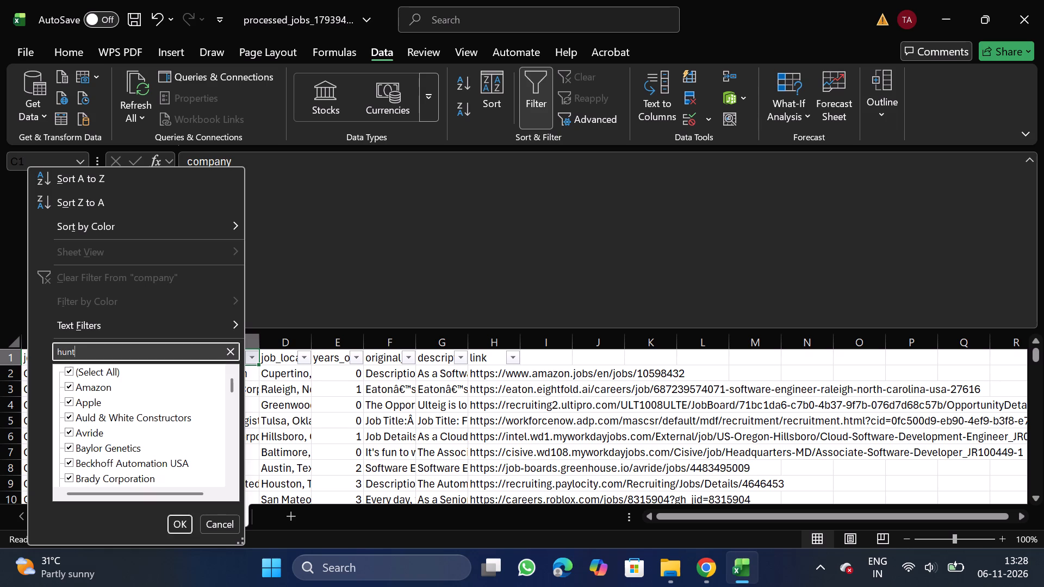
{"action": "key", "text": "BackSpace"}
{"action": "key", "text": "BackSpace"}
{"action": "key", "text": "BackSpace"}
{"action": "key", "text": "BackSpace"}
{"action": "key", "text": "BackSpace"}
{"action": "key", "text": "BackSpace"}
{"action": "key", "text": "BackSpace"}
{"action": "key", "text": "BackSpace"}
{"action": "key", "text": "BackSpace"}
{"action": "key", "text": "BackSpace"}
{"action": "key", "text": "BackSpace"}
{"action": "key", "text": "BackSpace"}
{"action": "key", "text": "BackSpace"}
{"action": "key", "text": "BackSpace"}
Search the company filter for skim to check for matching companies, and clear the search text.
{"action": "type", "text": "skim"}
{"action": "key", "text": "BackSpace"}
{"action": "key", "text": "BackSpace"}
{"action": "key", "text": "BackSpace"}
{"action": "key", "text": "BackSpace"}
{"action": "key", "text": "BackSpace"}
{"action": "key", "text": "BackSpace"}
{"action": "key", "text": "BackSpace"}
{"action": "key", "text": "BackSpace"}
{"action": "key", "text": "BackSpace"}
{"action": "key", "text": "BackSpace"}
{"action": "key", "text": "BackSpace"}
{"action": "key", "text": "BackSpace"}
{"action": "key", "text": "BackSpace"}
Search the company filter for ape to check for matching companies, and clear the search text.
{"action": "type", "text": "ape"}
{"action": "key", "text": "BackSpace"}
{"action": "key", "text": "BackSpace"}
{"action": "key", "text": "BackSpace"}
{"action": "key", "text": "BackSpace"}
{"action": "key", "text": "BackSpace"}
{"action": "key", "text": "BackSpace"}
{"action": "key", "text": "BackSpace"}
{"action": "key", "text": "BackSpace"}
{"action": "key", "text": "BackSpace"}
{"action": "key", "text": "BackSpace"}
{"action": "key", "text": "BackSpace"}
{"action": "key", "text": "BackSpace"}
{"action": "key", "text": "BackSpace"}
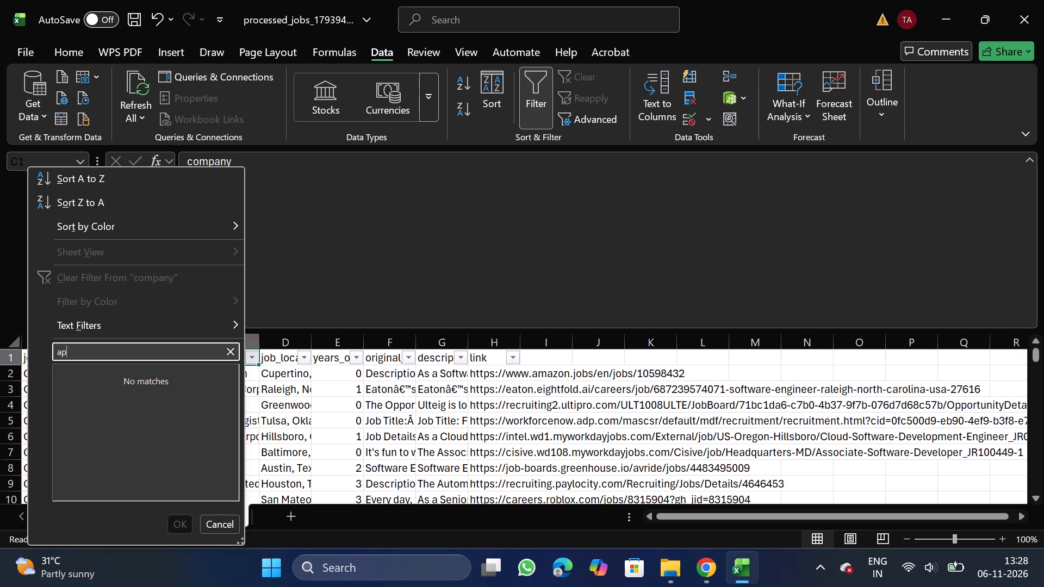
Search the company filter for in landem, and remove the filter without applying the search.
{"action": "type", "text": "in landem"}
{"action": "left_click", "coordinate": [219, 527]}
{"action": "left_click", "coordinate": [541, 103]}
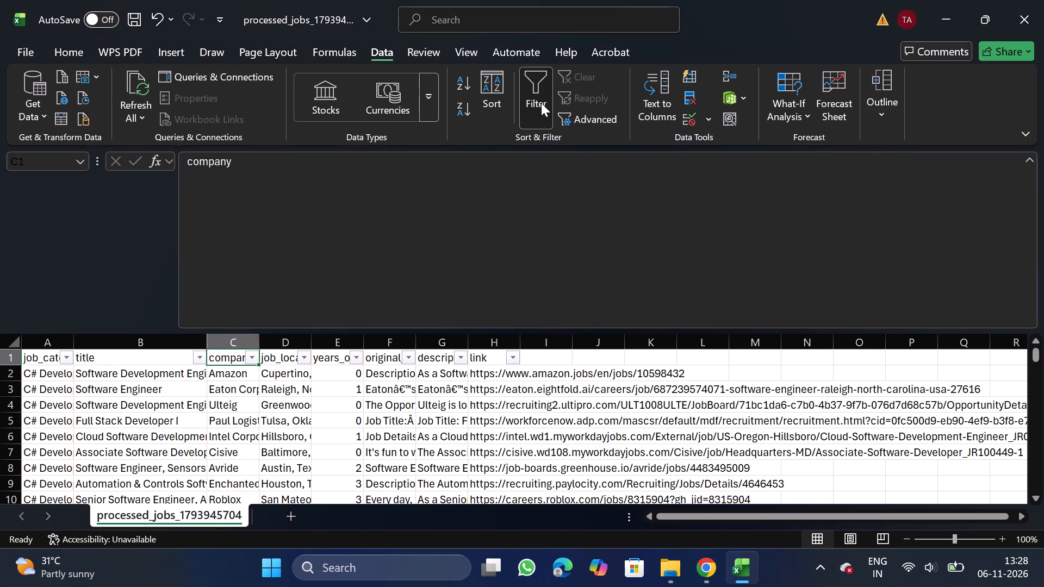
Review the remaining job rows and the full list of job titles in the title column's filter.
{"action": "scroll", "coordinate": [220, 398], "scroll_direction": "down", "scroll_amount": 2}
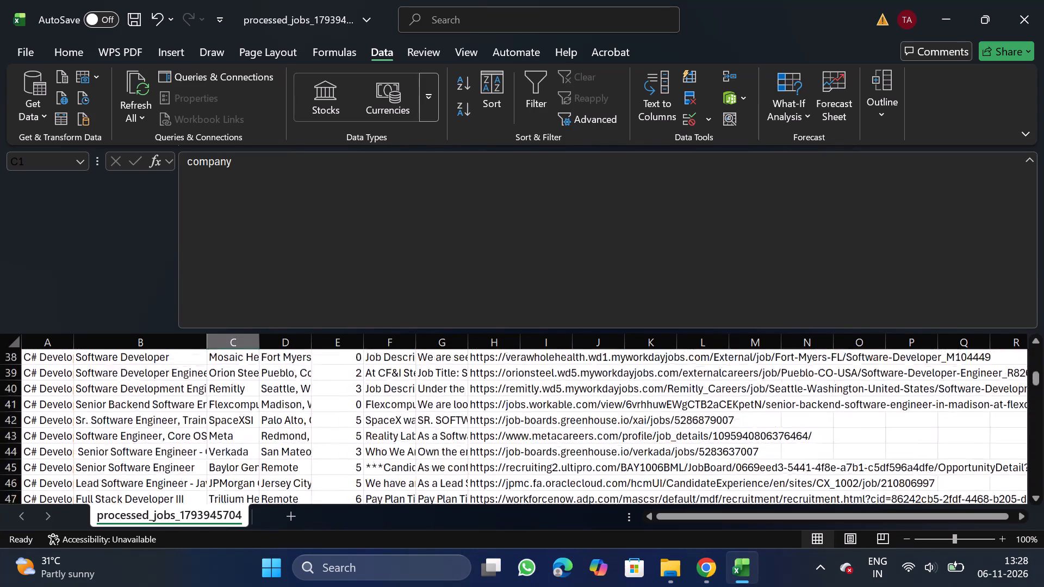
{"action": "scroll", "coordinate": [220, 398], "scroll_direction": "down", "scroll_amount": 3}
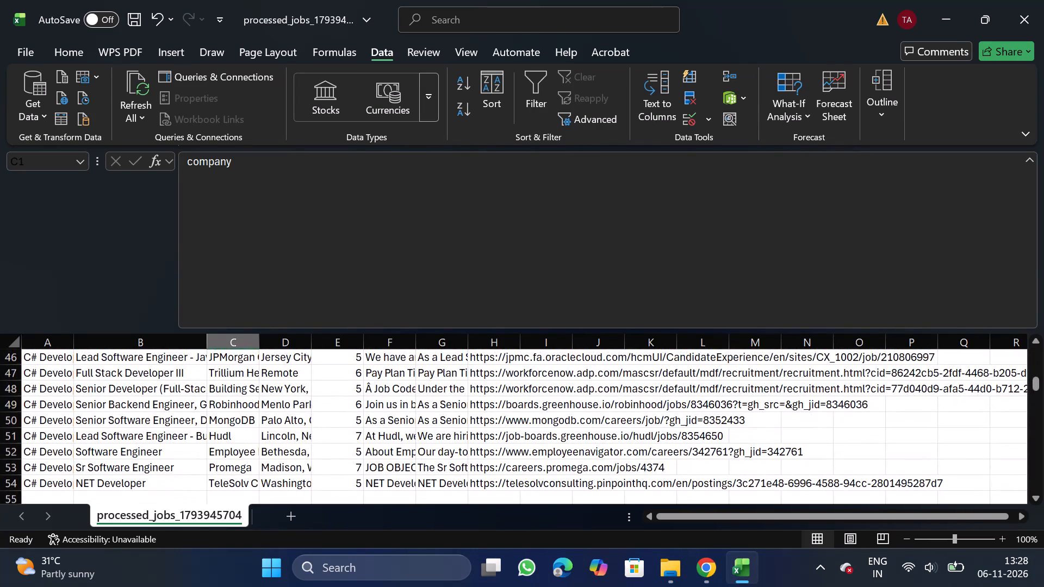
{"action": "scroll", "coordinate": [220, 398], "scroll_direction": "down", "scroll_amount": 1}
{"action": "scroll", "coordinate": [177, 428], "scroll_direction": "up", "scroll_amount": 1}
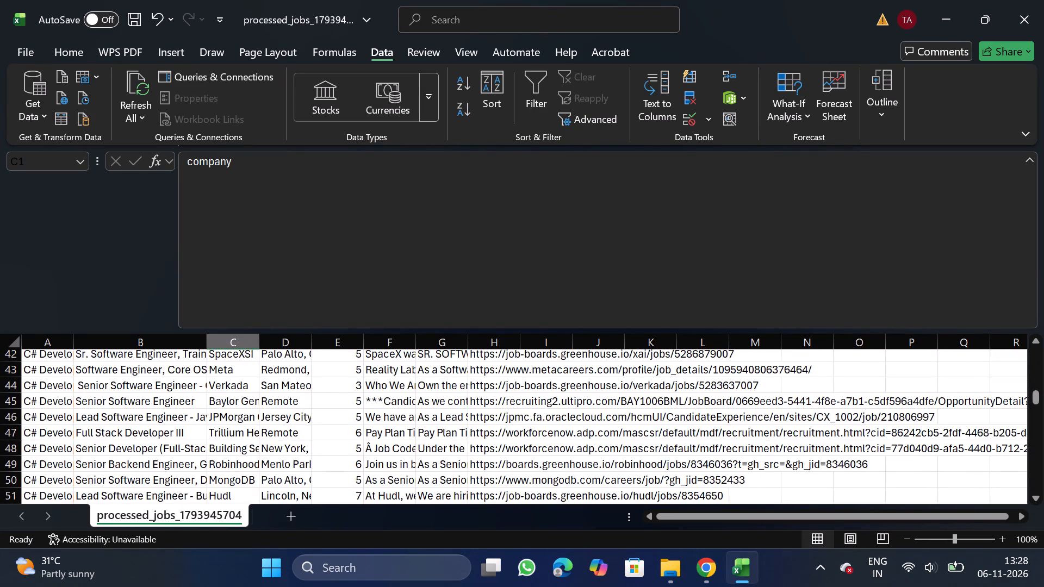
{"action": "scroll", "coordinate": [177, 428], "scroll_direction": "up", "scroll_amount": 3}
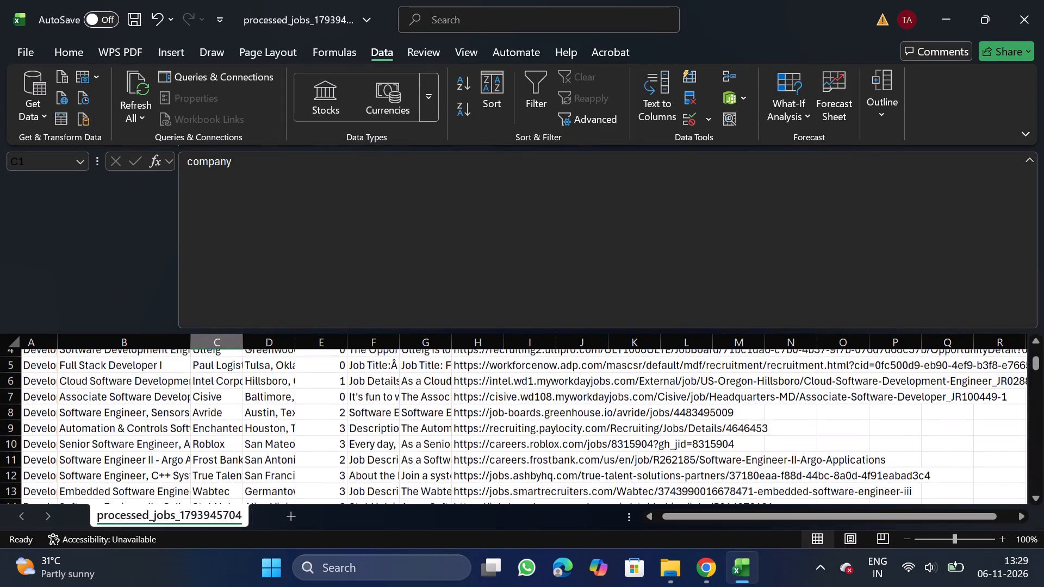
{"action": "left_click", "coordinate": [108, 361]}
{"action": "left_click", "coordinate": [116, 353]}
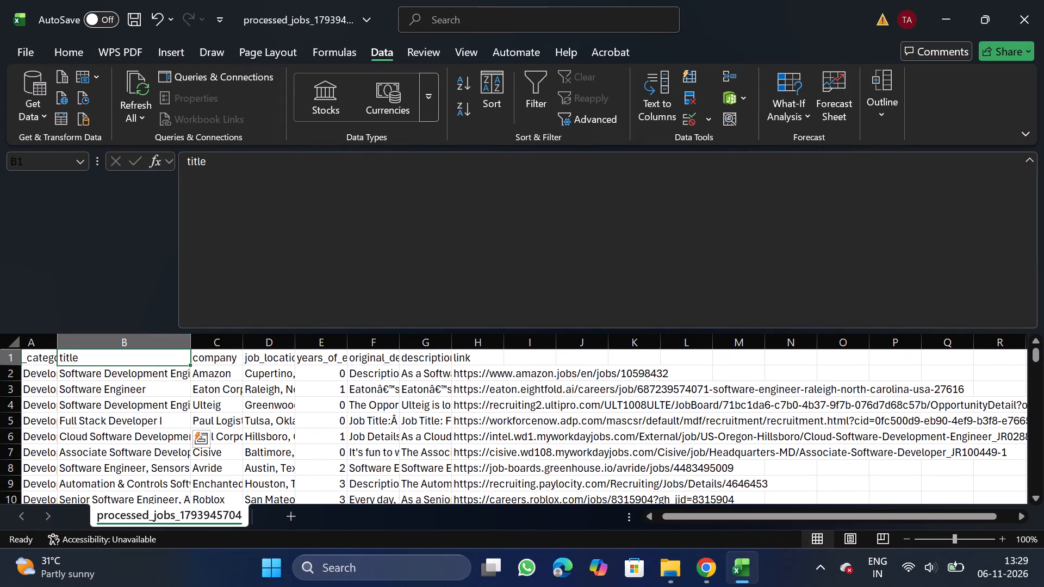
{"action": "left_click", "coordinate": [535, 83]}
{"action": "left_click", "coordinate": [187, 357]}
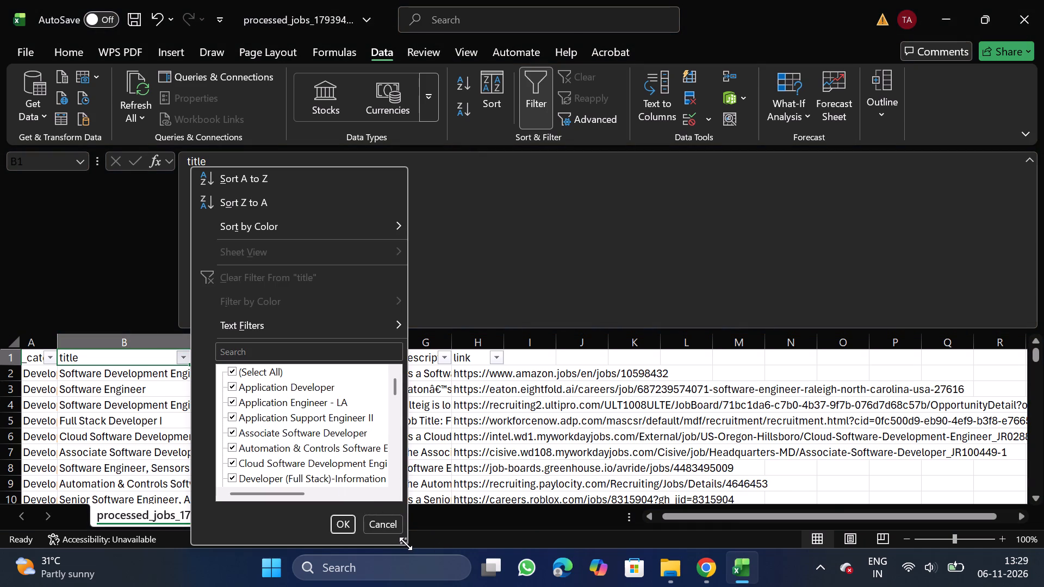
{"action": "double_click", "coordinate": [406, 544]}
{"action": "left_click_drag", "start_coordinate": [406, 544], "coordinate": [849, 586]}
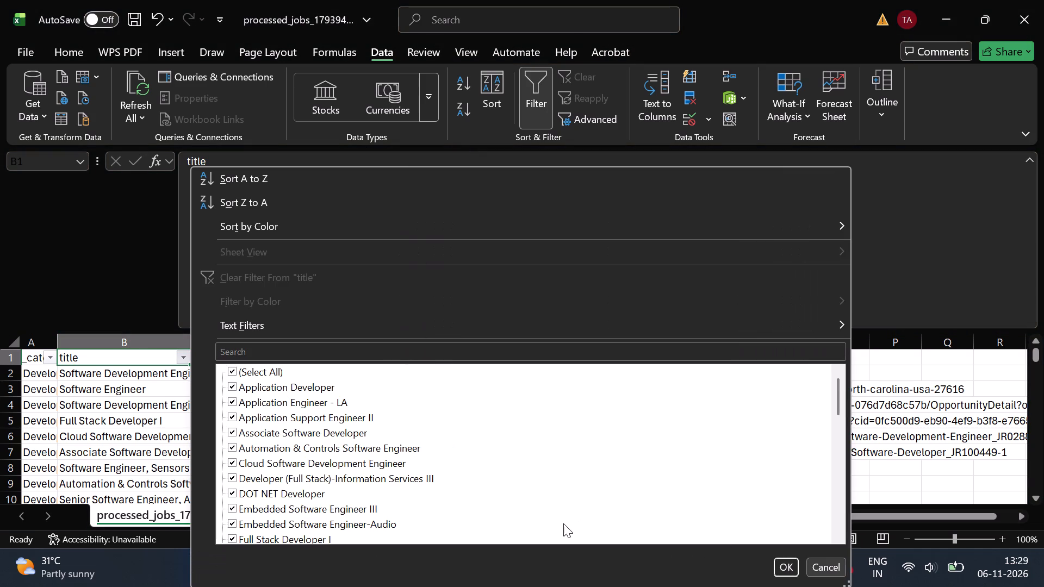
{"action": "scroll", "coordinate": [523, 508], "scroll_direction": "down", "scroll_amount": 1}
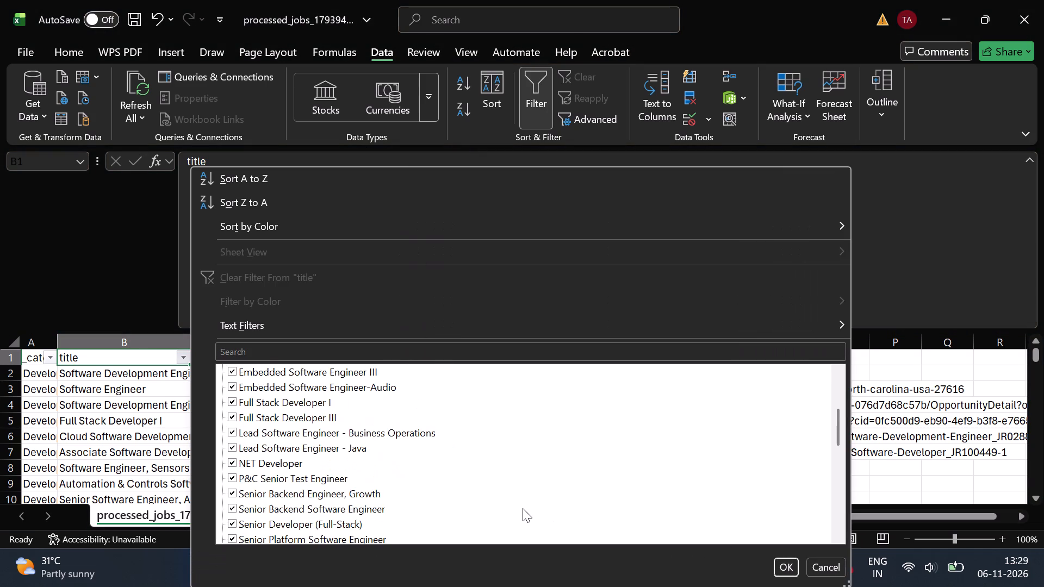
{"action": "scroll", "coordinate": [523, 508], "scroll_direction": "down", "scroll_amount": 1}
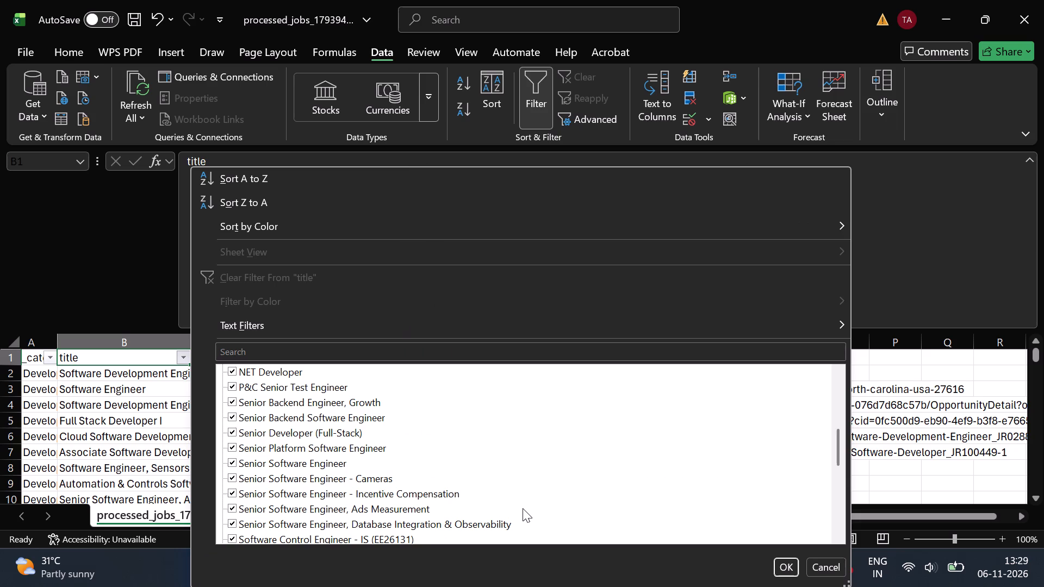
{"action": "scroll", "coordinate": [523, 508], "scroll_direction": "down", "scroll_amount": 2}
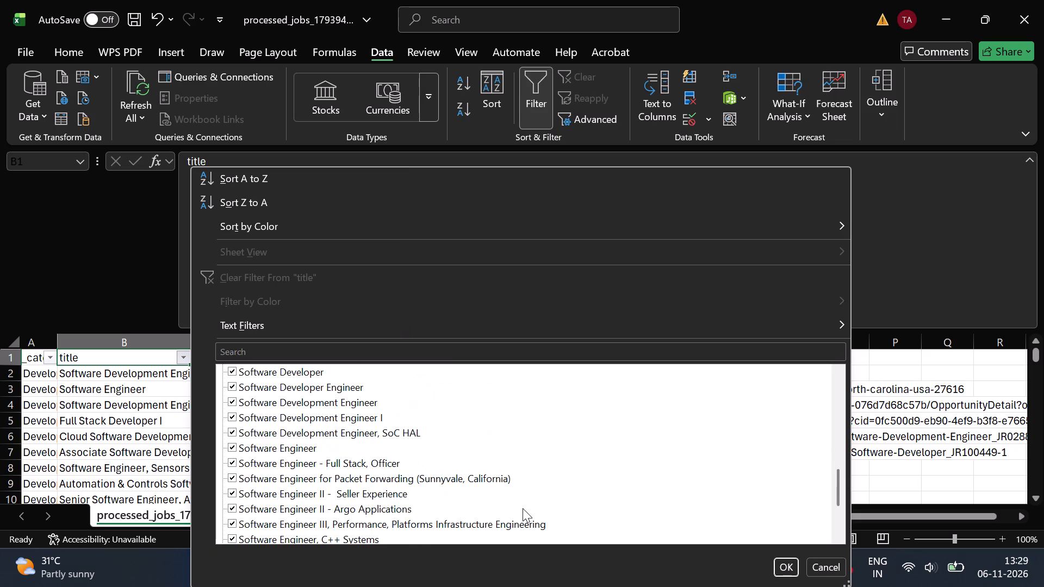
{"action": "scroll", "coordinate": [523, 508], "scroll_direction": "down", "scroll_amount": 3}
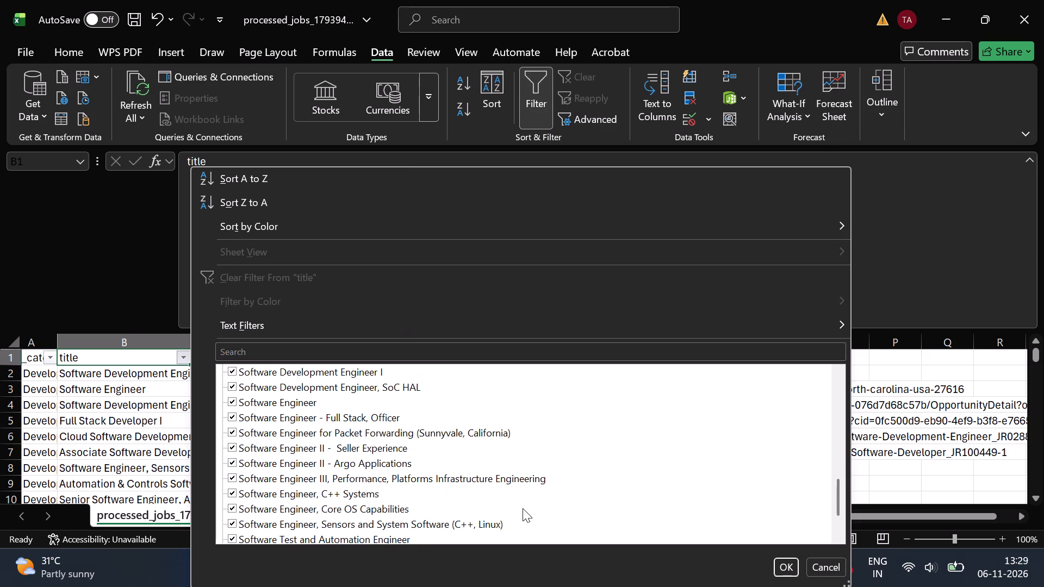
{"action": "scroll", "coordinate": [523, 508], "scroll_direction": "down", "scroll_amount": 1}
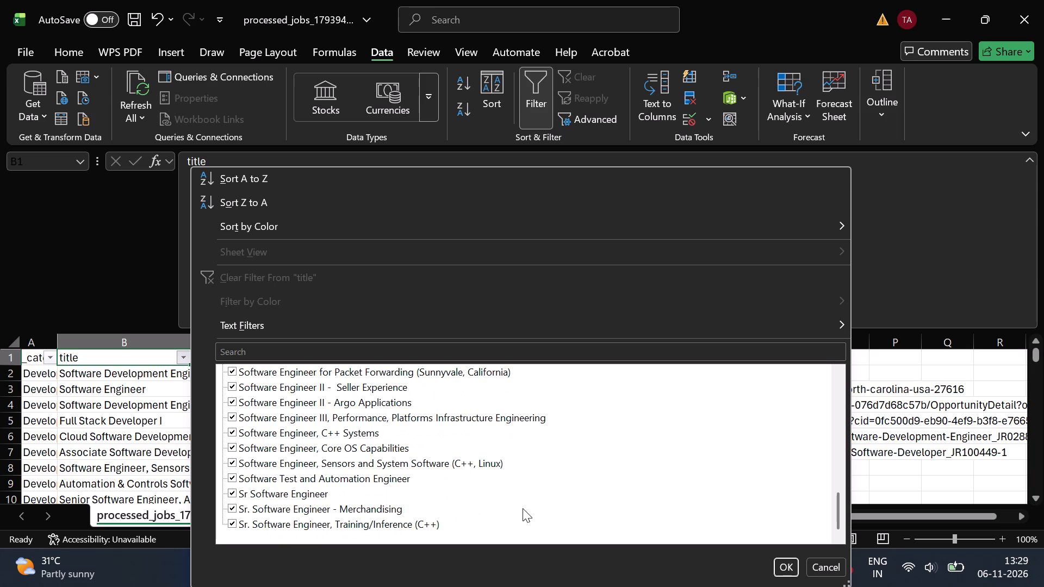
{"action": "scroll", "coordinate": [523, 508], "scroll_direction": "down", "scroll_amount": 2}
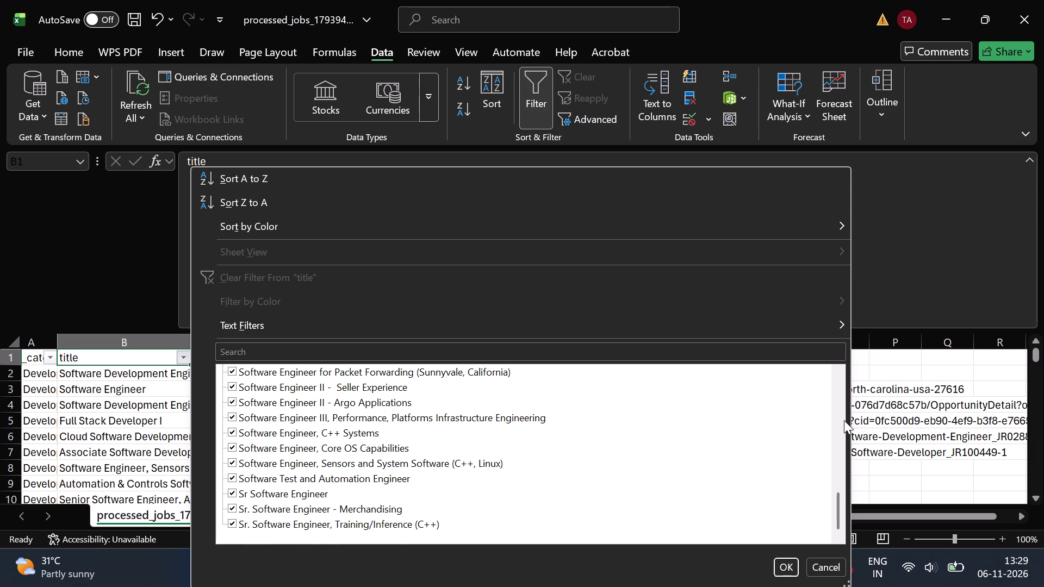
{"action": "left_click", "coordinate": [844, 420]}
{"action": "left_click", "coordinate": [102, 446]}
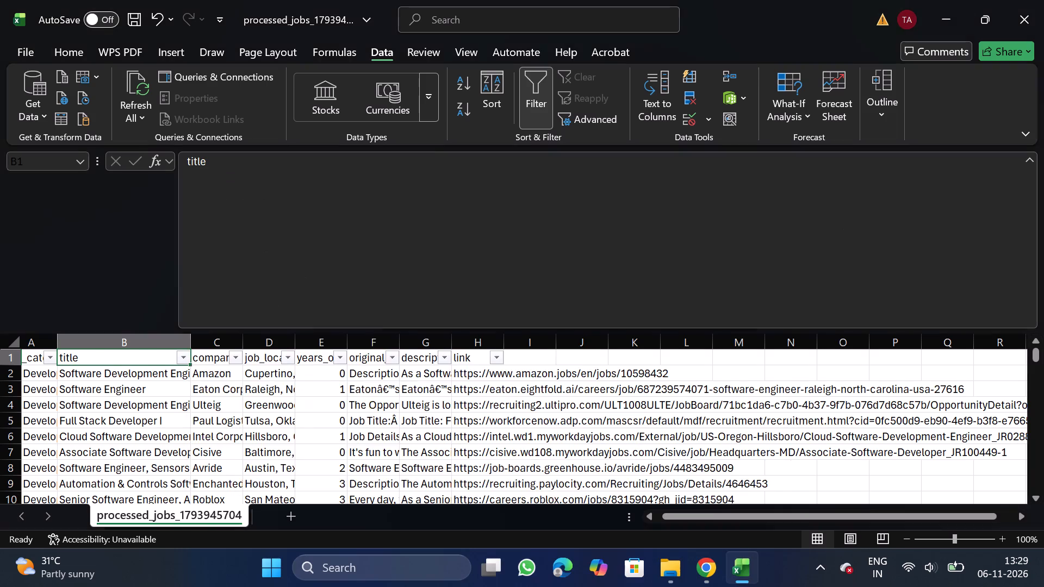
Filter the title column for embedded to review the matching jobs, and remove the filter.
{"action": "left_click", "coordinate": [206, 359]}
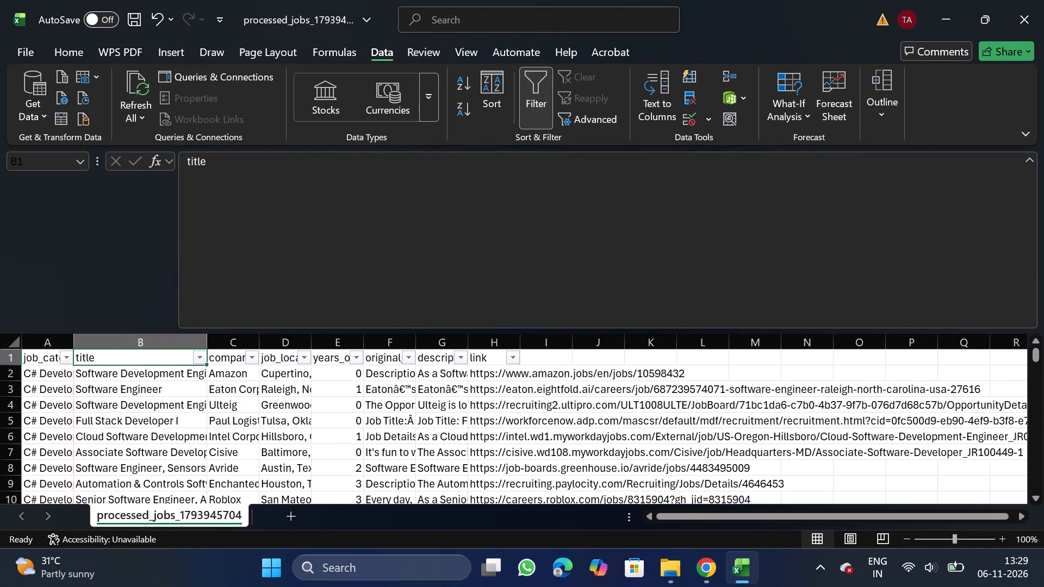
{"action": "left_click", "coordinate": [260, 359]}
{"action": "left_click", "coordinate": [260, 357]}
{"action": "type", "text": "embedded"}
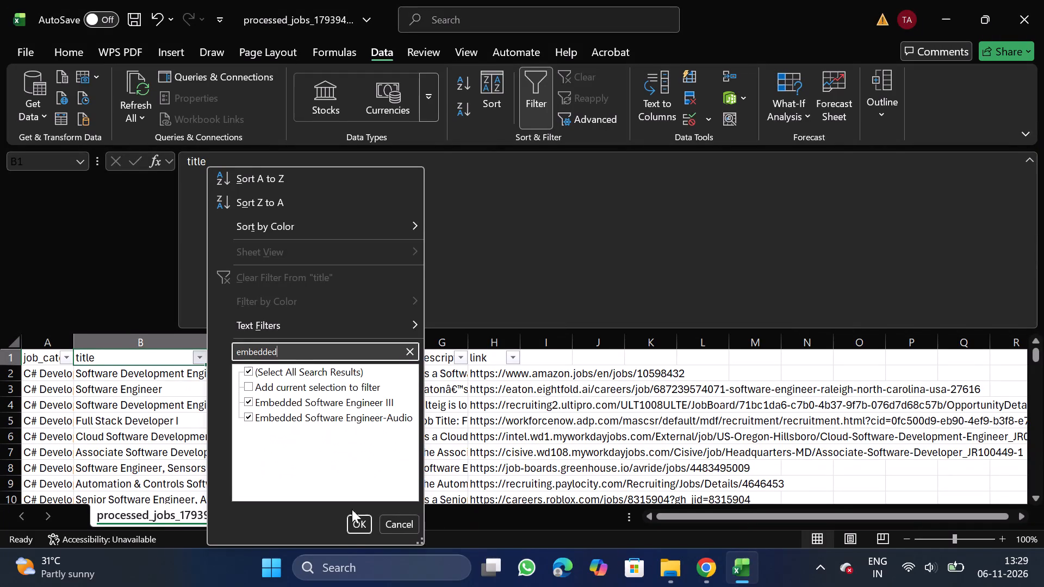
{"action": "left_click", "coordinate": [352, 530]}
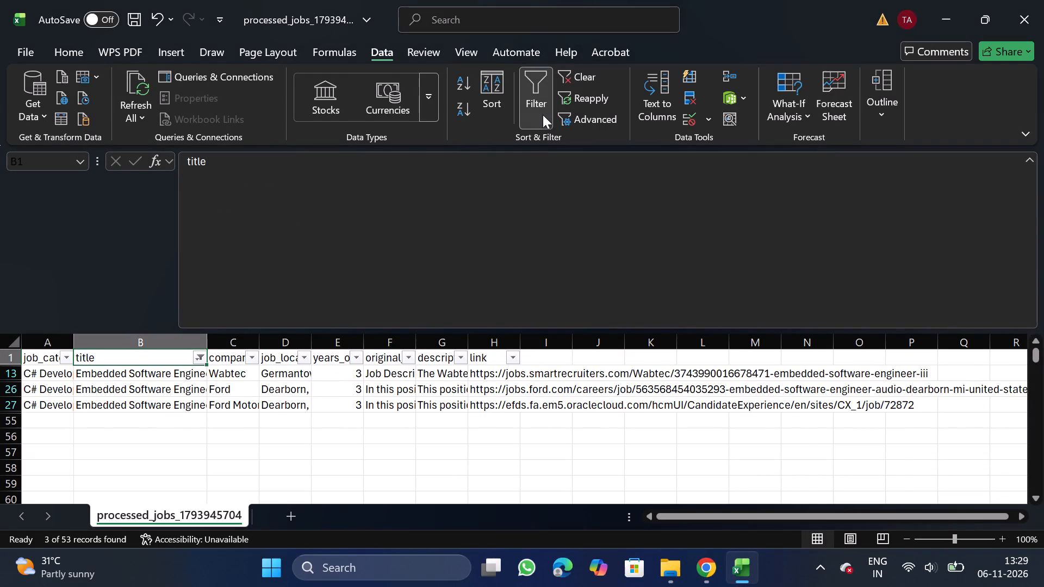
{"action": "left_click", "coordinate": [541, 113]}
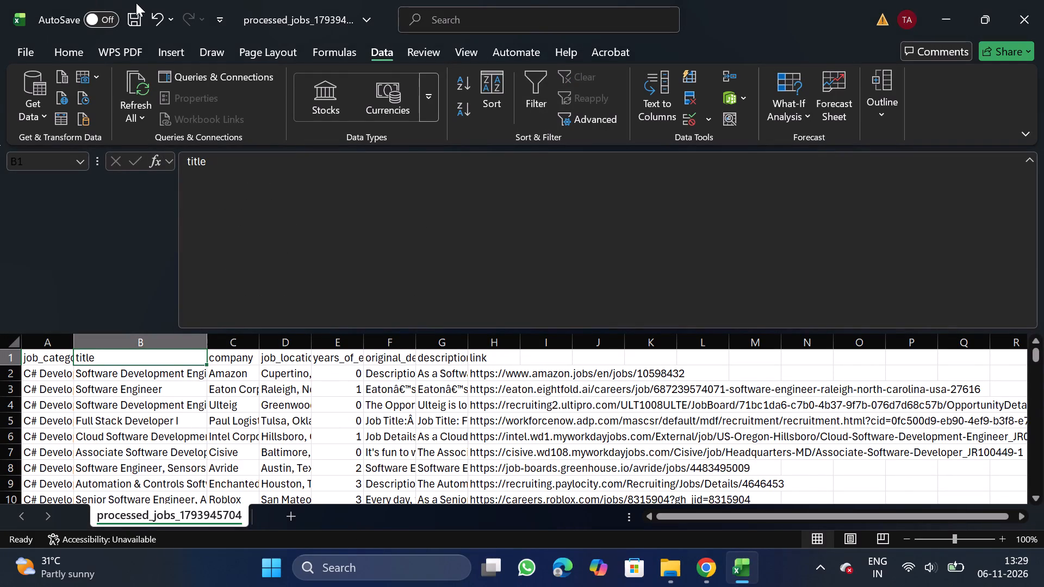
Save the cleaned sheet as CSV file C# D_11_06 in the Daily Scraping jobs folder under Documents.
{"action": "left_click", "coordinate": [22, 59]}
{"action": "double_click", "coordinate": [50, 288]}
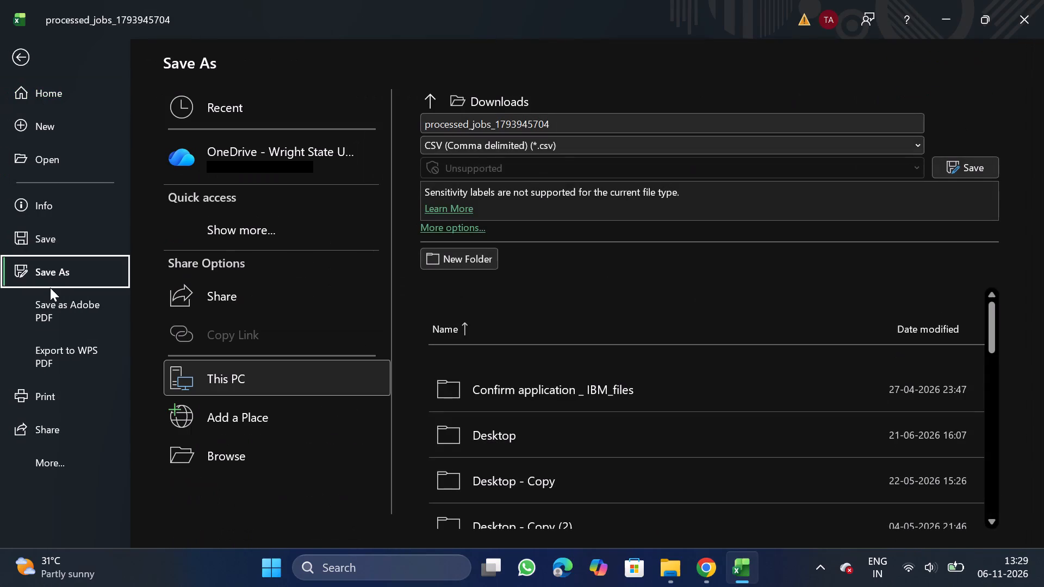
{"action": "triple_click", "coordinate": [241, 463]}
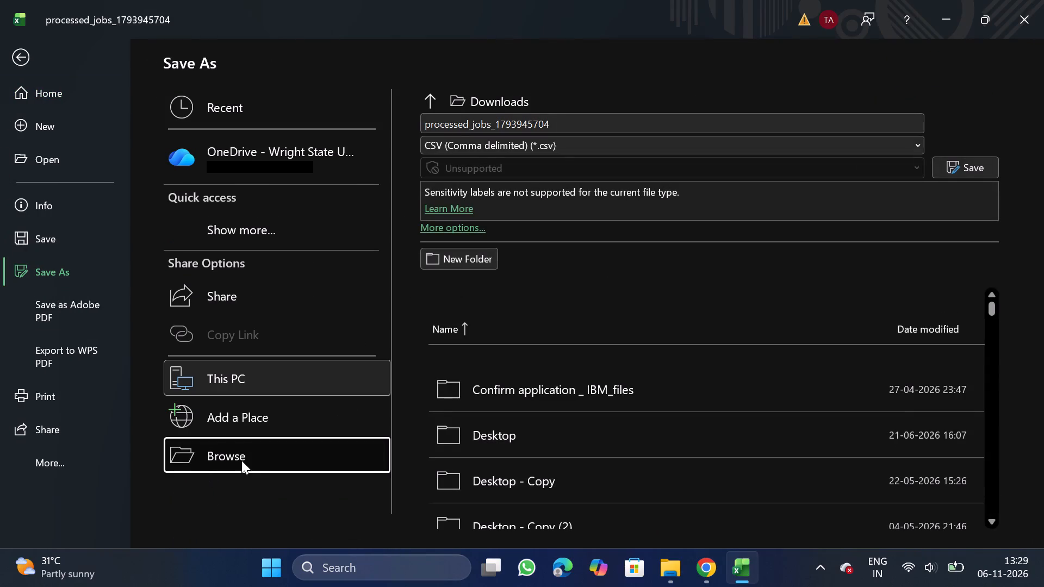
{"action": "scroll", "coordinate": [53, 193], "scroll_direction": "down", "scroll_amount": 1}
{"action": "double_click", "coordinate": [67, 171]}
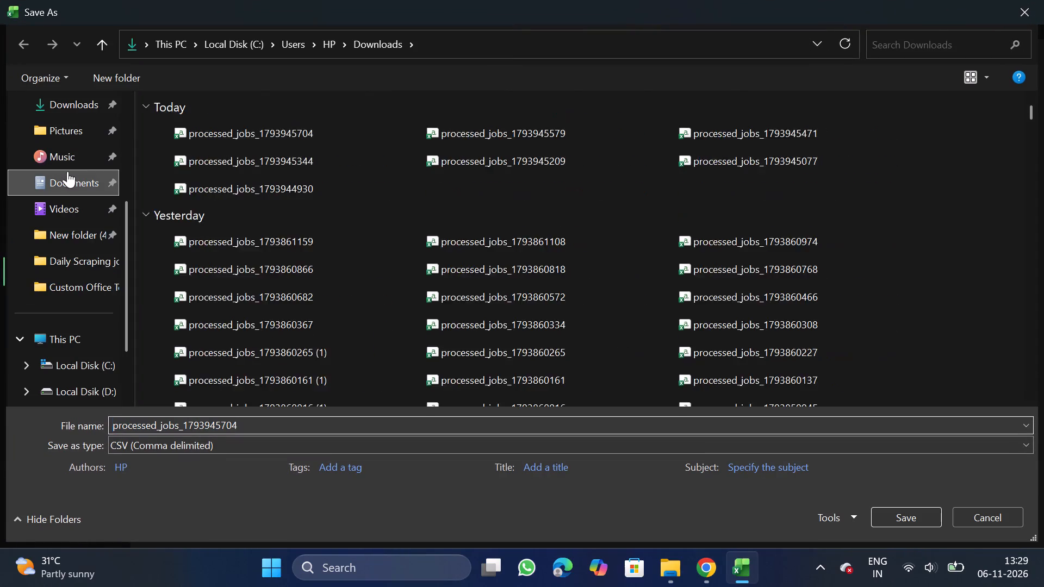
{"action": "double_click", "coordinate": [210, 180]}
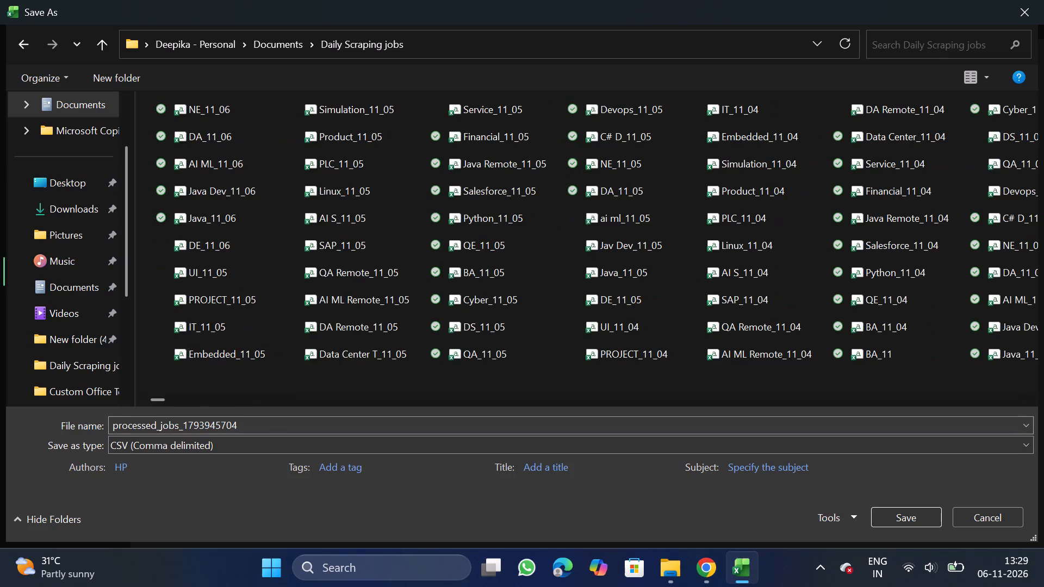
{"action": "left_click", "coordinate": [275, 422]}
{"action": "key", "text": "c"}
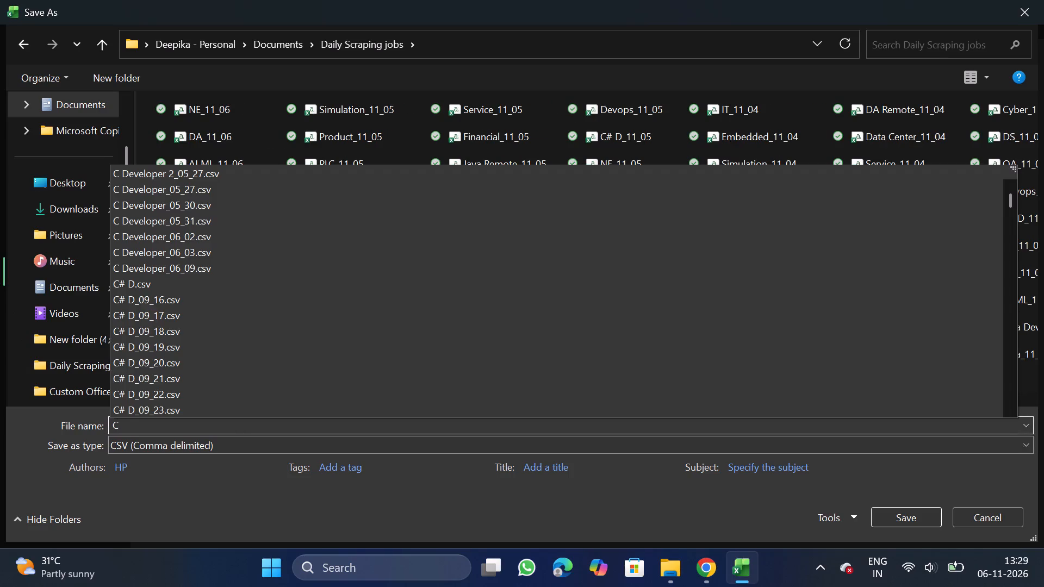
{"action": "type", "text": "# D"}
{"action": "type", "text": "_11_06"}
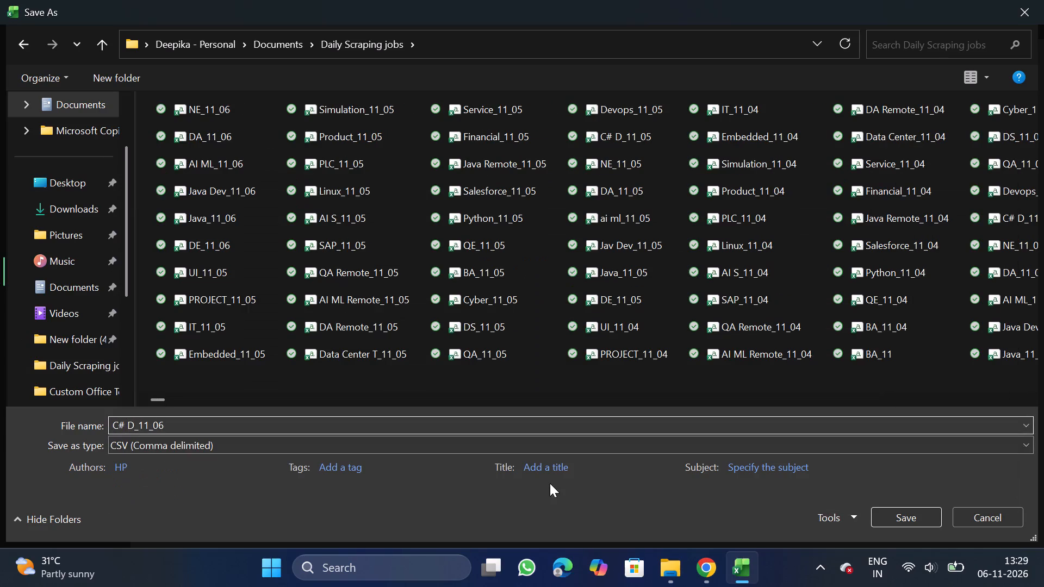
{"action": "left_click", "coordinate": [897, 515]}
Switch to NextGenApply in Chrome and bulk-upload the C# D_11_06 CSV file from the Daily Scraping jobs folder.
{"action": "left_click", "coordinate": [712, 563]}
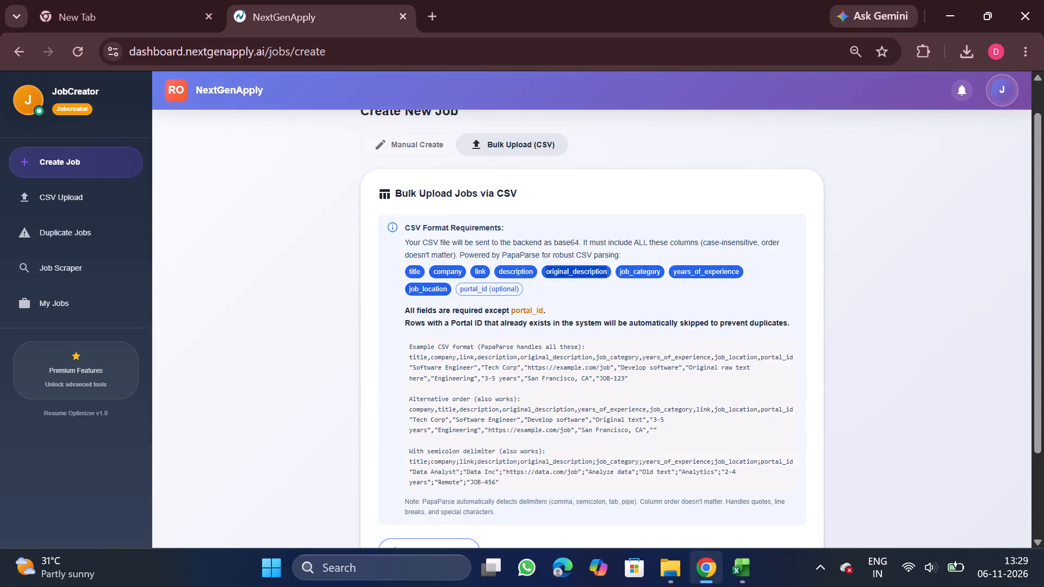
{"action": "scroll", "coordinate": [519, 470], "scroll_direction": "down", "scroll_amount": 2}
{"action": "left_click", "coordinate": [421, 442]}
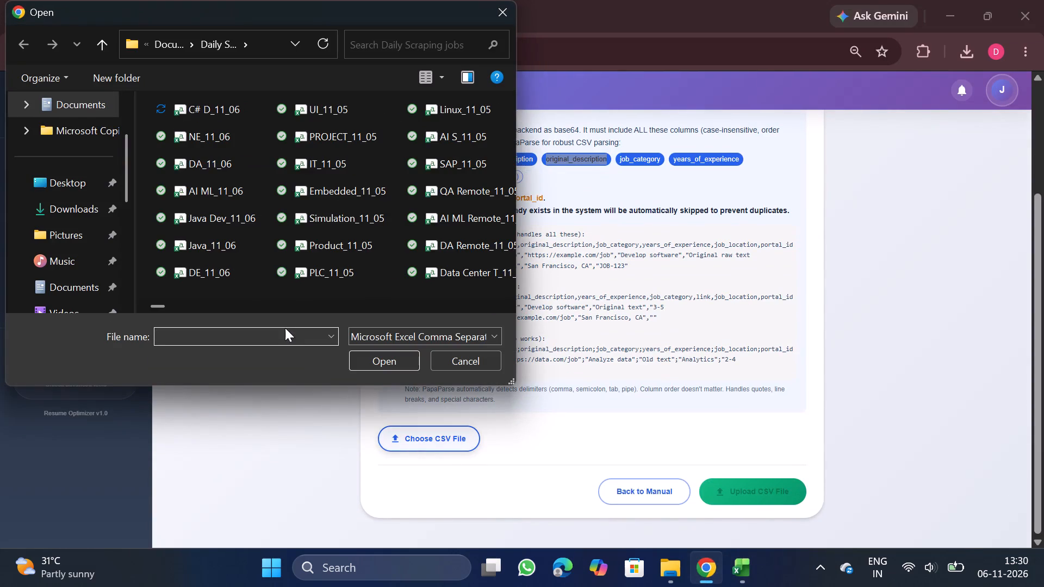
{"action": "double_click", "coordinate": [229, 108]}
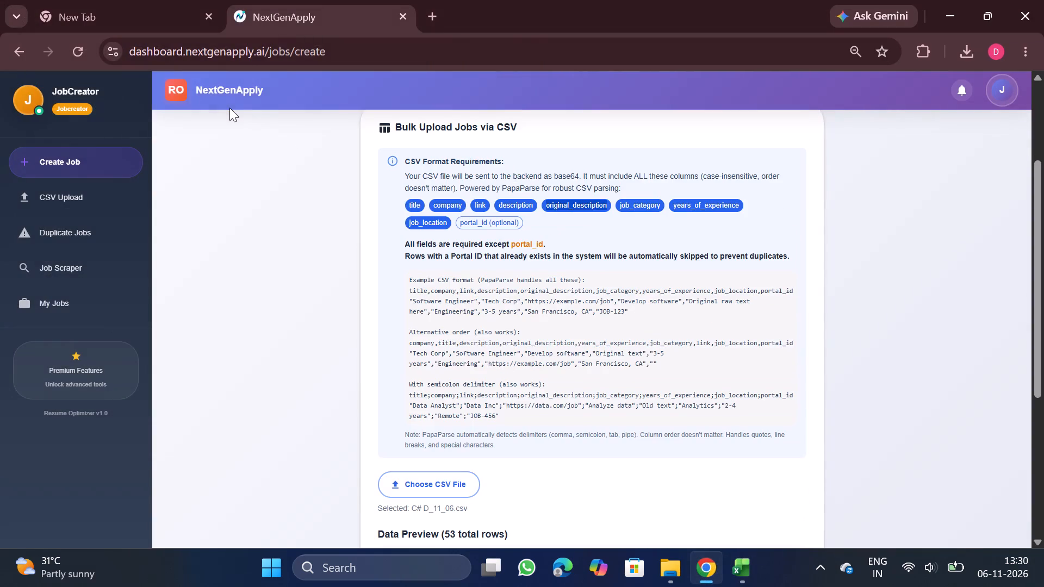
{"action": "scroll", "coordinate": [611, 330], "scroll_direction": "down", "scroll_amount": 2}
{"action": "scroll", "coordinate": [658, 376], "scroll_direction": "down", "scroll_amount": 1}
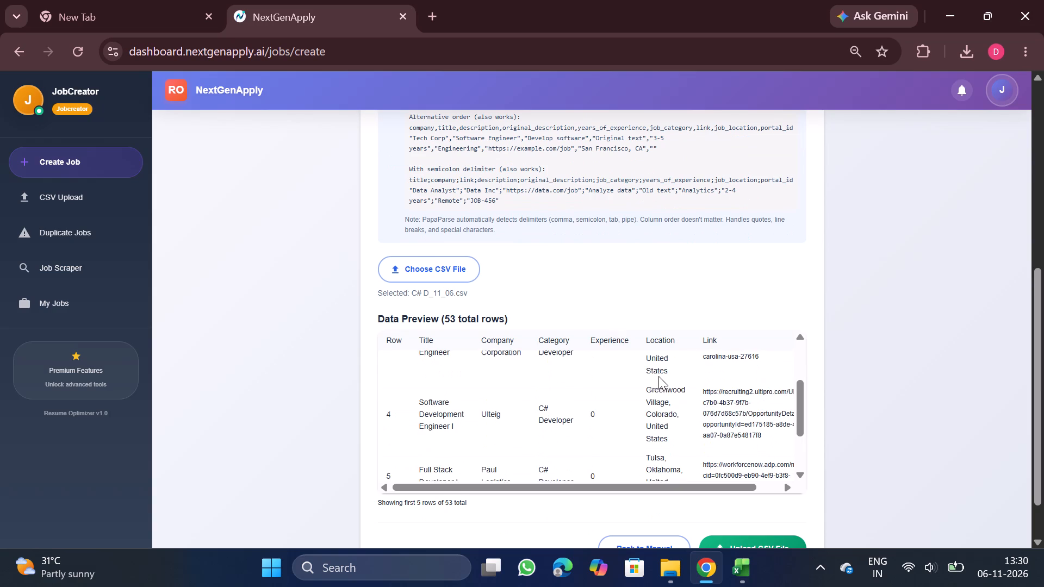
{"action": "scroll", "coordinate": [658, 376], "scroll_direction": "down", "scroll_amount": 1}
{"action": "left_click", "coordinate": [722, 491]}
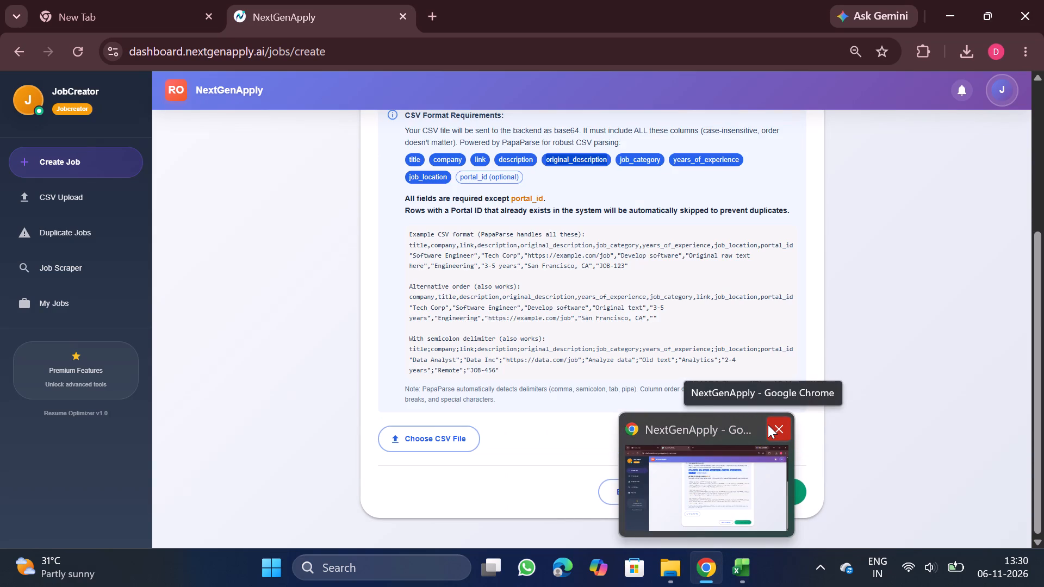
{"action": "left_click", "coordinate": [874, 408]}
Check the per-category job counts and the newest C# Developer entries among the created jobs in My Jobs.
{"action": "scroll", "coordinate": [874, 408], "scroll_direction": "up", "scroll_amount": 3}
{"action": "left_click", "coordinate": [61, 299]}
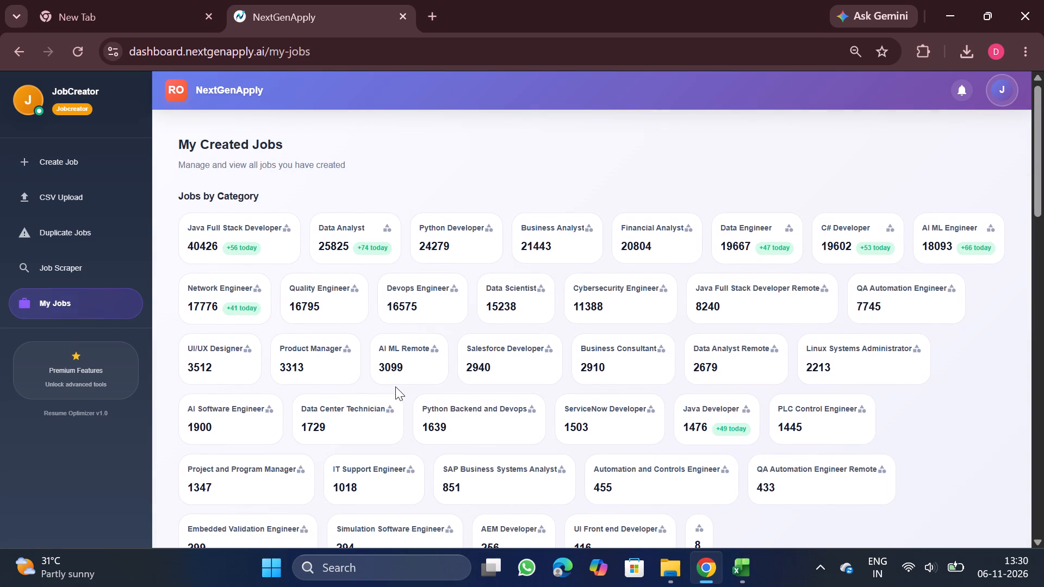
{"action": "scroll", "coordinate": [395, 386], "scroll_direction": "down", "scroll_amount": 3}
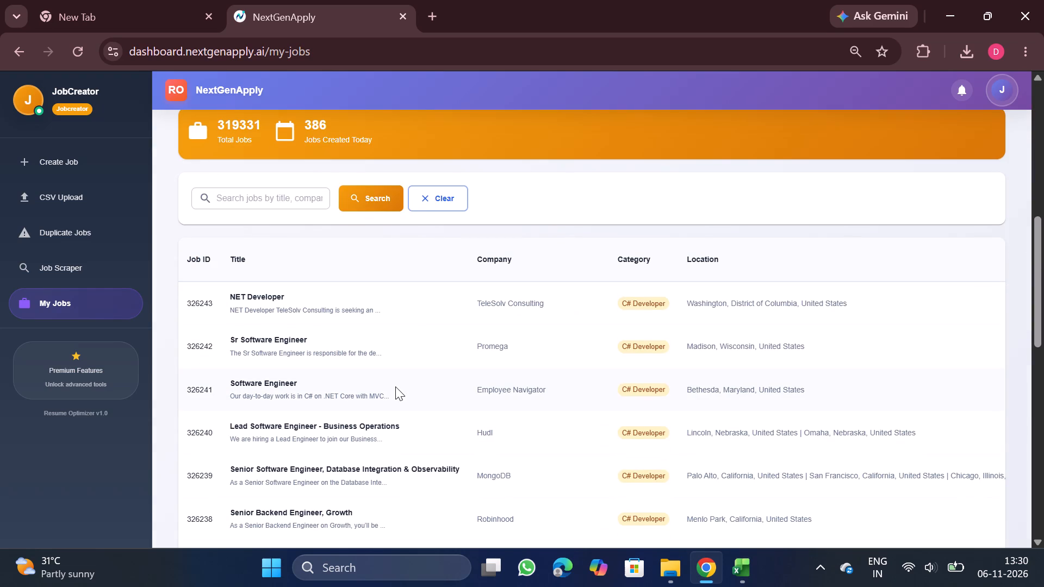
{"action": "scroll", "coordinate": [395, 386], "scroll_direction": "down", "scroll_amount": 2}
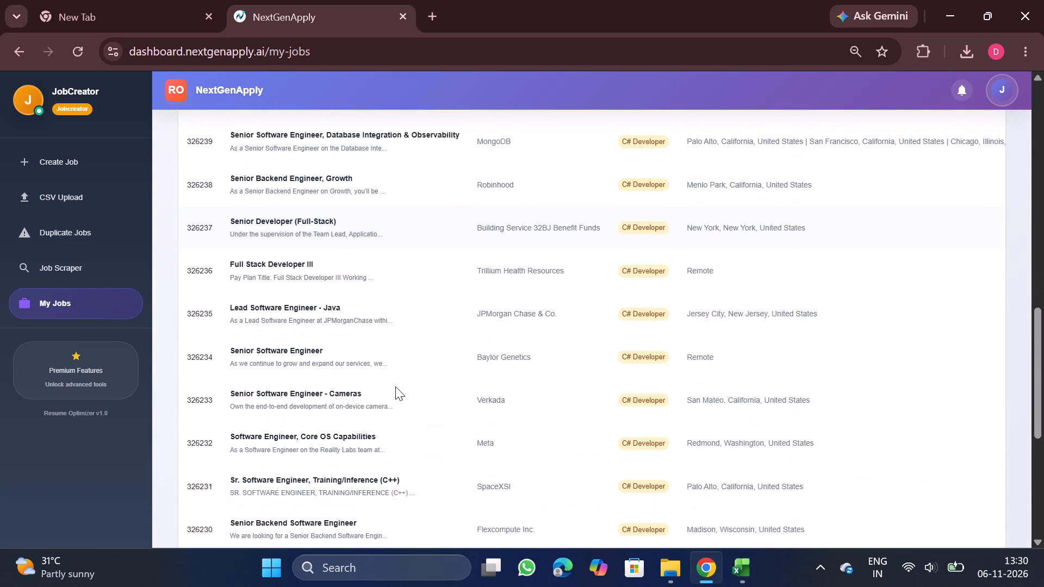
{"action": "scroll", "coordinate": [395, 386], "scroll_direction": "down", "scroll_amount": 8}
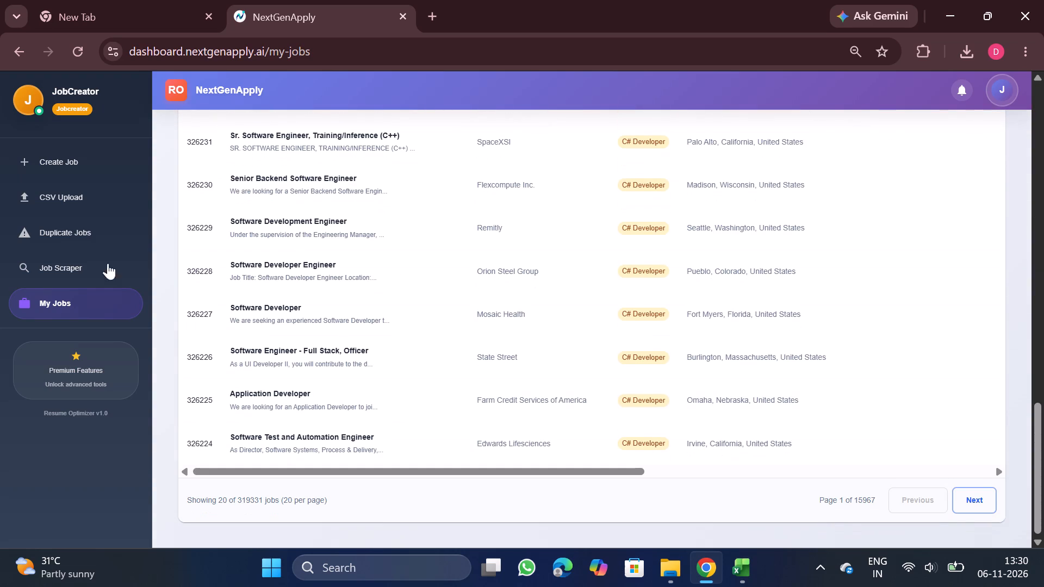
Open the CSV upload history and locate the next job category's file for download.
{"action": "left_click", "coordinate": [84, 196]}
{"action": "scroll", "coordinate": [453, 303], "scroll_direction": "up", "scroll_amount": 6}
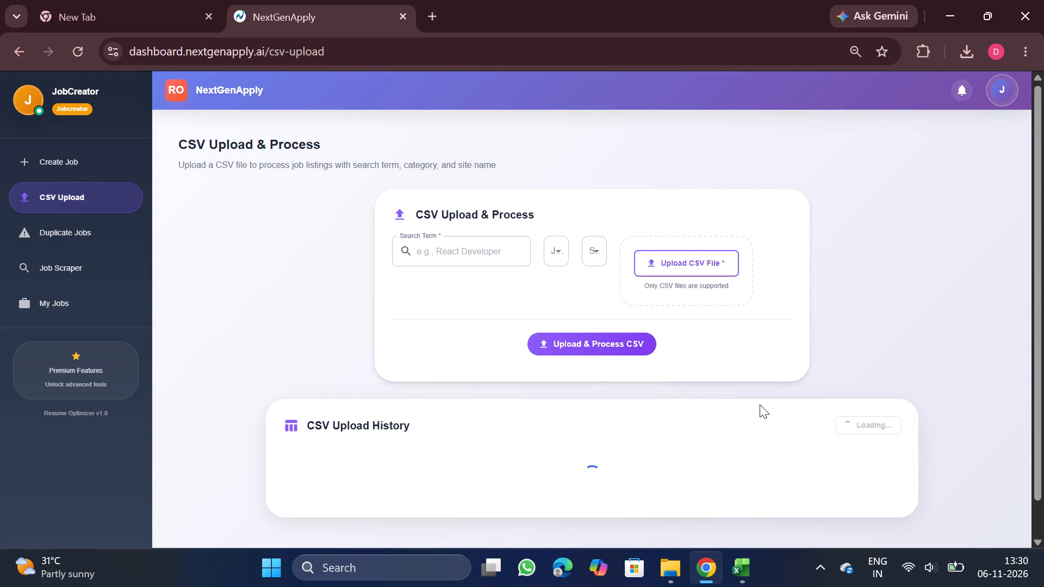
{"action": "scroll", "coordinate": [760, 404], "scroll_direction": "down", "scroll_amount": 3}
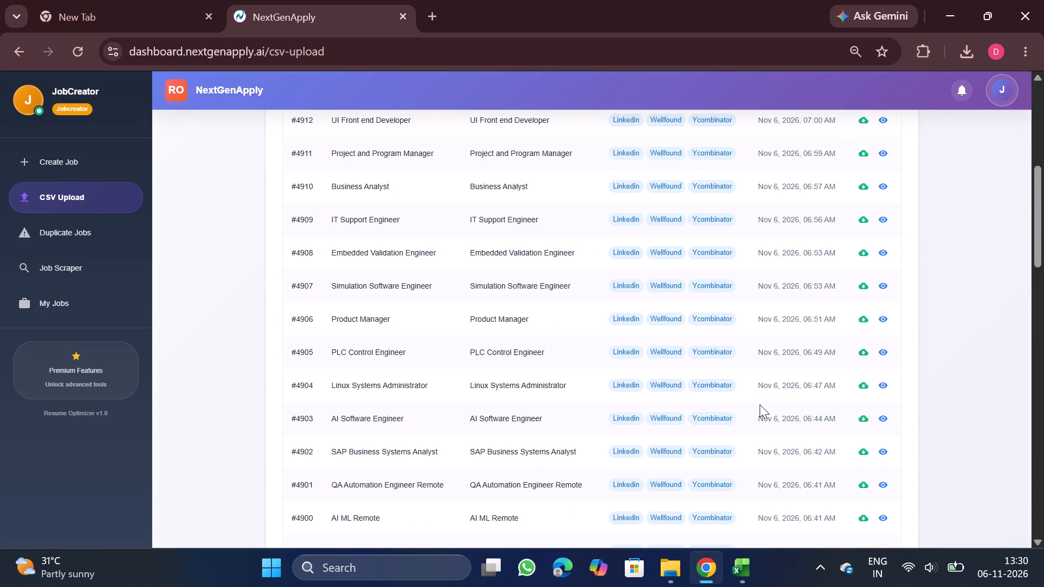